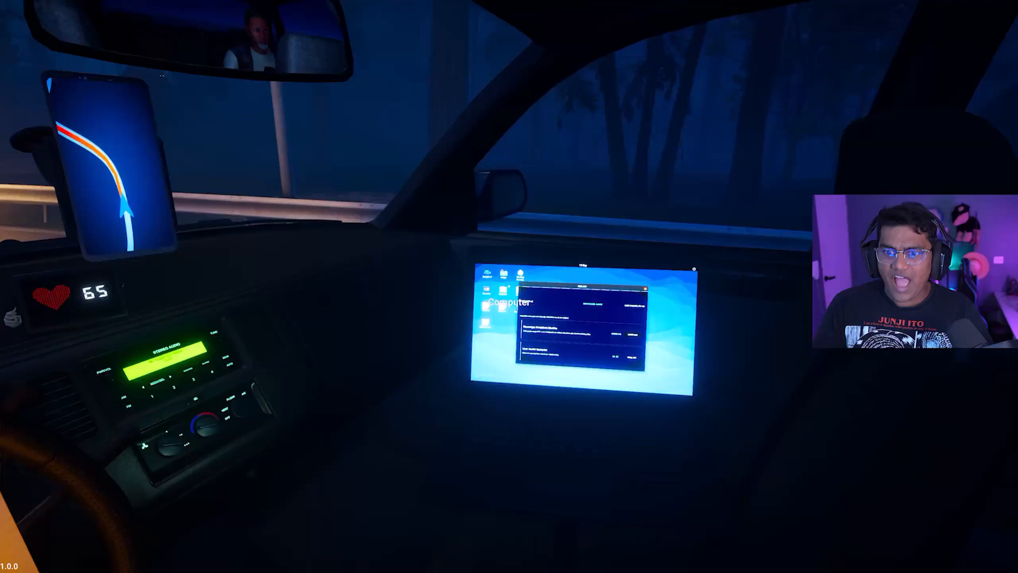
Switch from the video to the work browser and bring up the Freshdesk helpdesk dashboard.
{"action": "key", "text": "alt+Tab"}
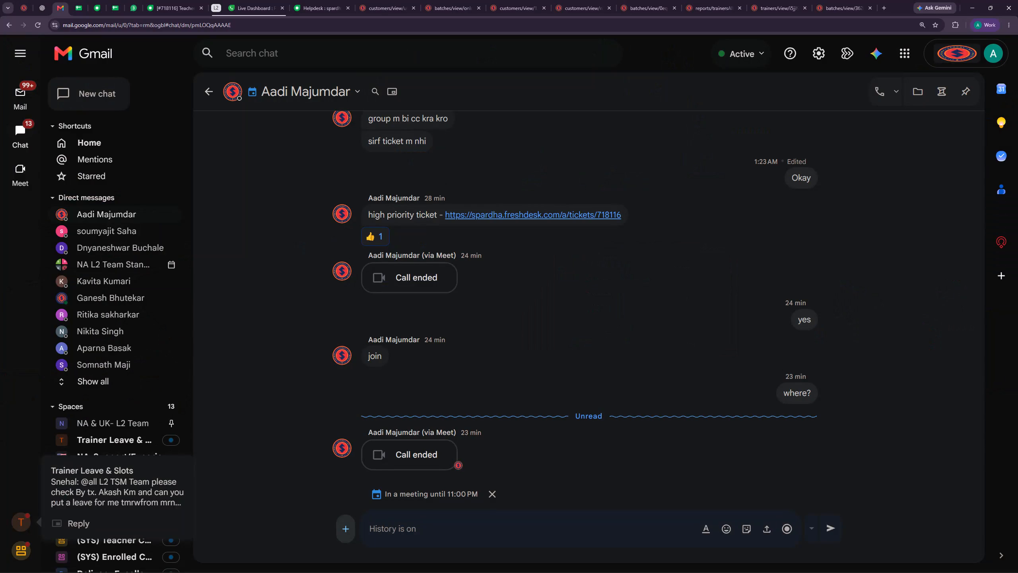
{"action": "key", "text": "alt+Tab"}
{"action": "left_click_drag", "start_coordinate": [447, 252], "coordinate": [439, 255]}
{"action": "key", "text": "alt+Tab"}
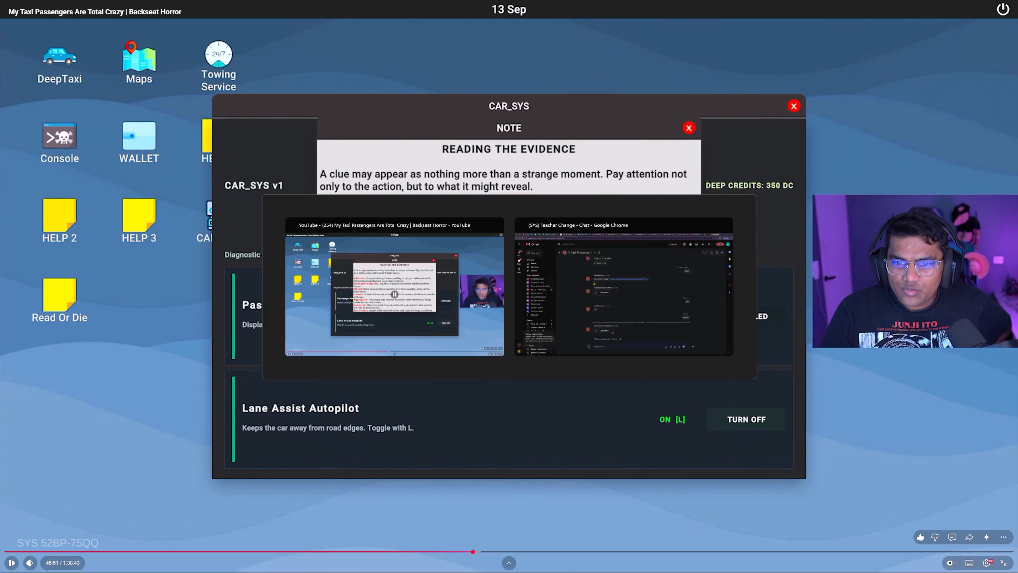
{"action": "left_click", "coordinate": [324, 5]}
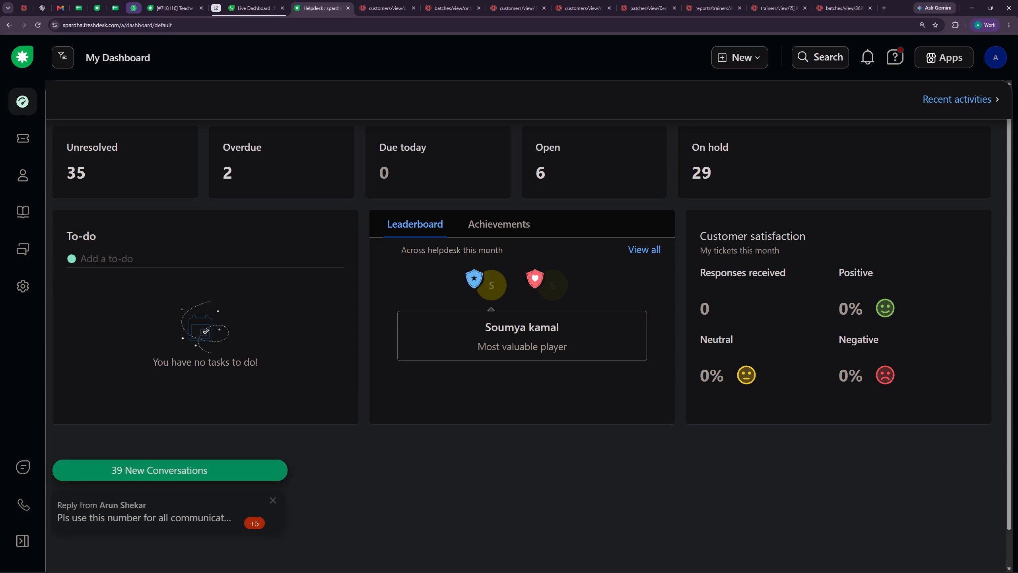
On the Freshcaller live dashboard, set the agent's own call status to Offline and back to Available.
{"action": "left_click", "coordinate": [246, 3]}
{"action": "left_click", "coordinate": [883, 53]}
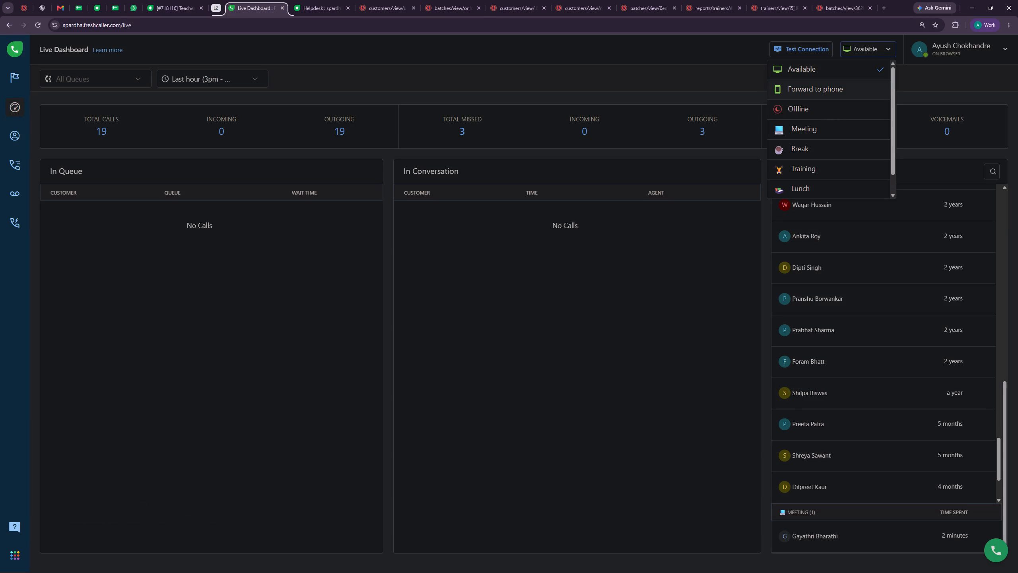
{"action": "left_click", "coordinate": [831, 101]}
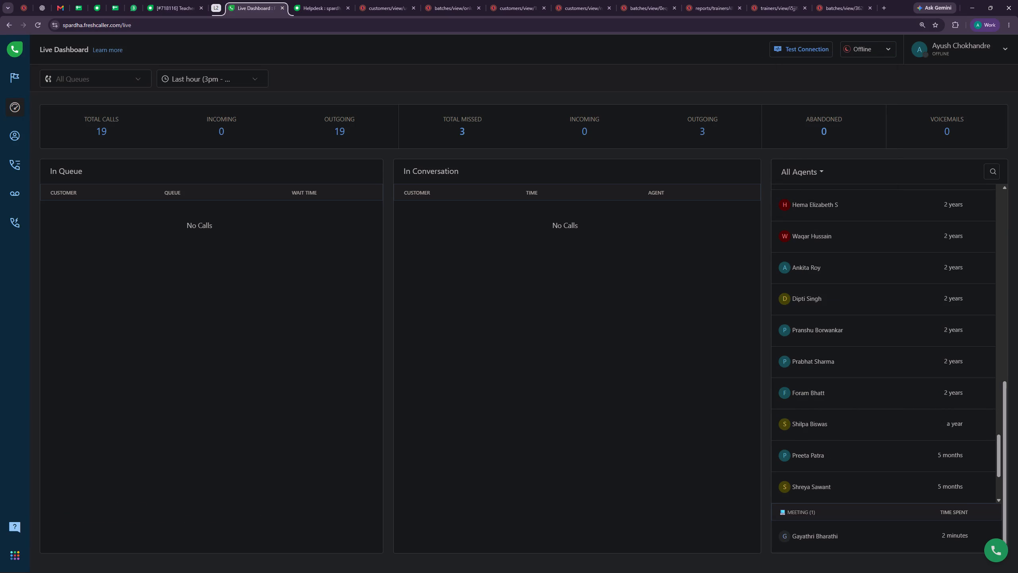
{"action": "left_click", "coordinate": [865, 54]}
{"action": "left_click", "coordinate": [841, 62]}
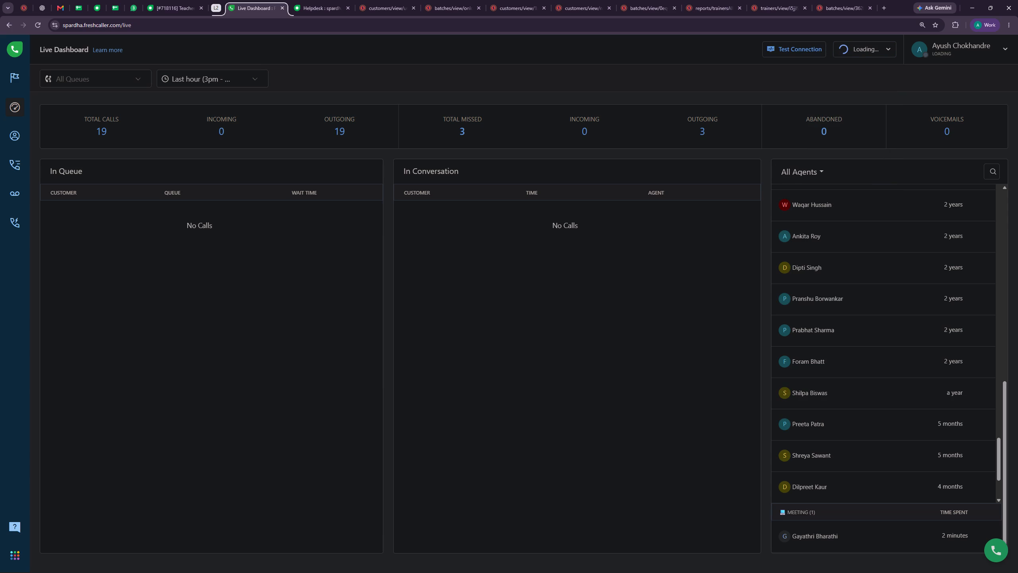
Look through the All Agents list on the live dashboard to check the agents and their time spent.
{"action": "scroll", "coordinate": [846, 297], "scroll_direction": "up", "scroll_amount": 17}
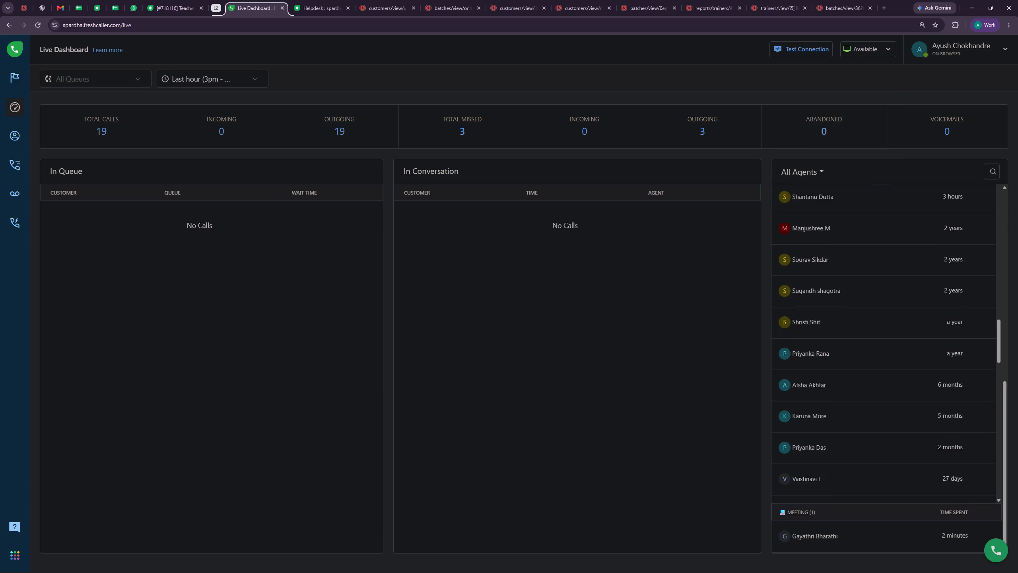
{"action": "scroll", "coordinate": [850, 284], "scroll_direction": "up", "scroll_amount": 20}
{"action": "scroll", "coordinate": [850, 284], "scroll_direction": "up", "scroll_amount": 8}
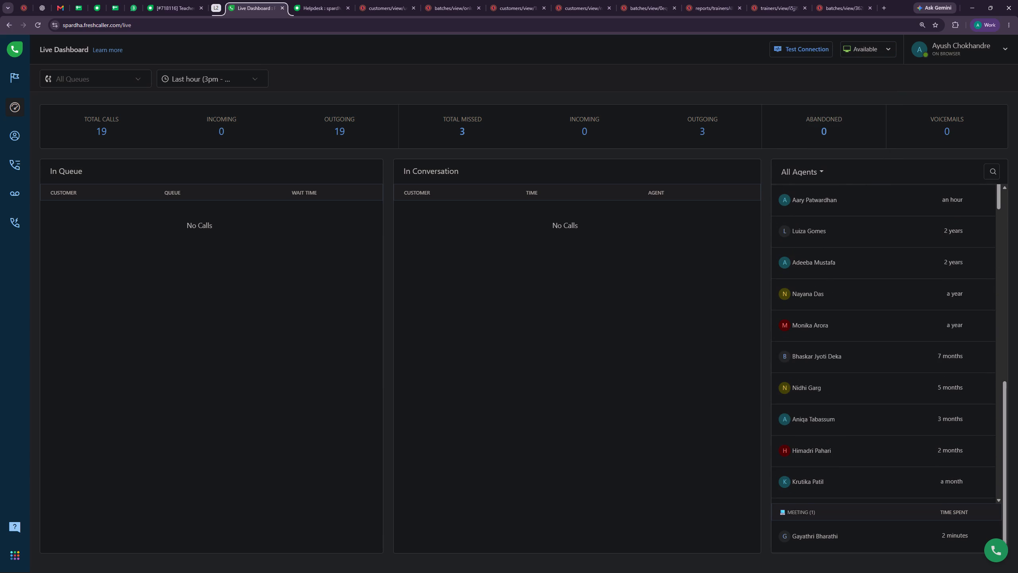
{"action": "scroll", "coordinate": [813, 291], "scroll_direction": "down", "scroll_amount": 2}
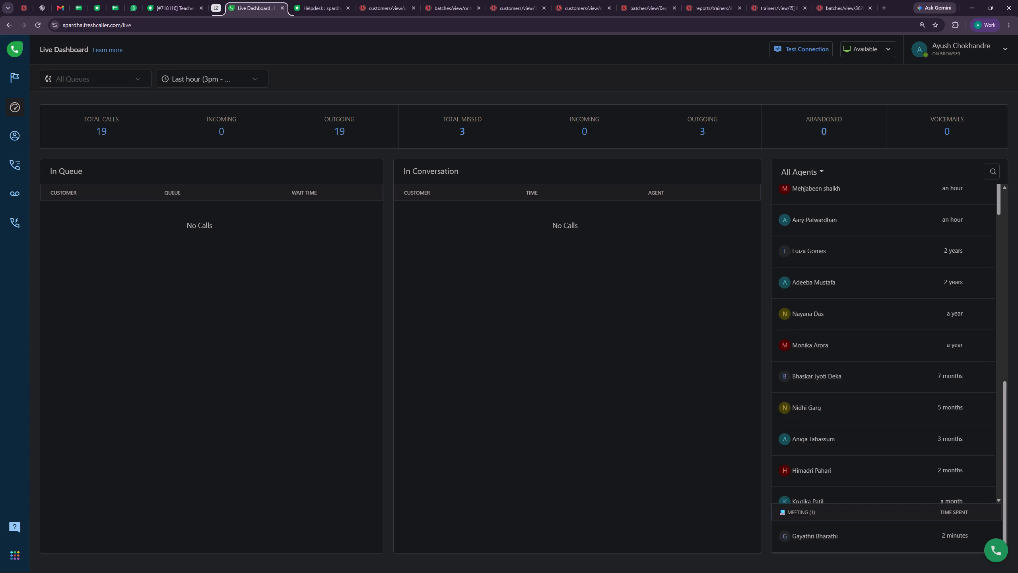
Review the available agents and their time spent in the All Agents list of the live call dashboard.
{"action": "scroll", "coordinate": [904, 295], "scroll_direction": "up", "scroll_amount": 3}
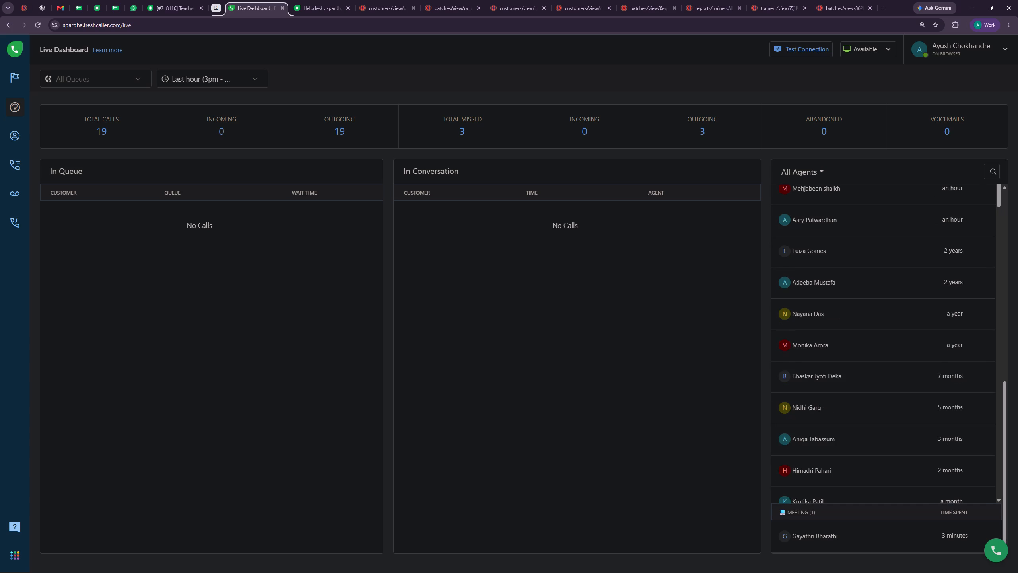
{"action": "left_click", "coordinate": [896, 296]}
{"action": "scroll", "coordinate": [896, 296], "scroll_direction": "up", "scroll_amount": 12}
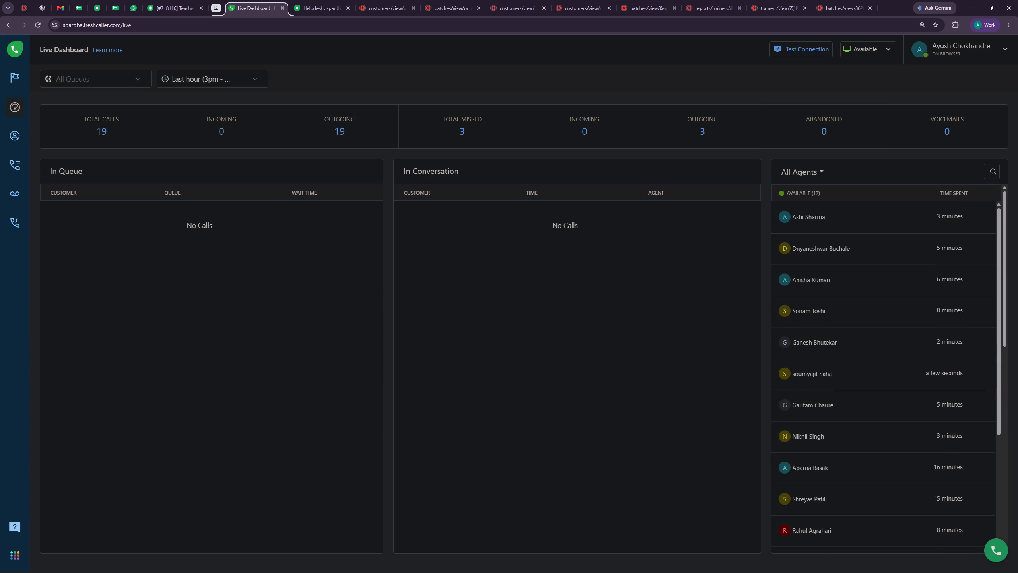
{"action": "scroll", "coordinate": [890, 313], "scroll_direction": "down", "scroll_amount": 2}
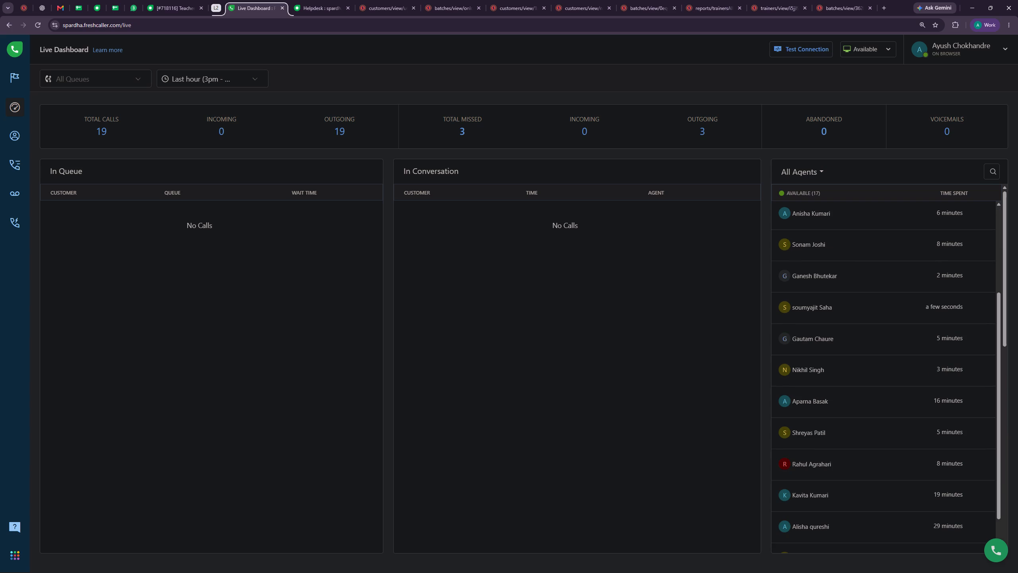
Switch to the full-screen video "My Taxi Passengers Are Total Crazy | Backseat Horror" and resume its playback.
{"action": "key", "text": "alt+Tab"}
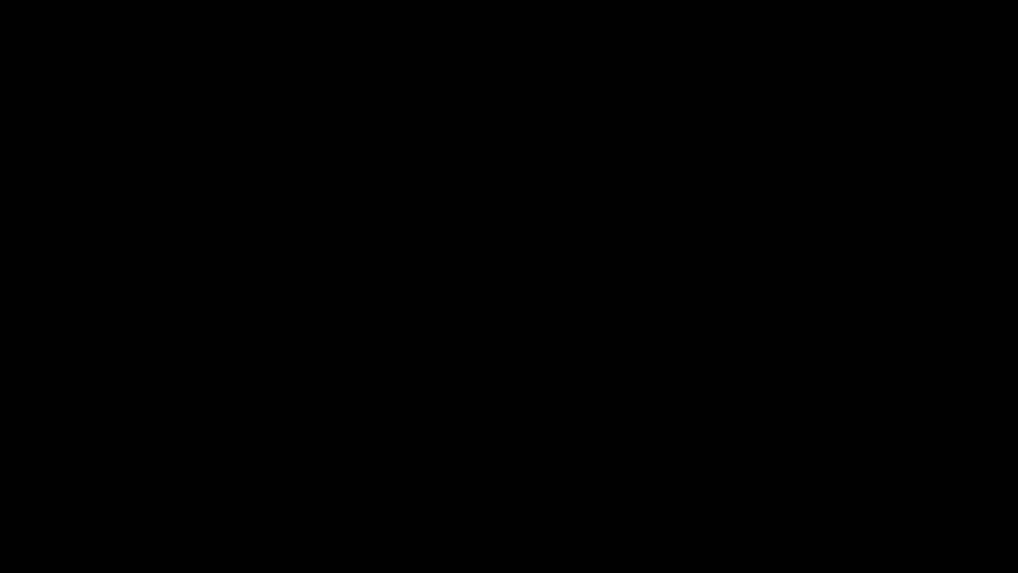
{"action": "left_click", "coordinate": [525, 263]}
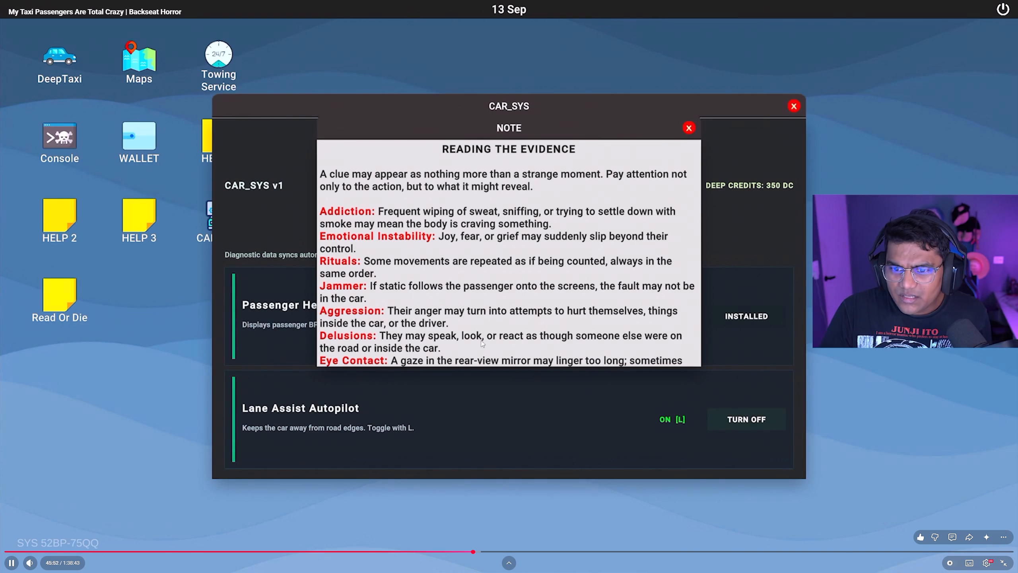
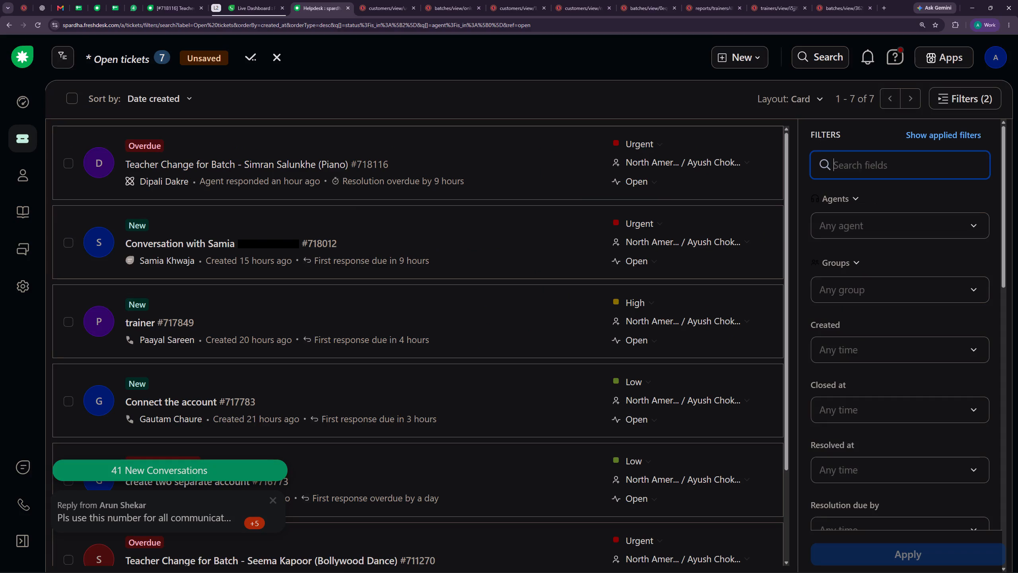
{"action": "left_click", "coordinate": [264, 160]}
{"action": "scroll", "coordinate": [465, 298], "scroll_direction": "down", "scroll_amount": 1}
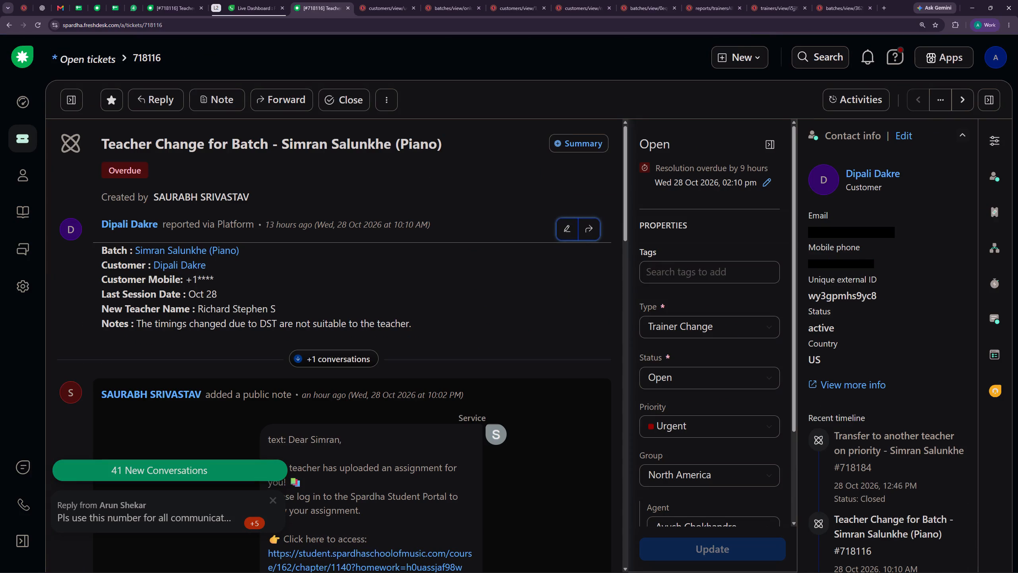
{"action": "left_click", "coordinate": [330, 359]}
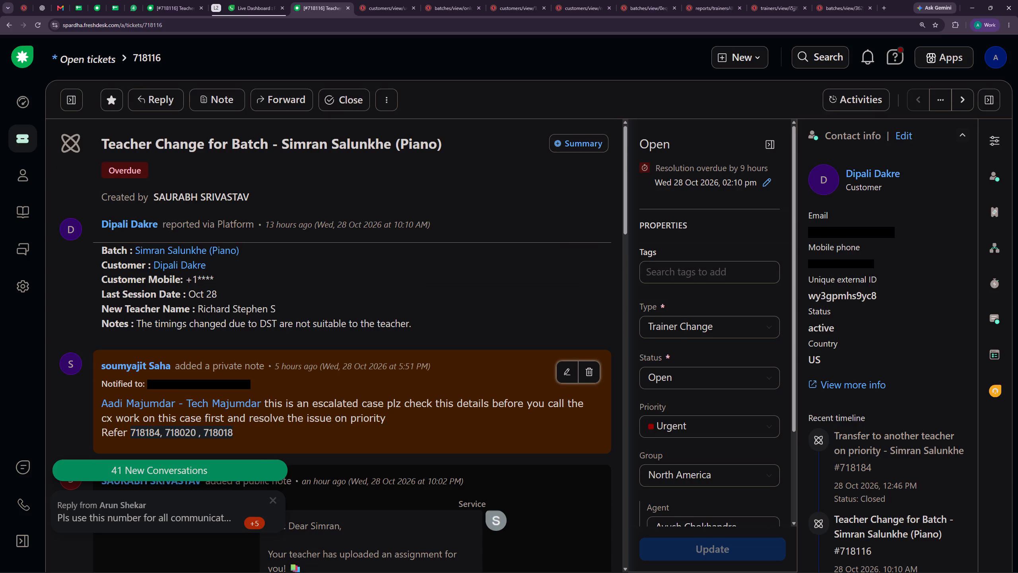
{"action": "scroll", "coordinate": [381, 407], "scroll_direction": "down", "scroll_amount": 2}
{"action": "left_click", "coordinate": [276, 500]}
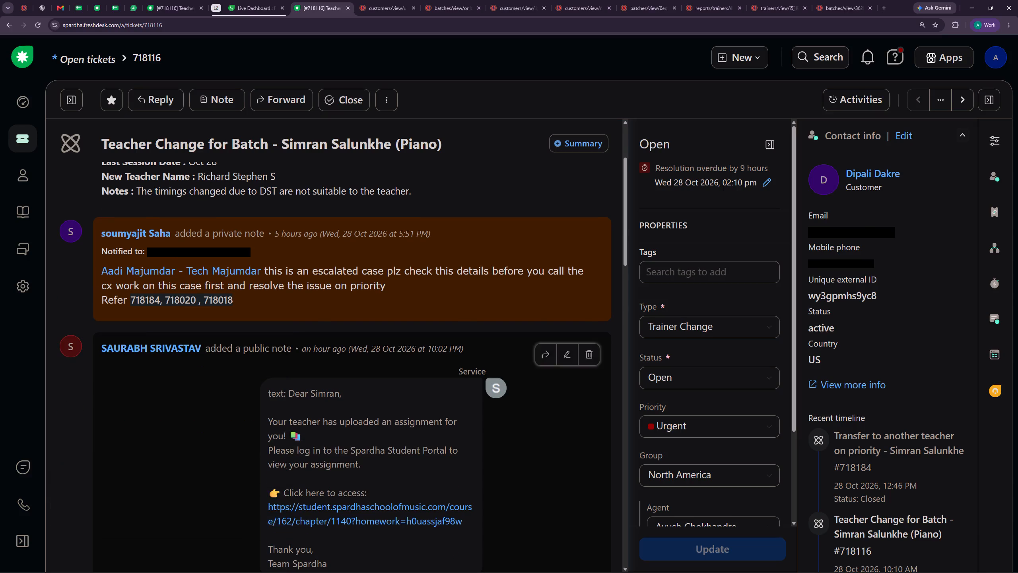
Open the requester's contact record from the ticket and review the timeline of their past tickets and private notes.
{"action": "left_click", "coordinate": [876, 172]}
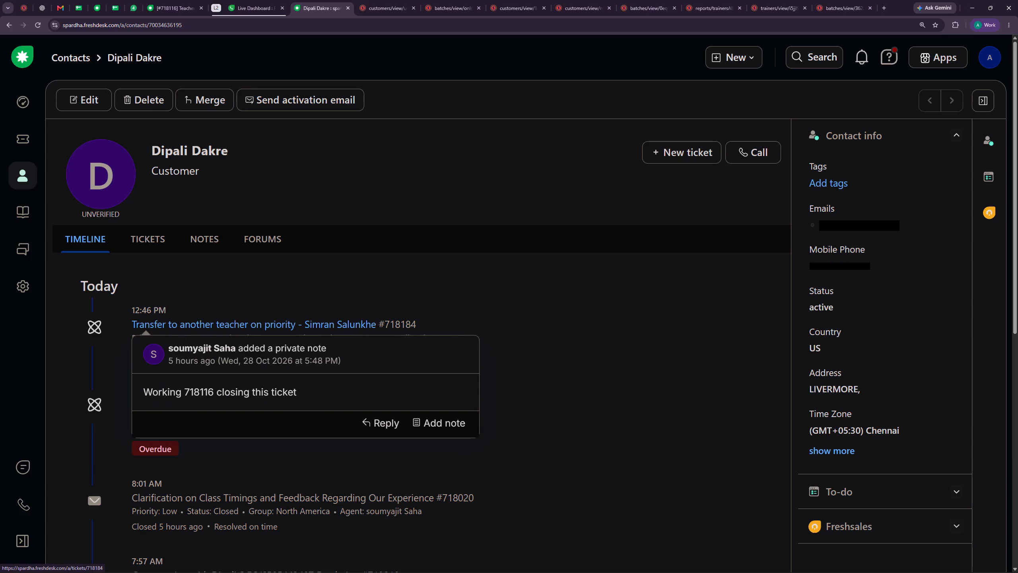
{"action": "scroll", "coordinate": [567, 315], "scroll_direction": "down", "scroll_amount": 3}
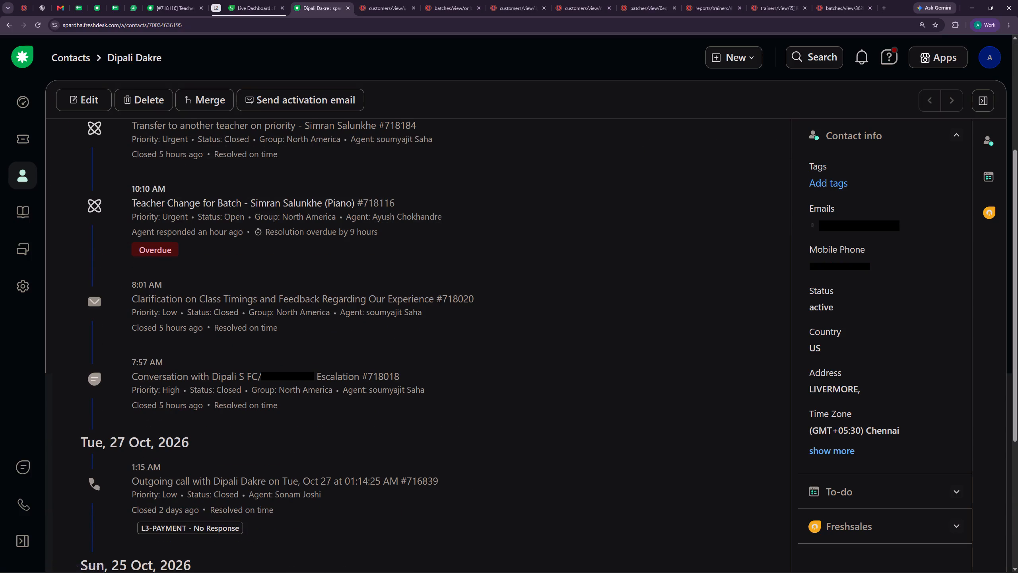
{"action": "left_click", "coordinate": [585, 279]}
{"action": "scroll", "coordinate": [577, 312], "scroll_direction": "down", "scroll_amount": 3}
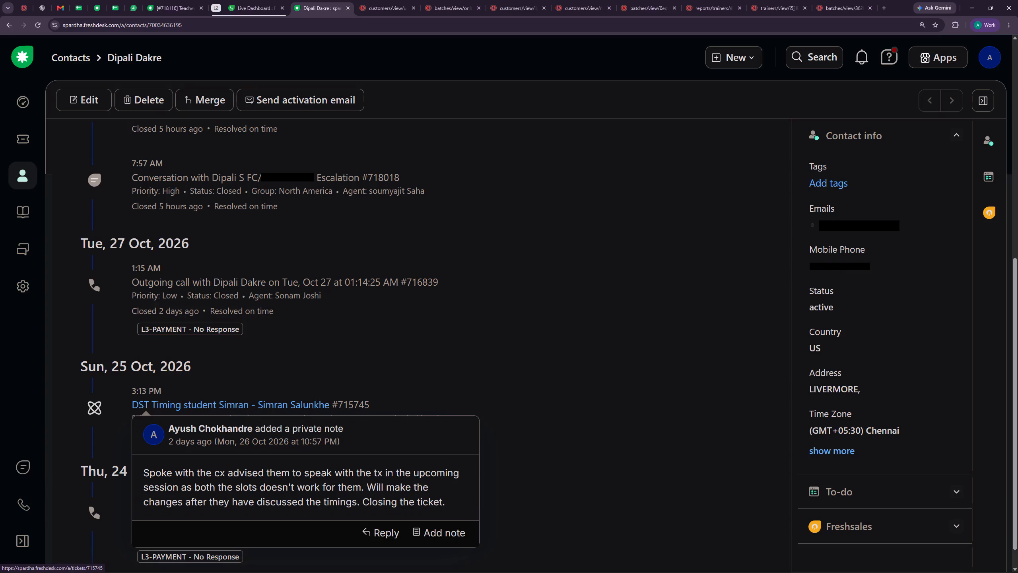
{"action": "scroll", "coordinate": [434, 338], "scroll_direction": "down", "scroll_amount": 1}
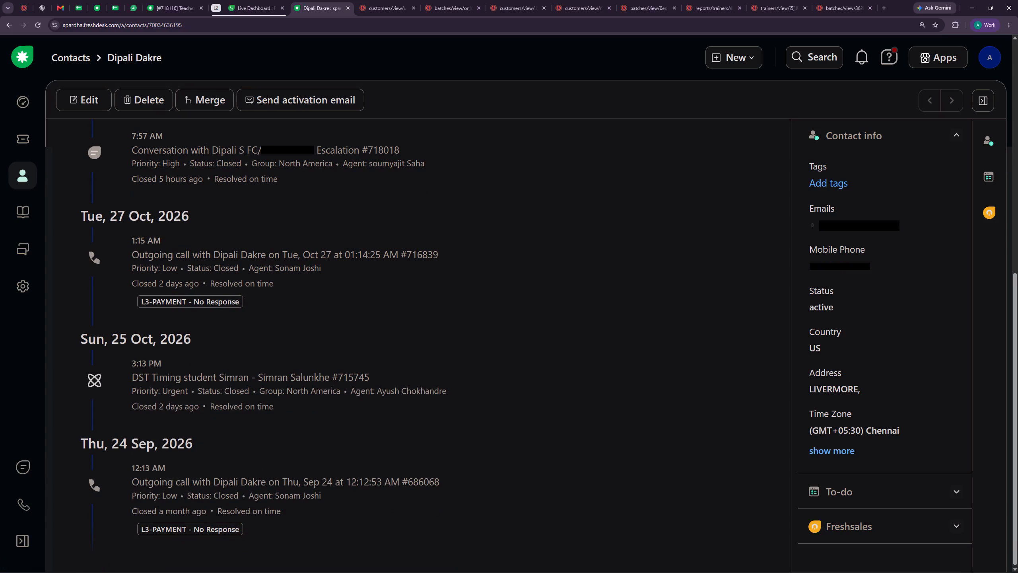
{"action": "left_click", "coordinate": [265, 381]}
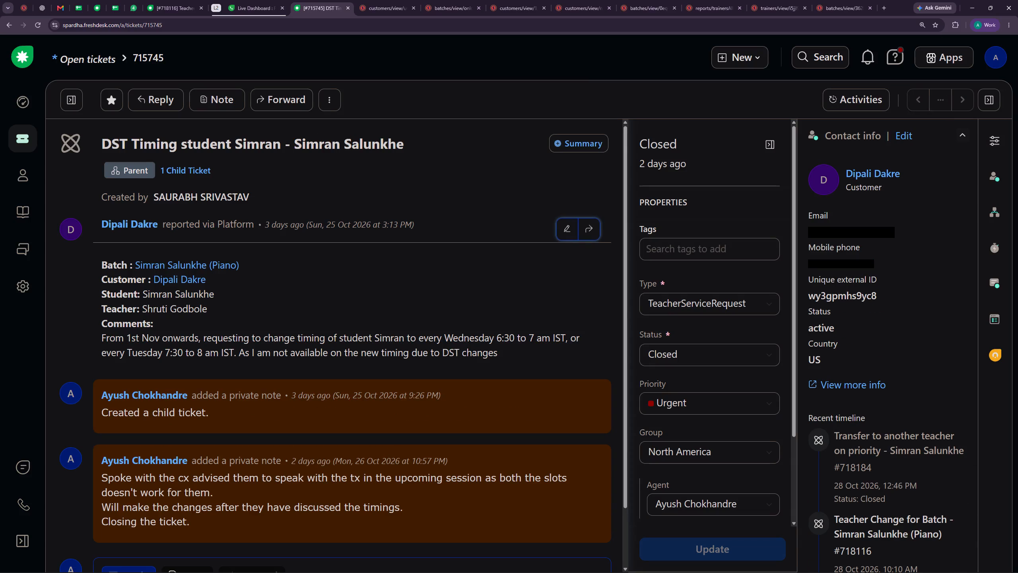
{"action": "scroll", "coordinate": [399, 313], "scroll_direction": "down", "scroll_amount": 3}
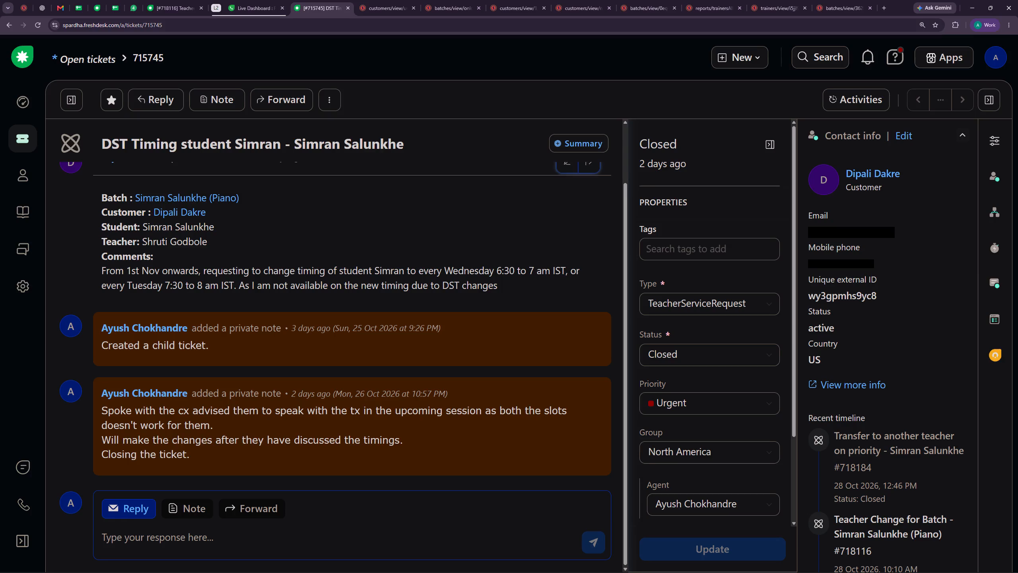
{"action": "left_click", "coordinate": [352, 8]}
{"action": "left_click_drag", "start_coordinate": [402, 203], "coordinate": [422, 251]}
{"action": "left_click_drag", "start_coordinate": [422, 251], "coordinate": [420, 249]}
{"action": "left_click_drag", "start_coordinate": [469, 259], "coordinate": [477, 261]}
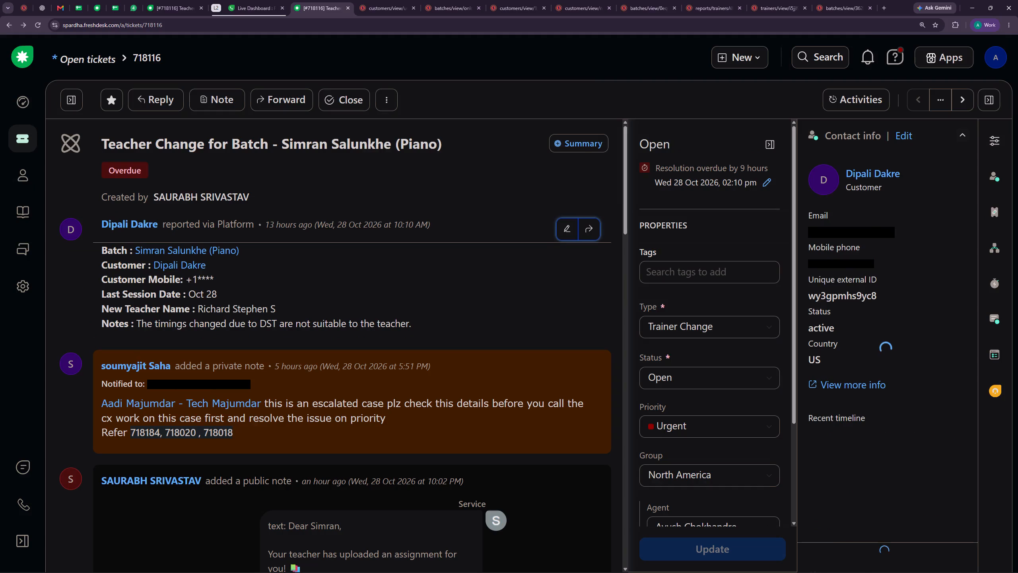
{"action": "scroll", "coordinate": [455, 272], "scroll_direction": "down", "scroll_amount": 10}
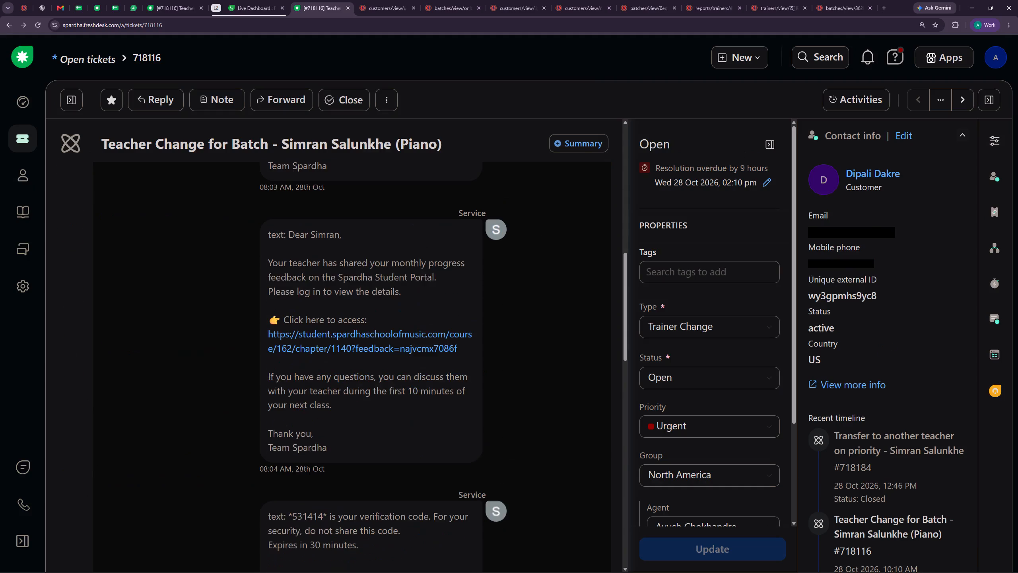
{"action": "scroll", "coordinate": [462, 263], "scroll_direction": "down", "scroll_amount": 5}
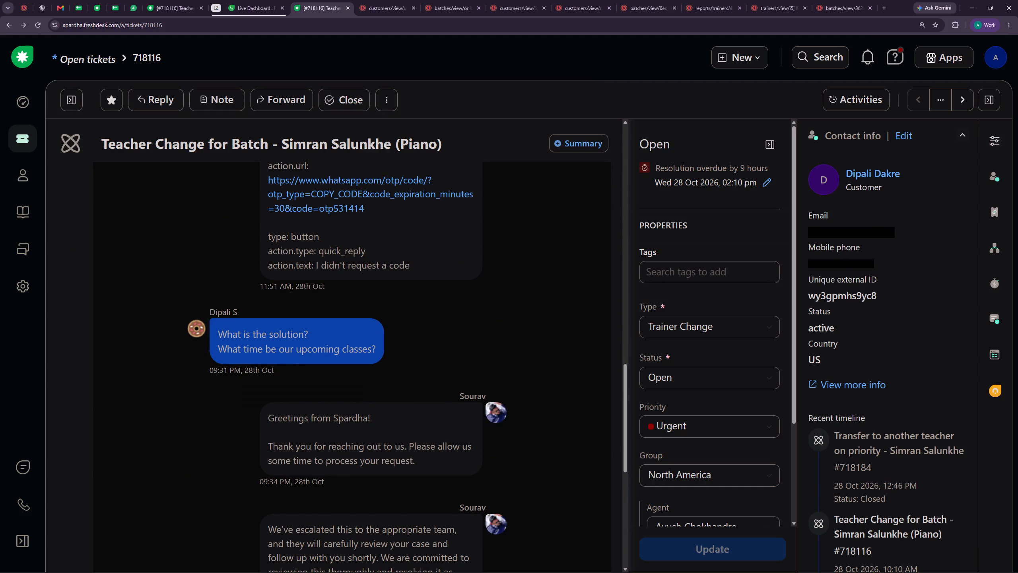
{"action": "scroll", "coordinate": [491, 262], "scroll_direction": "up", "scroll_amount": 3}
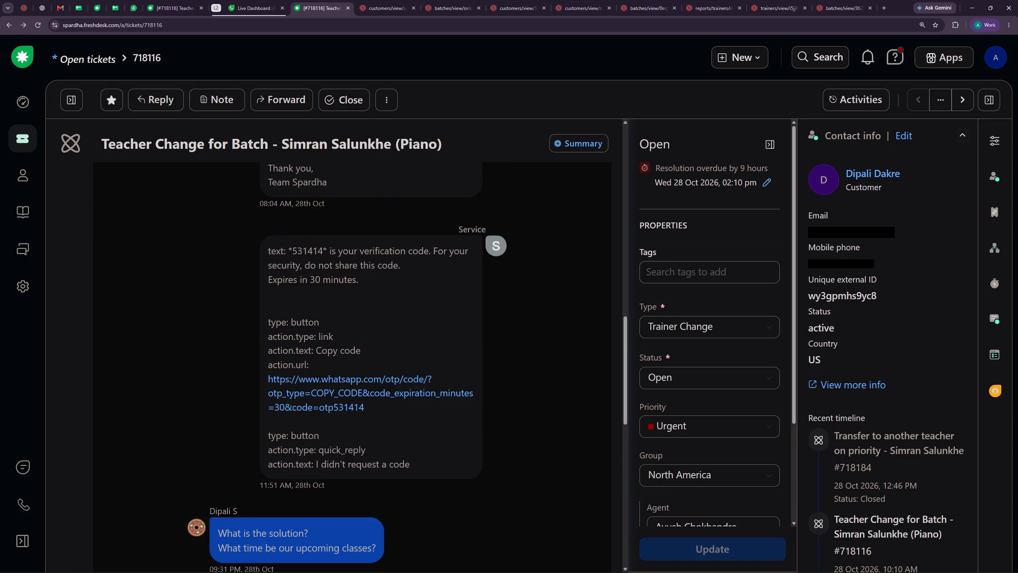
{"action": "scroll", "coordinate": [491, 262], "scroll_direction": "down", "scroll_amount": 9}
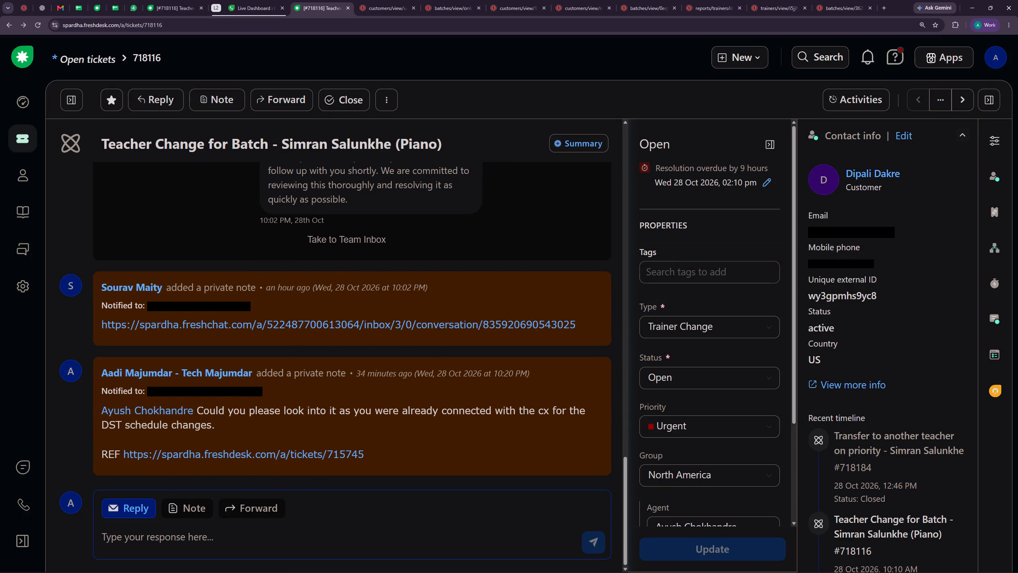
Copy the requester's mobile phone number from the ticket's contact info.
{"action": "left_click_drag", "start_coordinate": [889, 263], "coordinate": [820, 265]}
{"action": "key", "text": "ctrl+c"}
Switch to the first open customer record in the Spardha admin portal and close that page.
{"action": "left_click", "coordinate": [396, 0]}
{"action": "left_click_drag", "start_coordinate": [436, 237], "coordinate": [456, 243]}
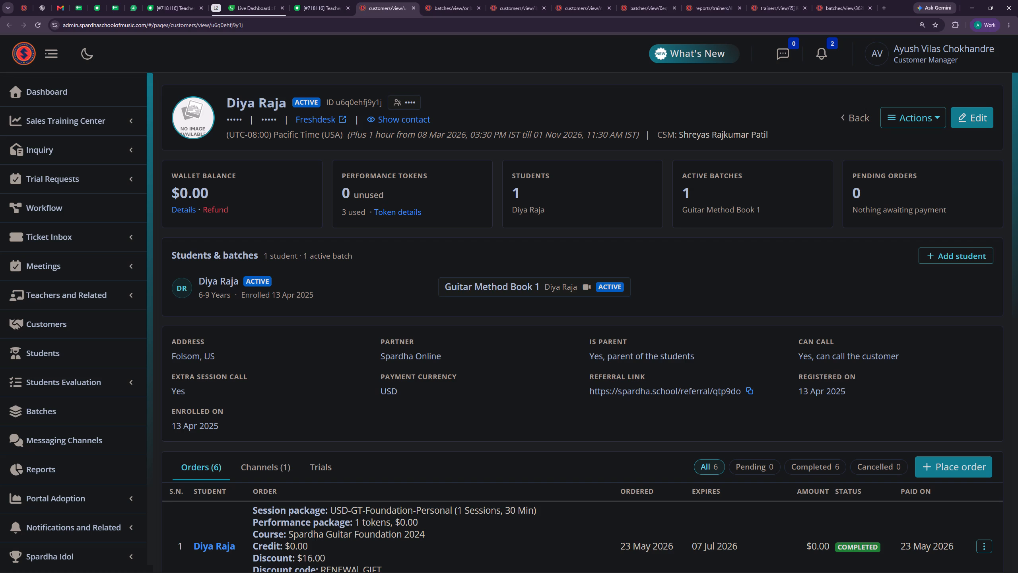
{"action": "left_click", "coordinate": [414, 8]}
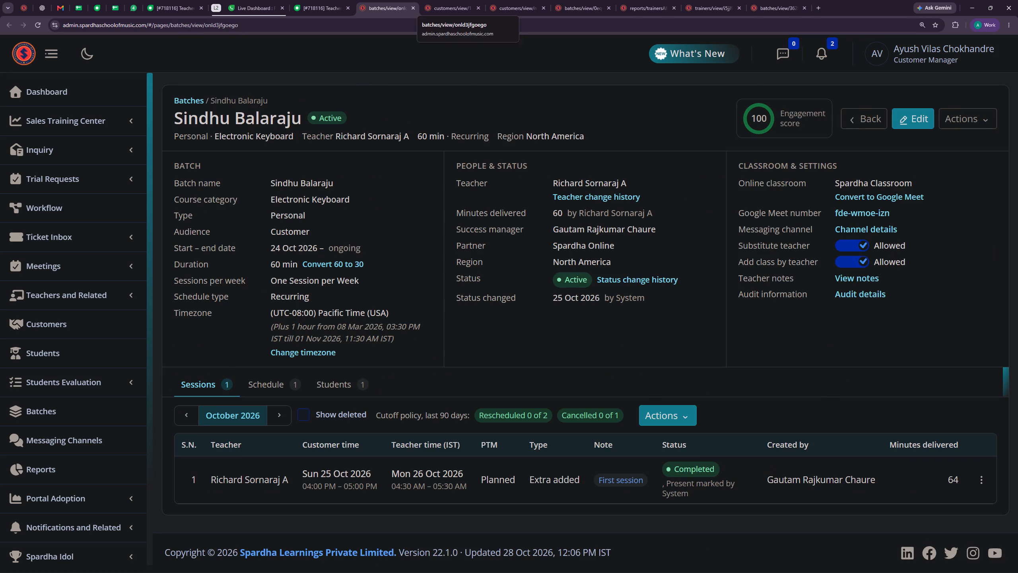
Close the open admin portal tabs for the electronic keyboard batch and the Rhea and Rosy customer records.
{"action": "left_click", "coordinate": [444, 8]}
{"action": "left_click", "coordinate": [406, 7]}
{"action": "left_click_drag", "start_coordinate": [466, 114], "coordinate": [490, 135]}
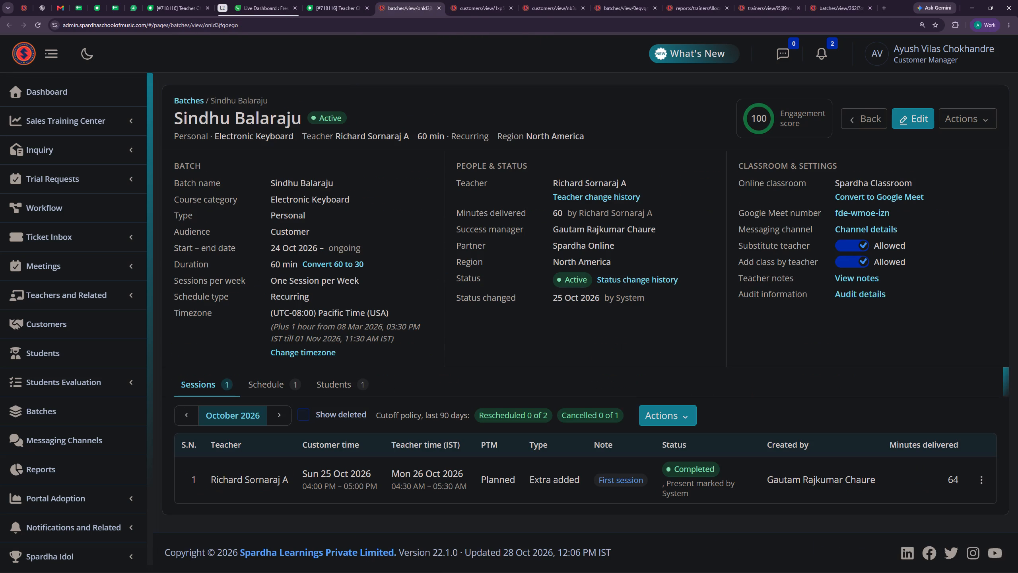
{"action": "left_click_drag", "start_coordinate": [490, 135], "coordinate": [478, 135]}
{"action": "left_click", "coordinate": [440, 8]}
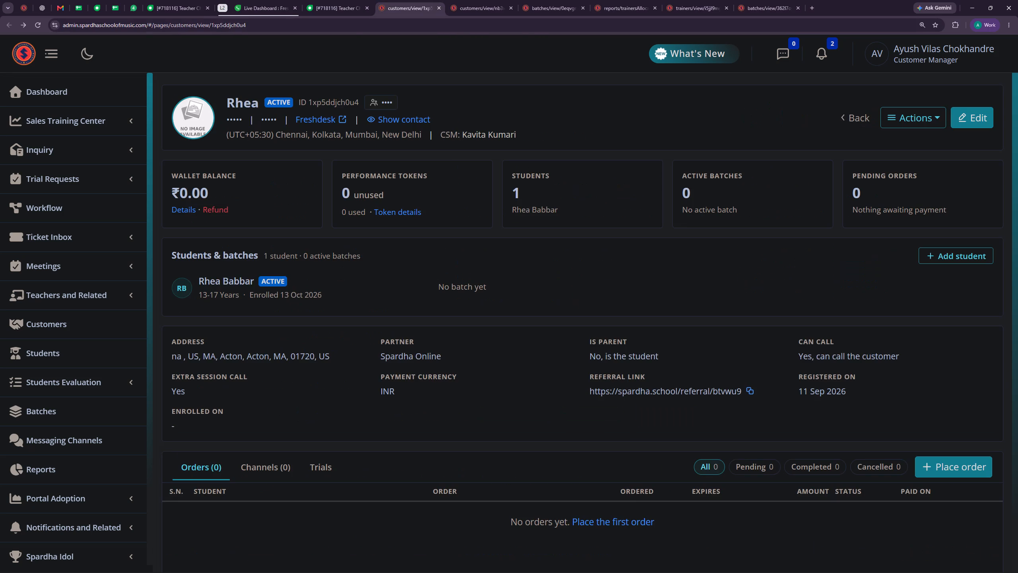
{"action": "left_click", "coordinate": [440, 8]}
{"action": "left_click_drag", "start_coordinate": [437, 36], "coordinate": [455, 43]}
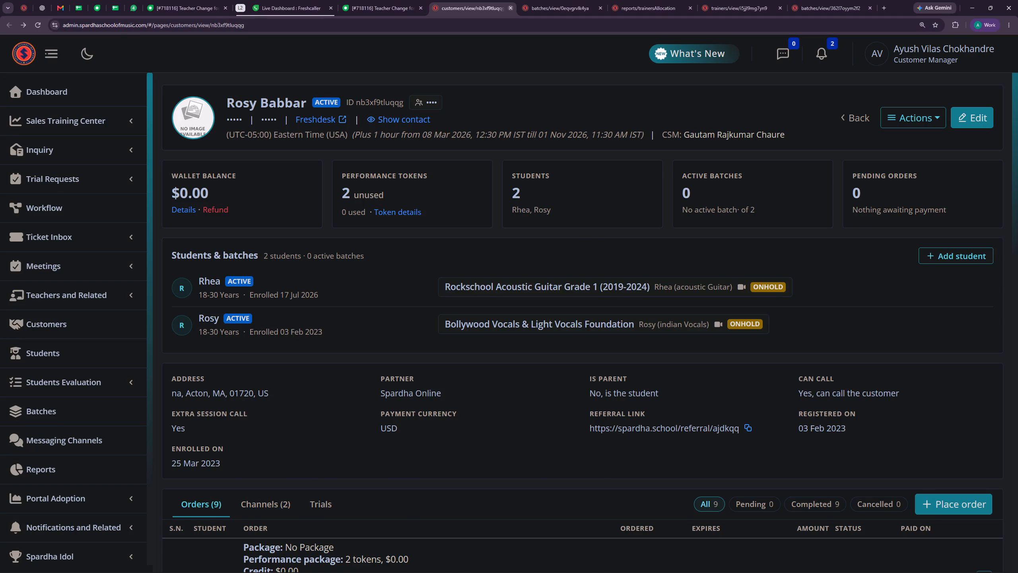
{"action": "left_click", "coordinate": [511, 10]}
{"action": "left_click", "coordinate": [466, 5]}
{"action": "left_click_drag", "start_coordinate": [484, 49], "coordinate": [485, 56]}
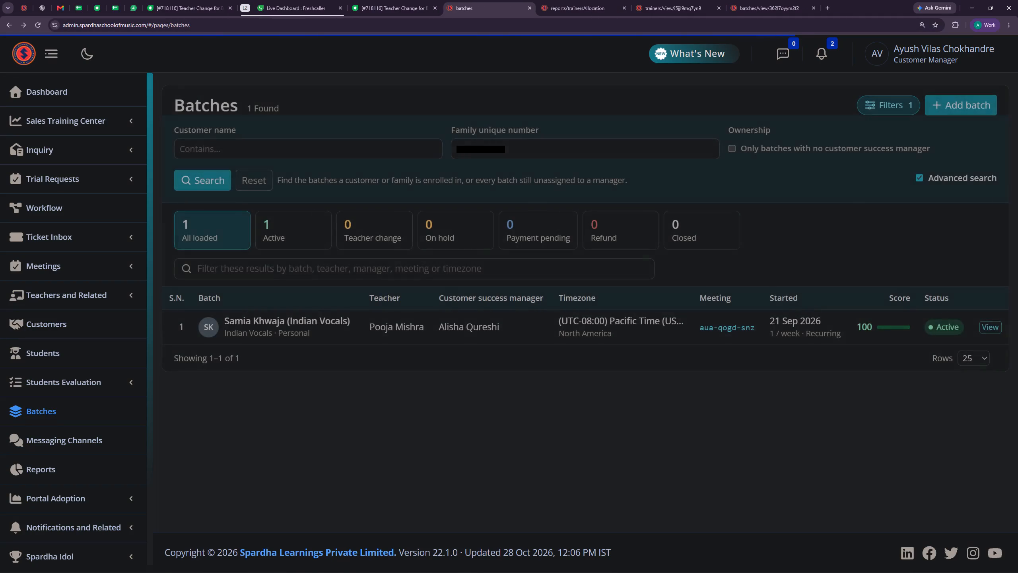
Search the batches by the customer's copied family unique number and open the matching electronic keyboard batch.
{"action": "left_click_drag", "start_coordinate": [538, 144], "coordinate": [369, 144]}
{"action": "key", "text": "ctrl+v"}
{"action": "left_click", "coordinate": [218, 183]}
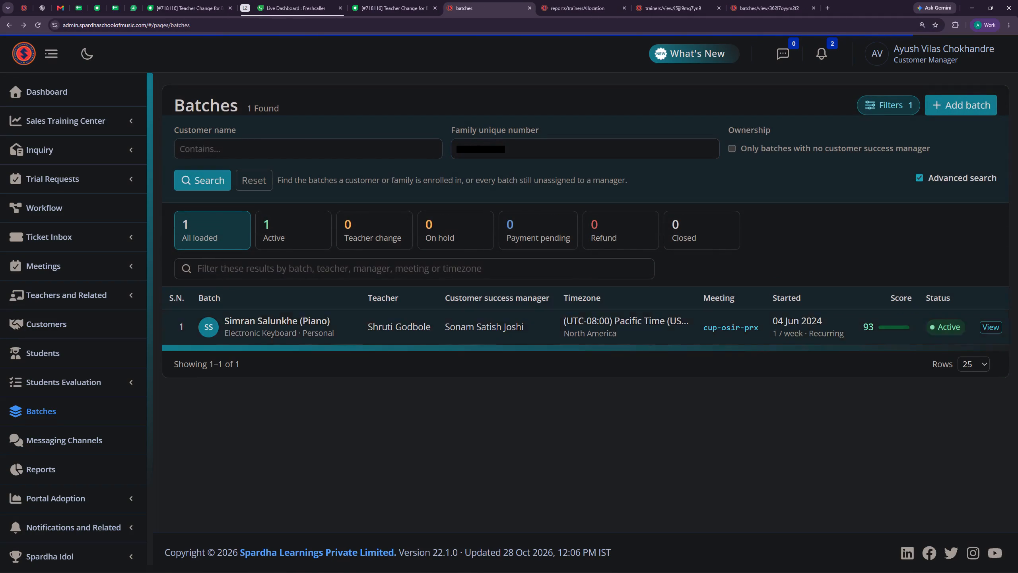
{"action": "left_click", "coordinate": [991, 329]}
Review the piano batch's sessions for October 2026 and November 2026.
{"action": "scroll", "coordinate": [448, 335], "scroll_direction": "down", "scroll_amount": 2}
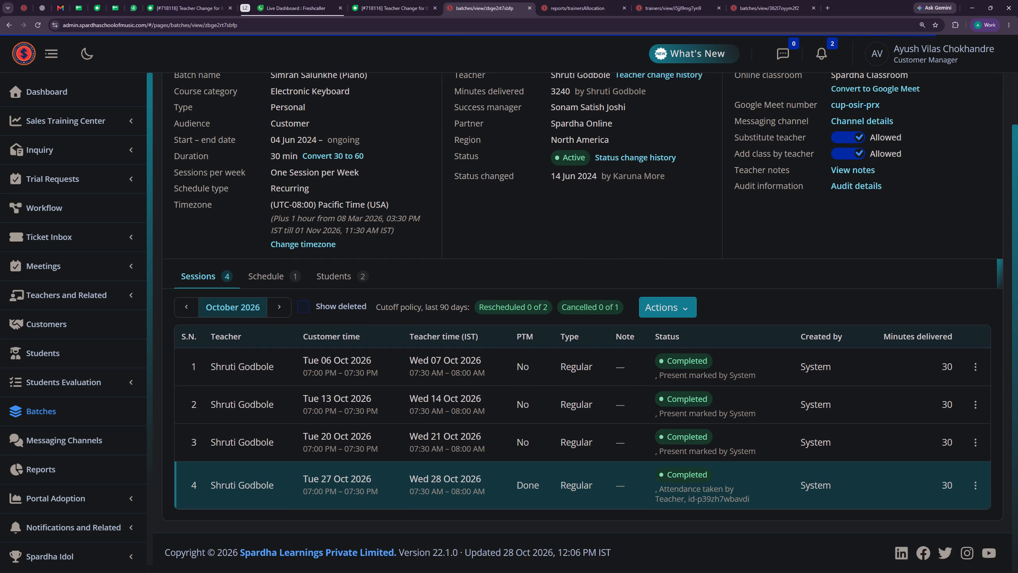
{"action": "left_click", "coordinate": [285, 314]}
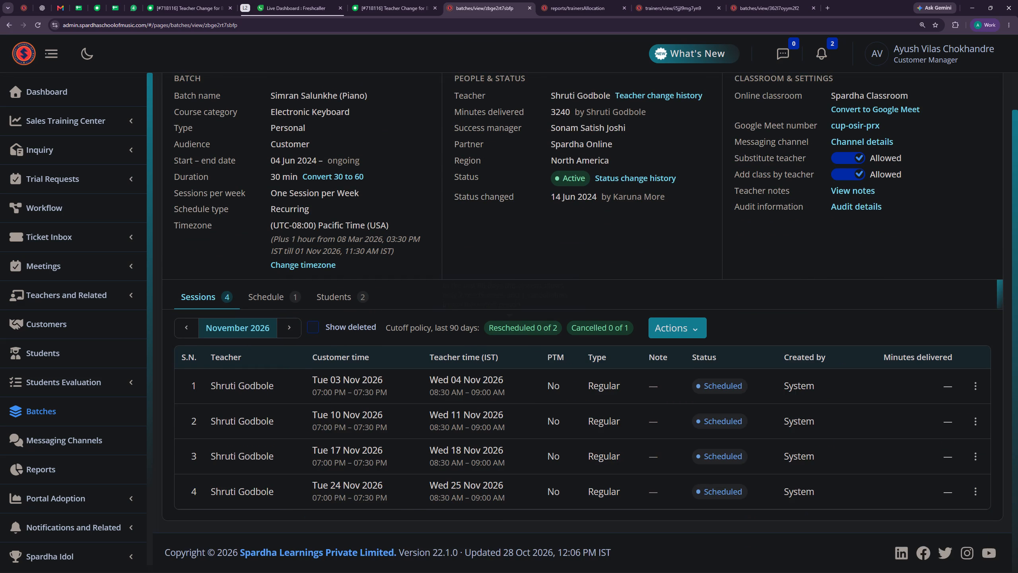
Review the batch's schedule and check the audit log of its Tuesday 07:00 PM entry.
{"action": "left_click", "coordinate": [260, 299]}
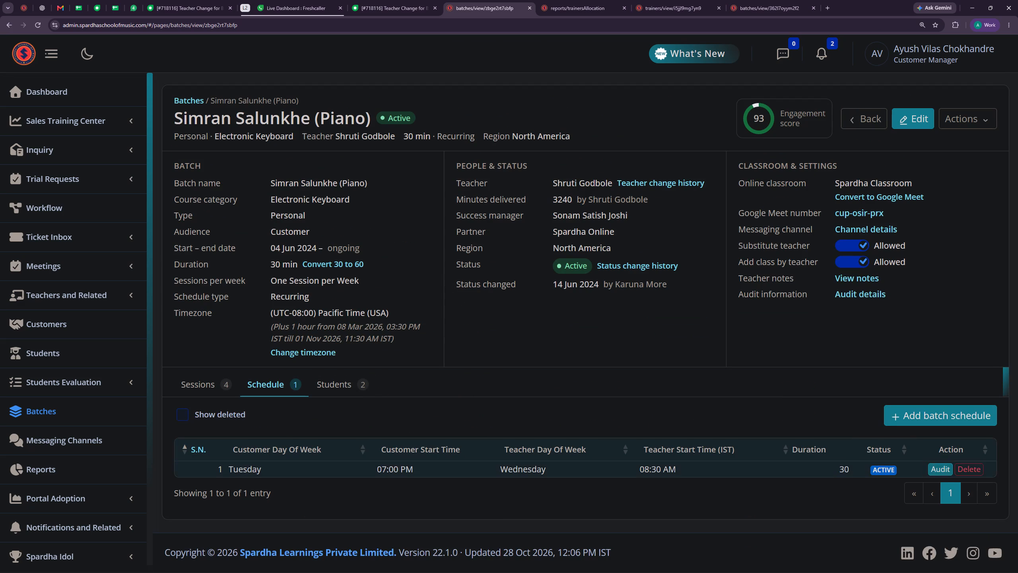
{"action": "left_click", "coordinate": [937, 470]}
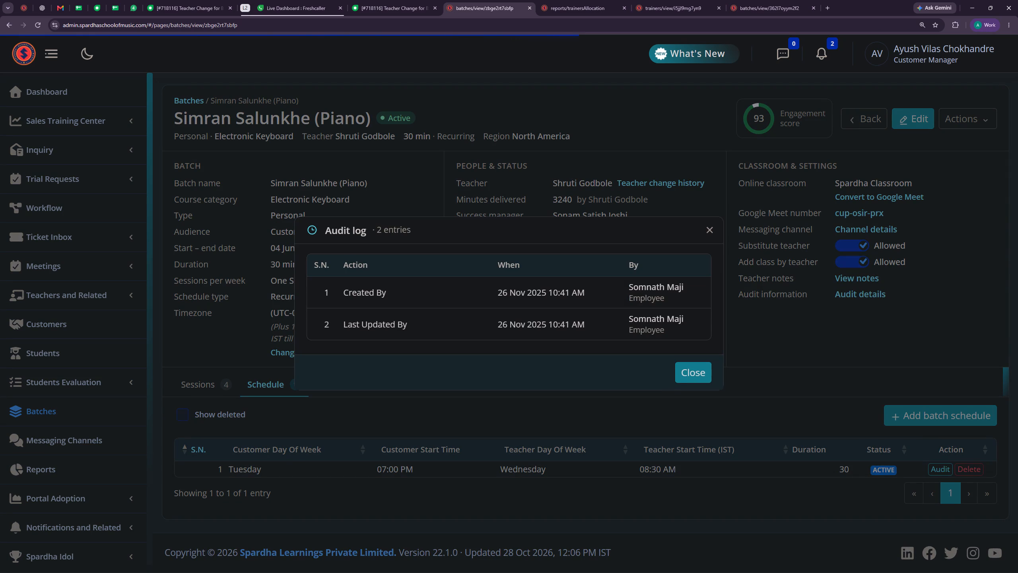
{"action": "left_click", "coordinate": [709, 230]}
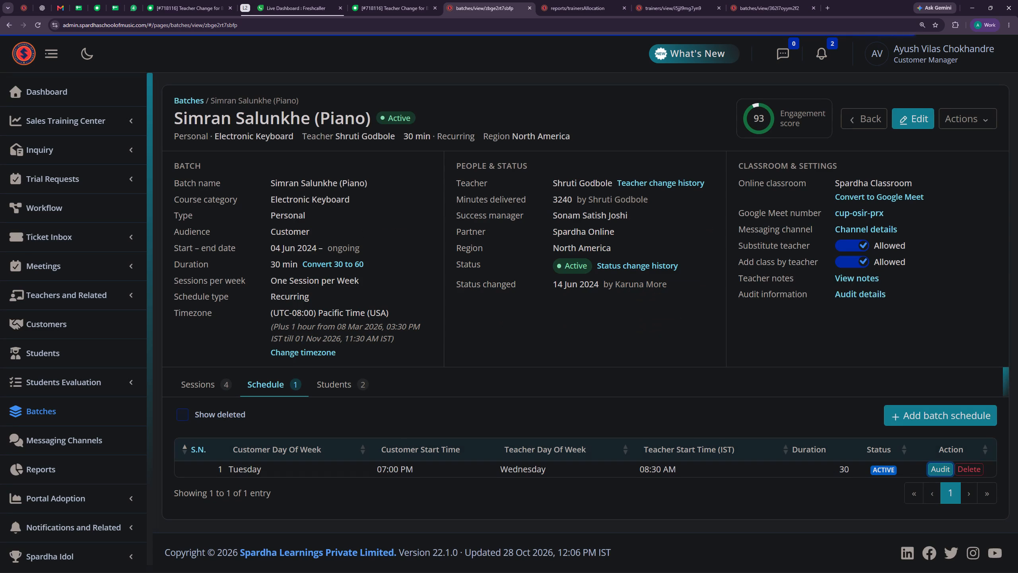
Recheck the batch's November 2026 sessions against the day and start times in its schedule.
{"action": "scroll", "coordinate": [445, 392], "scroll_direction": "down", "scroll_amount": 2}
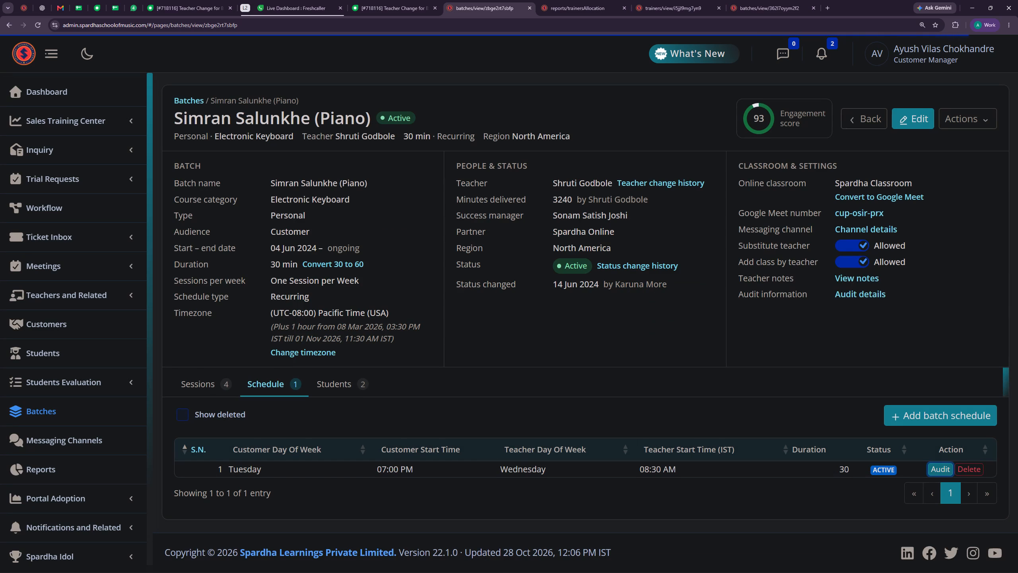
{"action": "left_click_drag", "start_coordinate": [226, 386], "coordinate": [220, 386]}
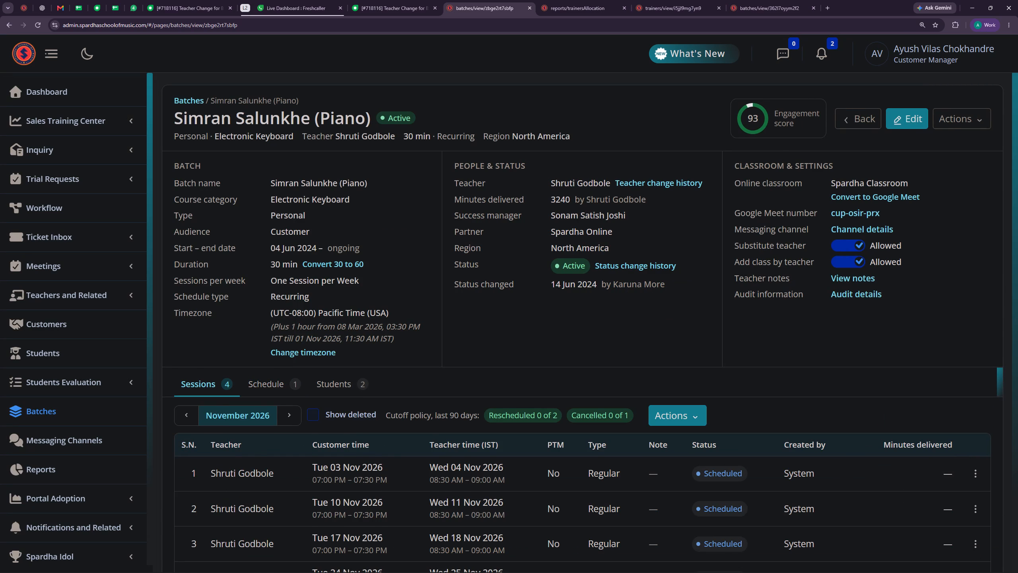
{"action": "scroll", "coordinate": [542, 312], "scroll_direction": "down", "scroll_amount": 1}
{"action": "scroll", "coordinate": [499, 310], "scroll_direction": "down", "scroll_amount": 1}
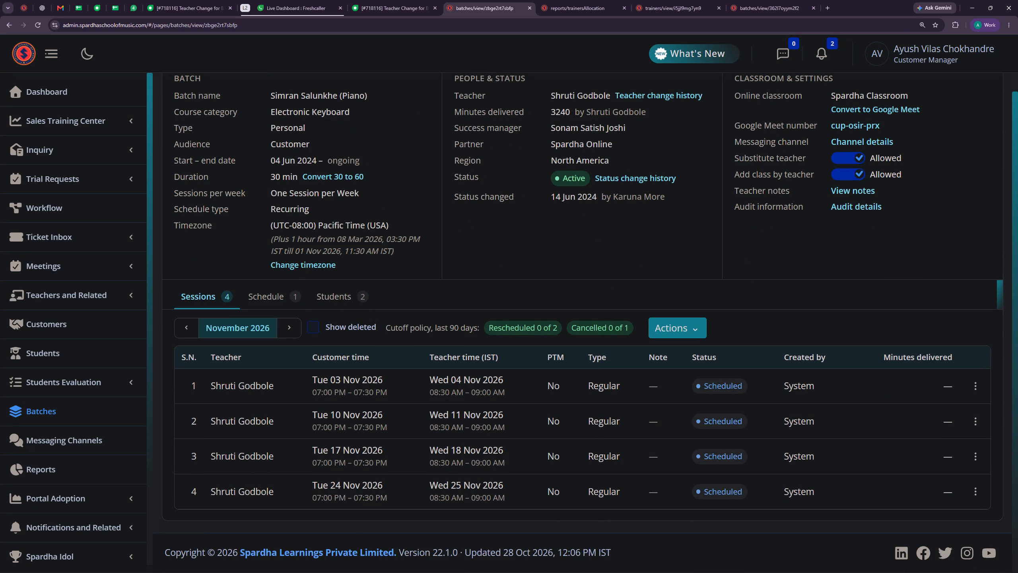
{"action": "left_click", "coordinate": [278, 299]}
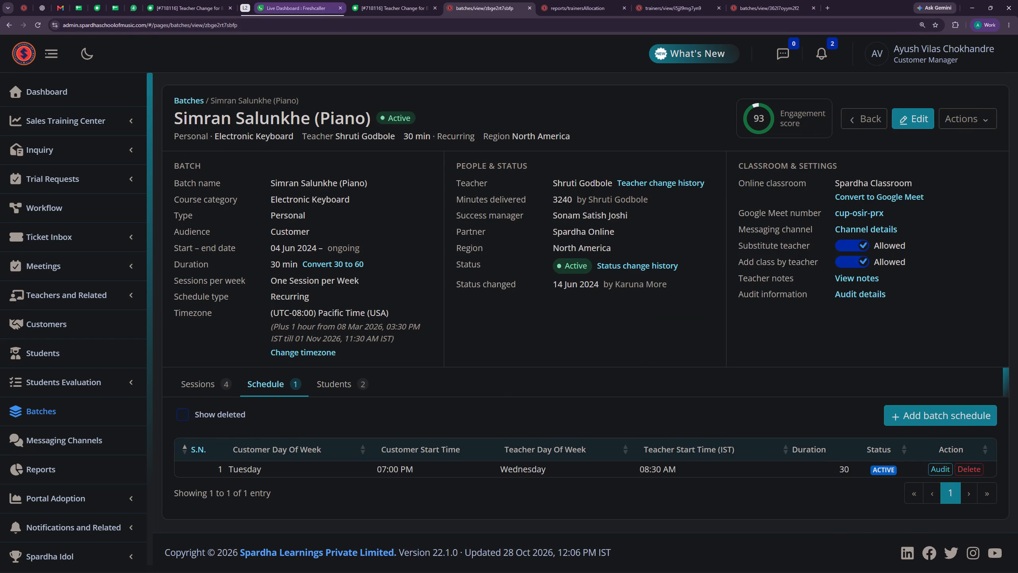
{"action": "left_click", "coordinate": [389, 7]}
{"action": "left_click", "coordinate": [907, 269]}
{"action": "left_click_drag", "start_coordinate": [896, 266], "coordinate": [801, 266]}
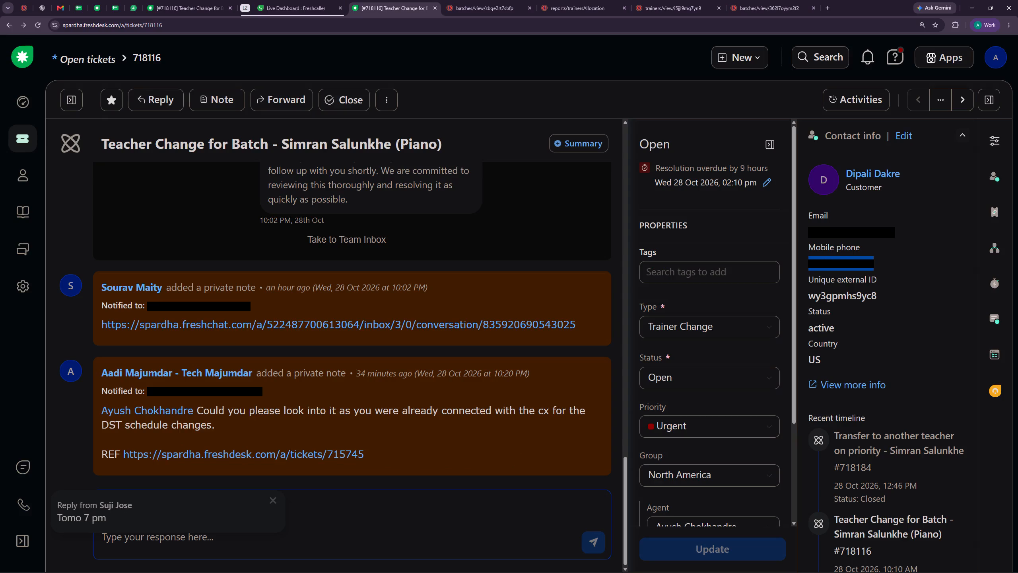
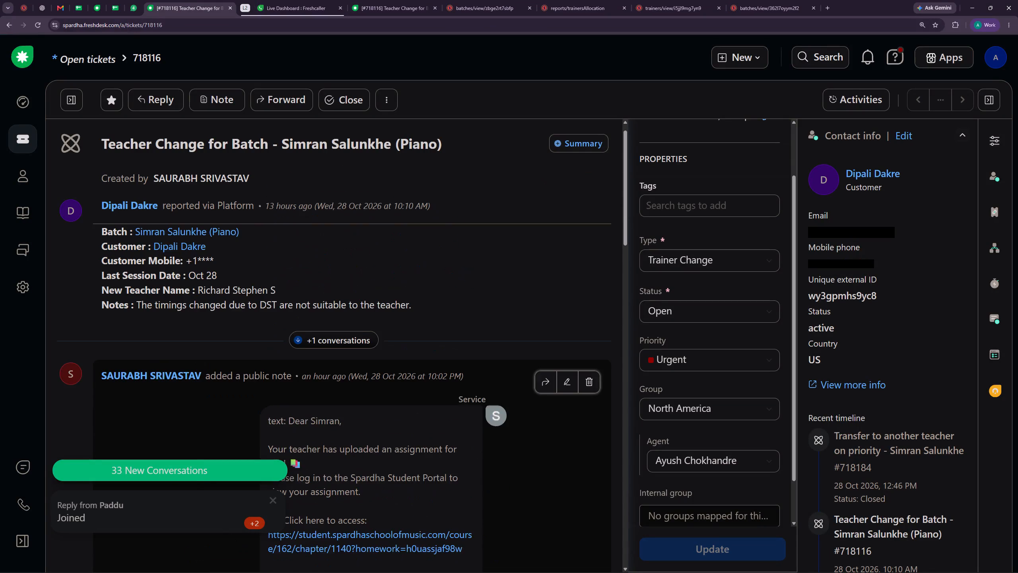
Read ticket #718116's conversation from the public note's chat transcript through the latest private notes, dismissing the new-conversation pop-ups.
{"action": "left_click", "coordinate": [339, 362]}
{"action": "scroll", "coordinate": [406, 367], "scroll_direction": "down", "scroll_amount": 5}
{"action": "scroll", "coordinate": [414, 370], "scroll_direction": "up", "scroll_amount": 4}
{"action": "scroll", "coordinate": [417, 370], "scroll_direction": "down", "scroll_amount": 2}
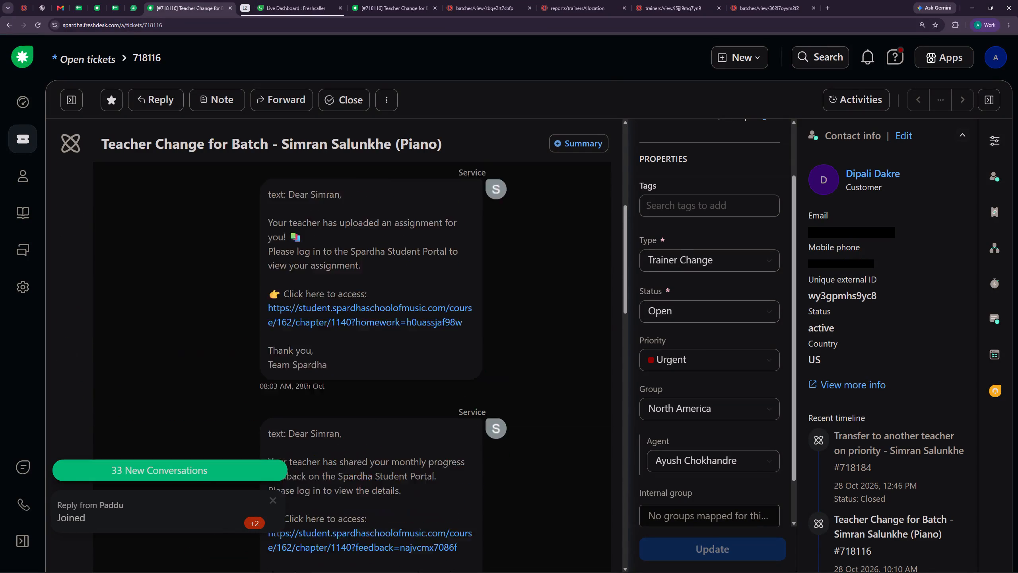
{"action": "scroll", "coordinate": [417, 370], "scroll_direction": "down", "scroll_amount": 3}
{"action": "scroll", "coordinate": [417, 370], "scroll_direction": "up", "scroll_amount": 5}
{"action": "scroll", "coordinate": [417, 370], "scroll_direction": "down", "scroll_amount": 13}
{"action": "left_click", "coordinate": [266, 502]}
{"action": "left_click", "coordinate": [280, 499]}
{"action": "left_click", "coordinate": [276, 499]}
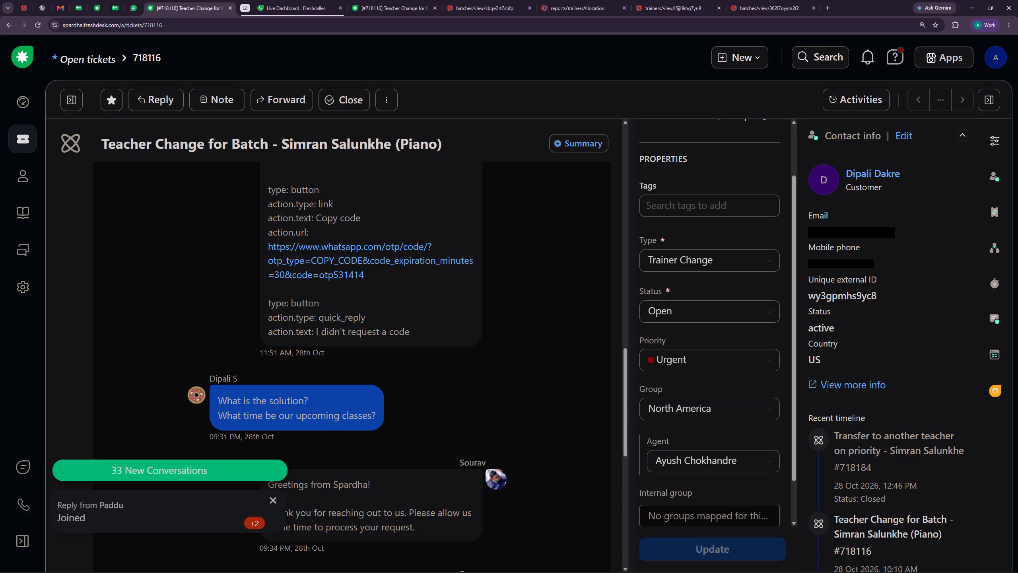
{"action": "scroll", "coordinate": [328, 484], "scroll_direction": "down", "scroll_amount": 8}
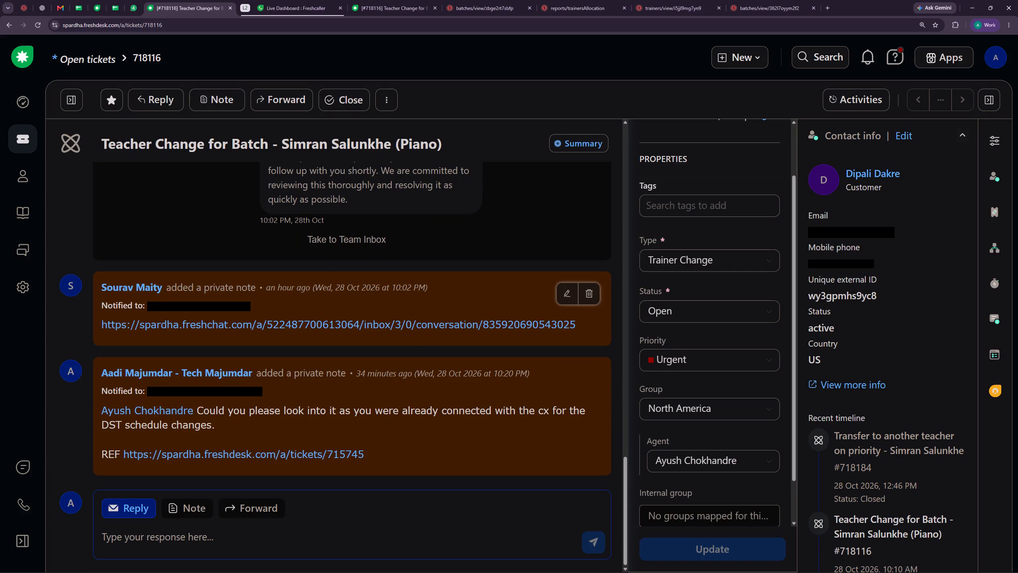
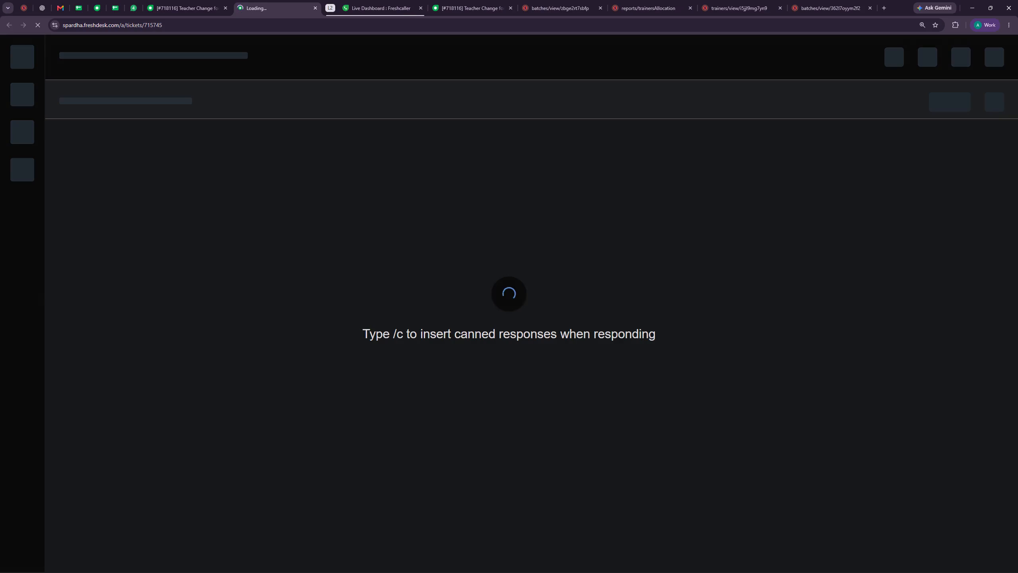
{"action": "scroll", "coordinate": [758, 390], "scroll_direction": "down", "scroll_amount": 5}
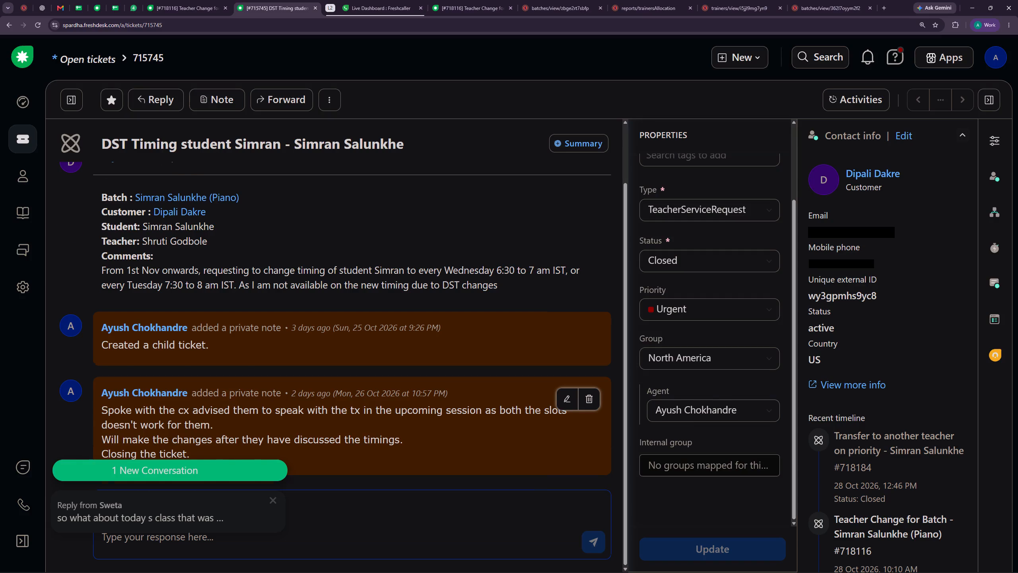
{"action": "scroll", "coordinate": [499, 384], "scroll_direction": "up", "scroll_amount": 4}
{"action": "scroll", "coordinate": [458, 355], "scroll_direction": "down", "scroll_amount": 4}
{"action": "scroll", "coordinate": [469, 373], "scroll_direction": "up", "scroll_amount": 4}
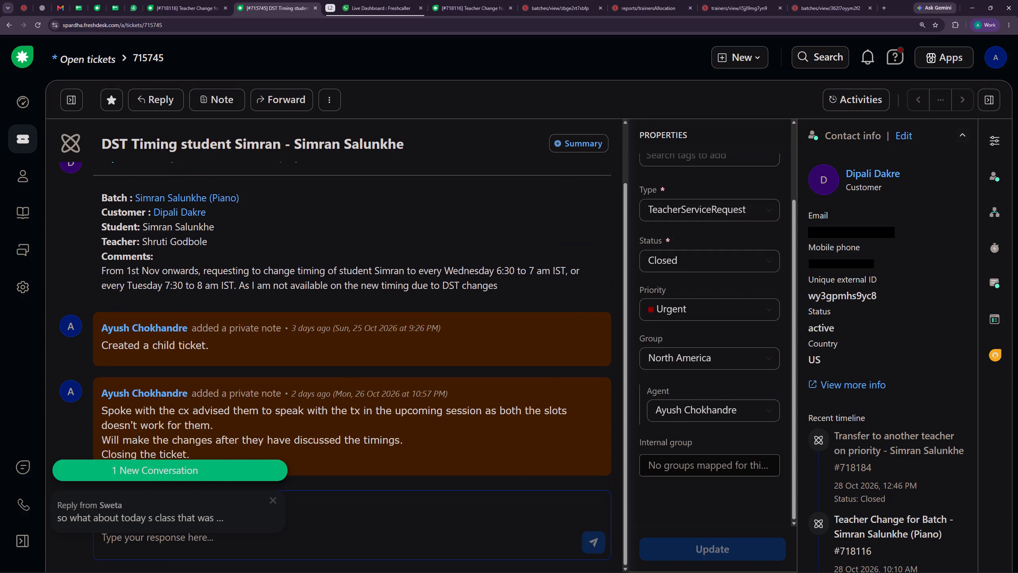
{"action": "scroll", "coordinate": [467, 374], "scroll_direction": "up", "scroll_amount": 1}
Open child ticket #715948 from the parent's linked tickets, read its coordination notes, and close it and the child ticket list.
{"action": "scroll", "coordinate": [794, 360], "scroll_direction": "down", "scroll_amount": 10}
{"action": "left_click", "coordinate": [881, 405]}
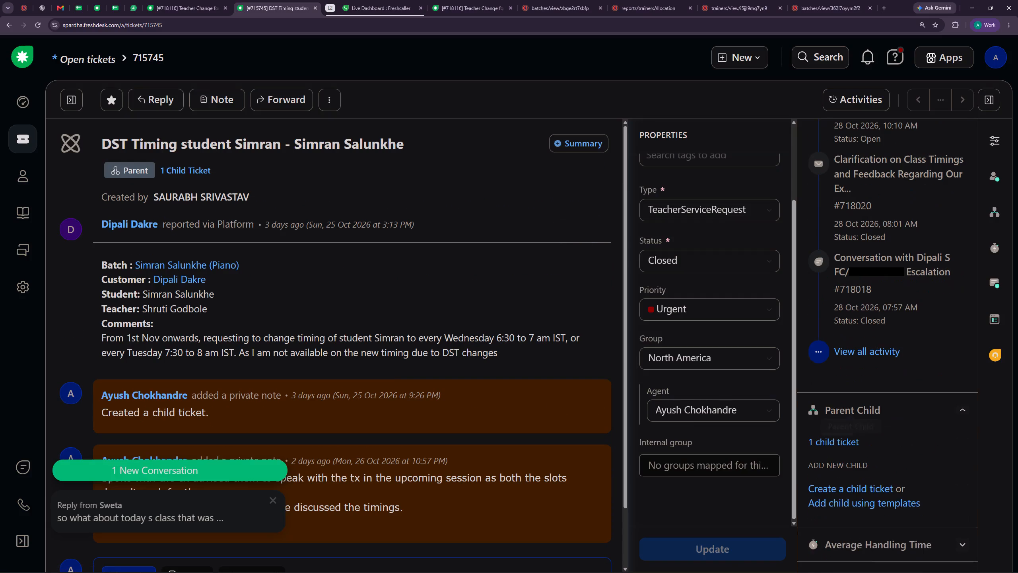
{"action": "left_click", "coordinate": [852, 442]}
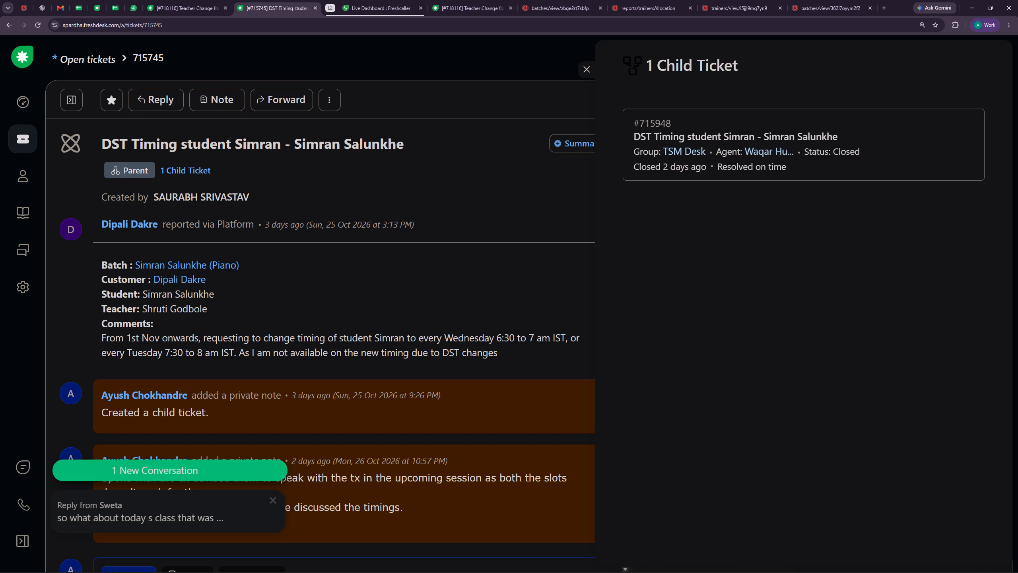
{"action": "left_click", "coordinate": [749, 135]}
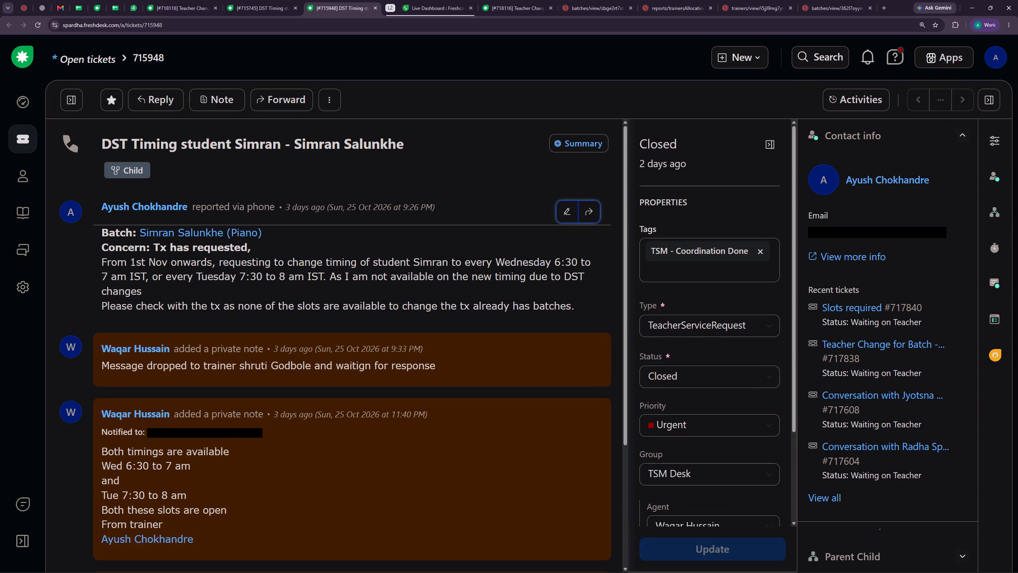
{"action": "scroll", "coordinate": [421, 232], "scroll_direction": "down", "scroll_amount": 2}
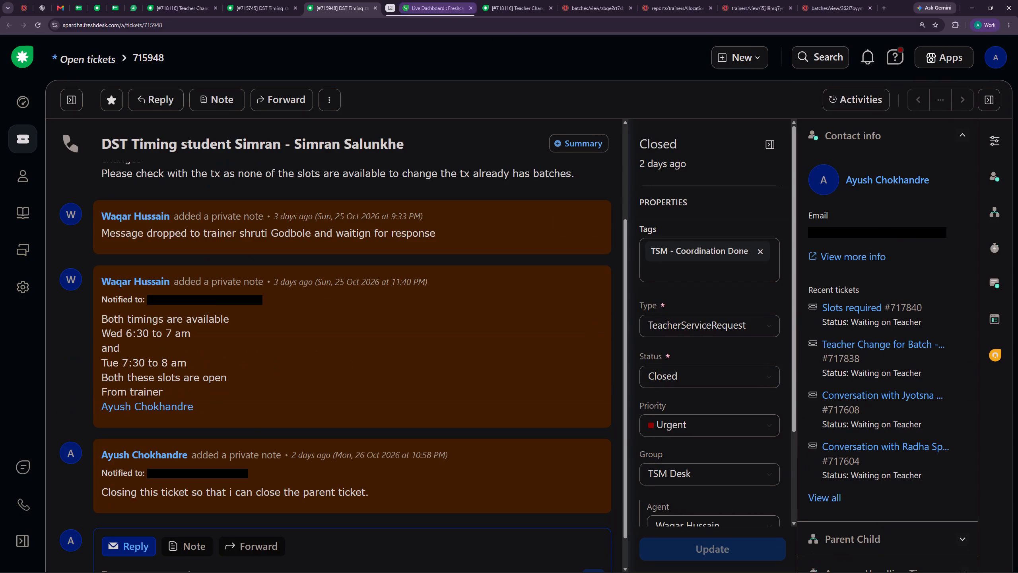
{"action": "left_click", "coordinate": [375, 8]}
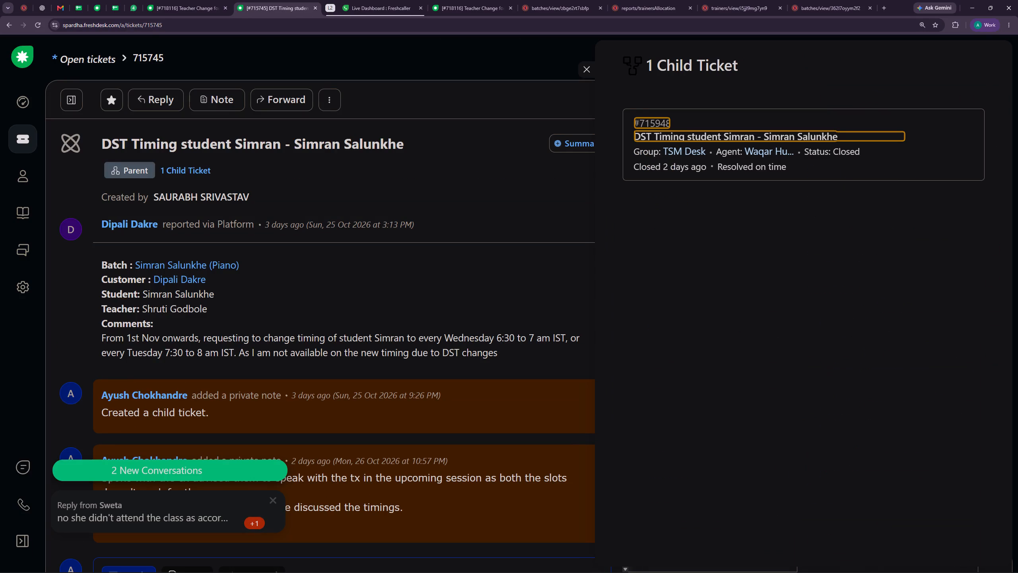
{"action": "left_click", "coordinate": [596, 67]}
{"action": "left_click", "coordinate": [587, 65]}
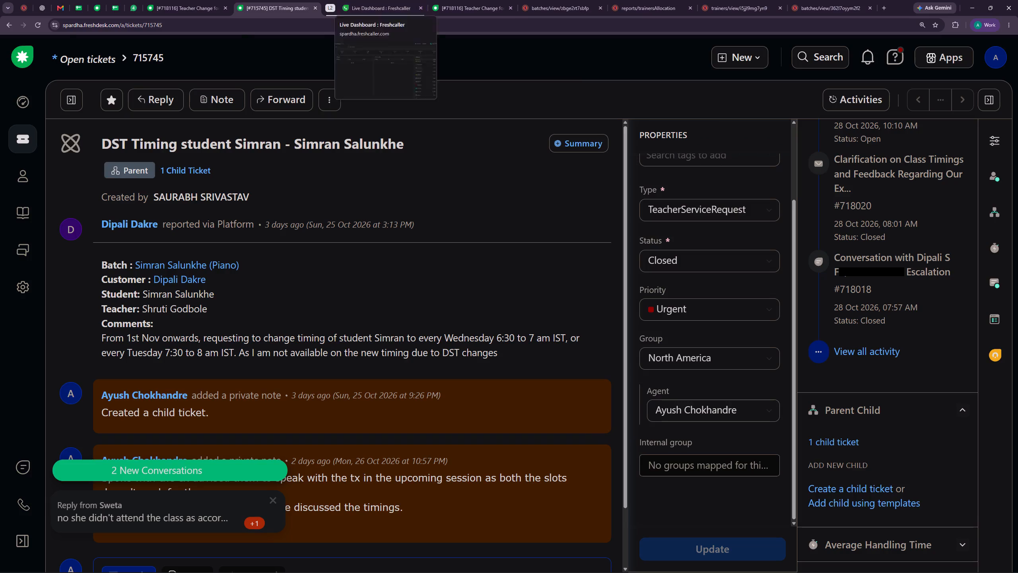
{"action": "left_click", "coordinate": [204, 0]}
{"action": "left_click", "coordinate": [279, 0]}
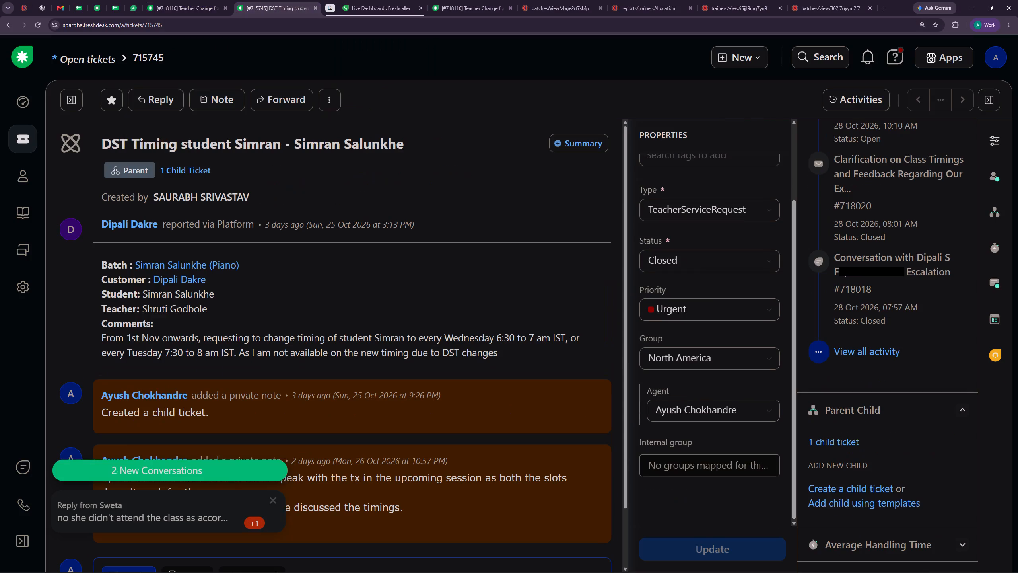
{"action": "left_click", "coordinate": [315, 8]}
{"action": "left_click", "coordinate": [206, 4]}
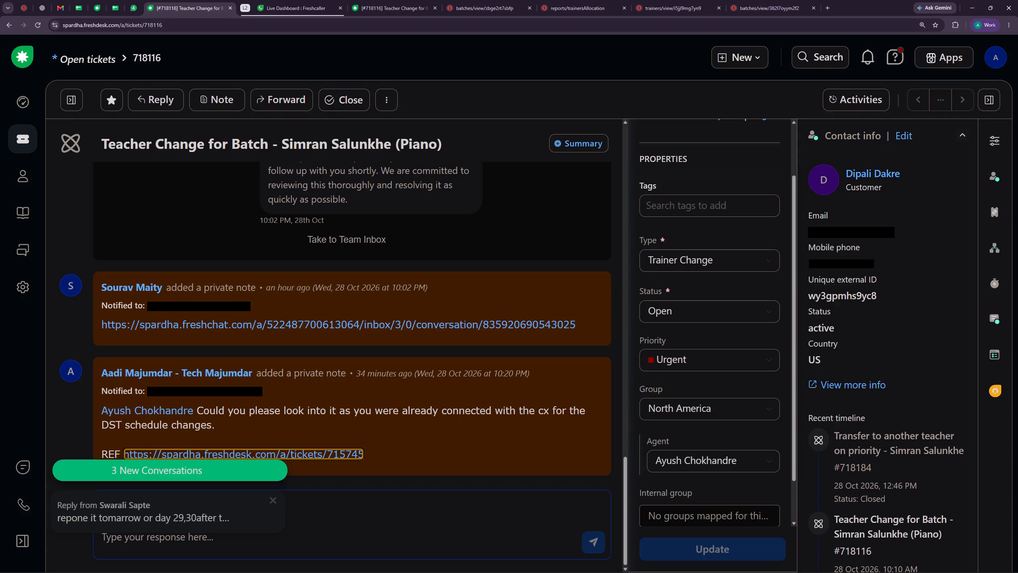
{"action": "left_click", "coordinate": [401, 0]}
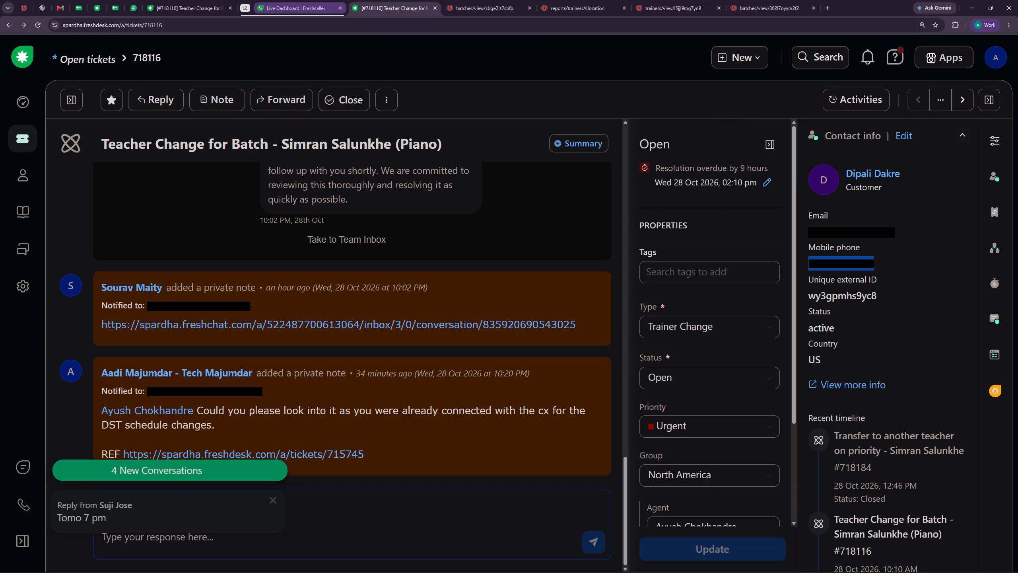
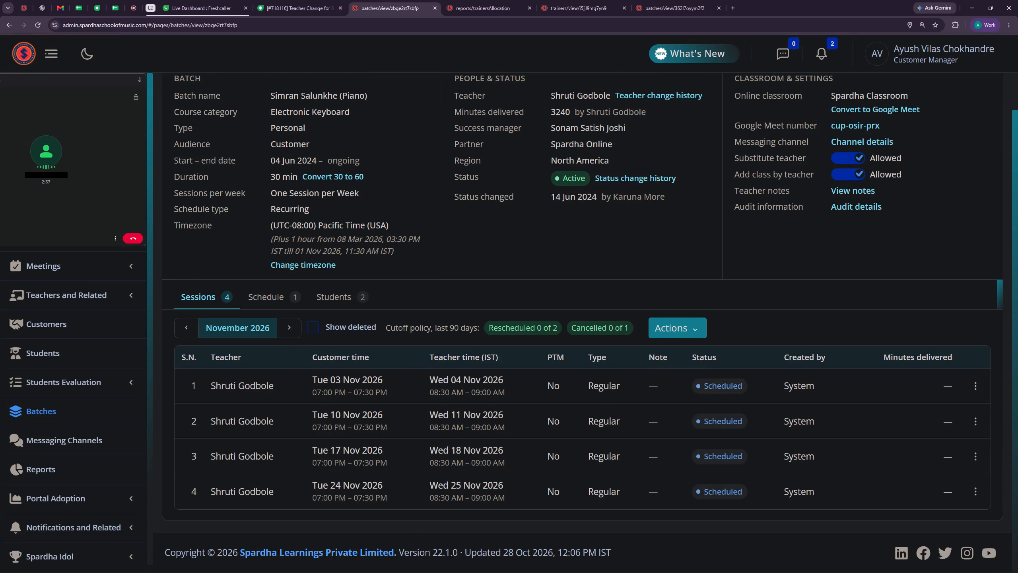
View the recurring weekly schedule of the personal Electronic Keyboard batch.
{"action": "left_click", "coordinate": [266, 296]}
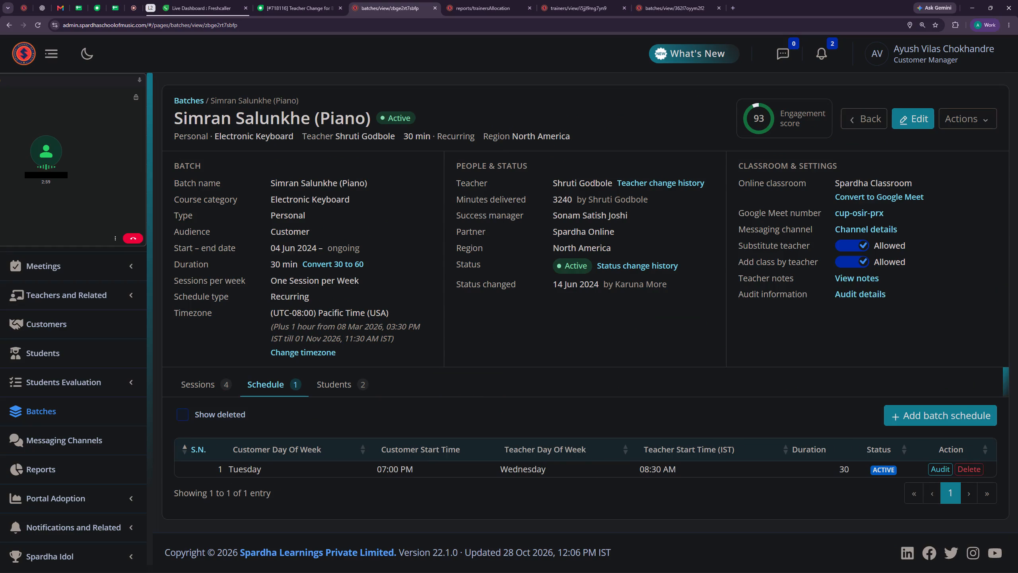
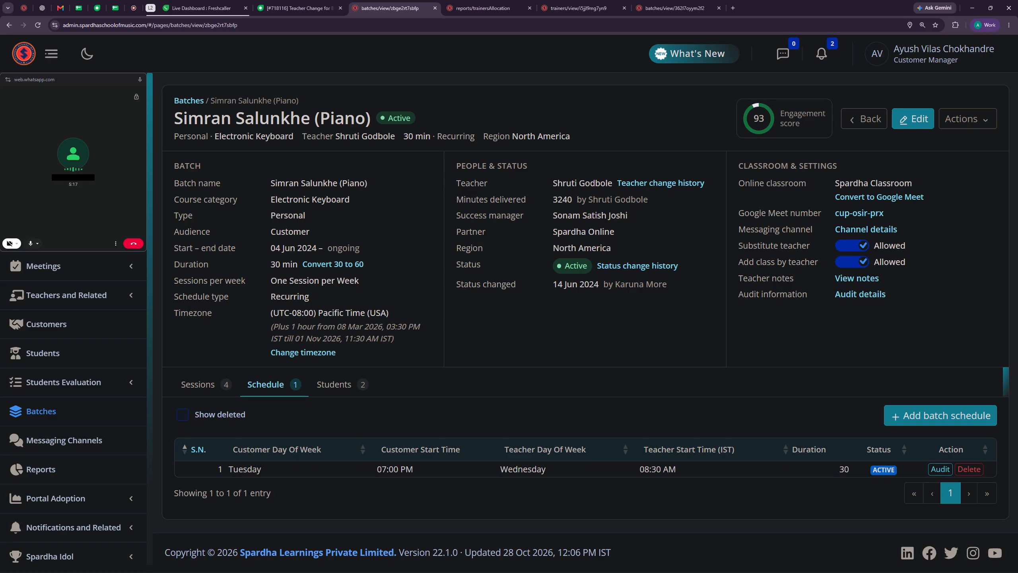
{"action": "left_click", "coordinate": [292, 0]}
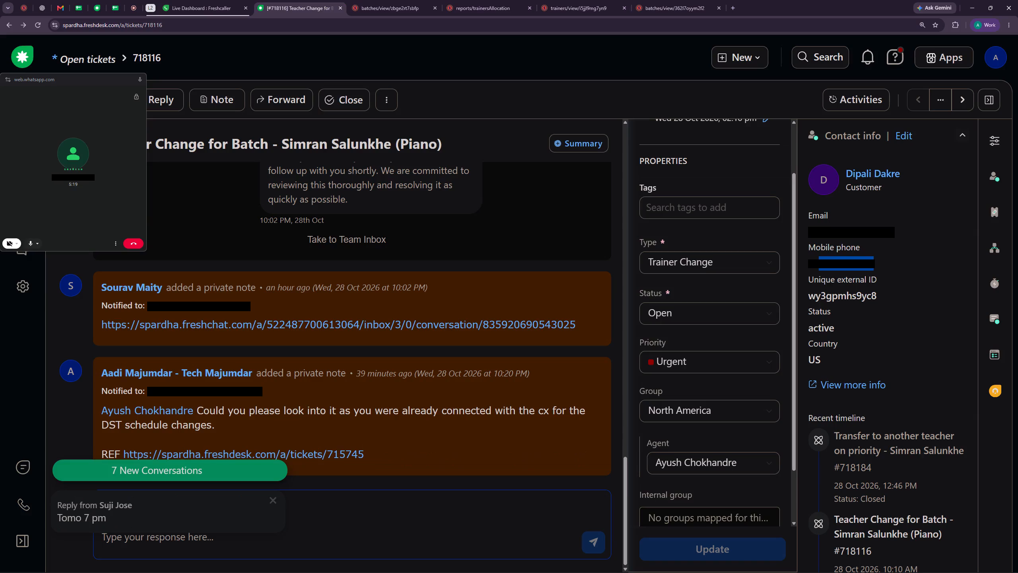
{"action": "scroll", "coordinate": [311, 276], "scroll_direction": "up", "scroll_amount": 1}
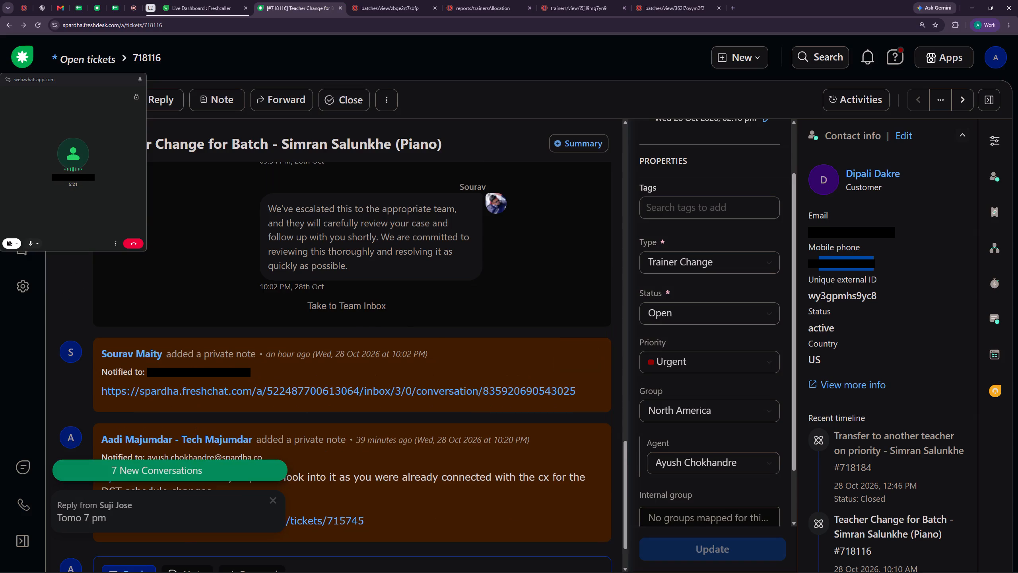
{"action": "scroll", "coordinate": [377, 265], "scroll_direction": "down", "scroll_amount": 5}
{"action": "left_click", "coordinate": [397, 3]}
{"action": "left_click", "coordinate": [305, 0]}
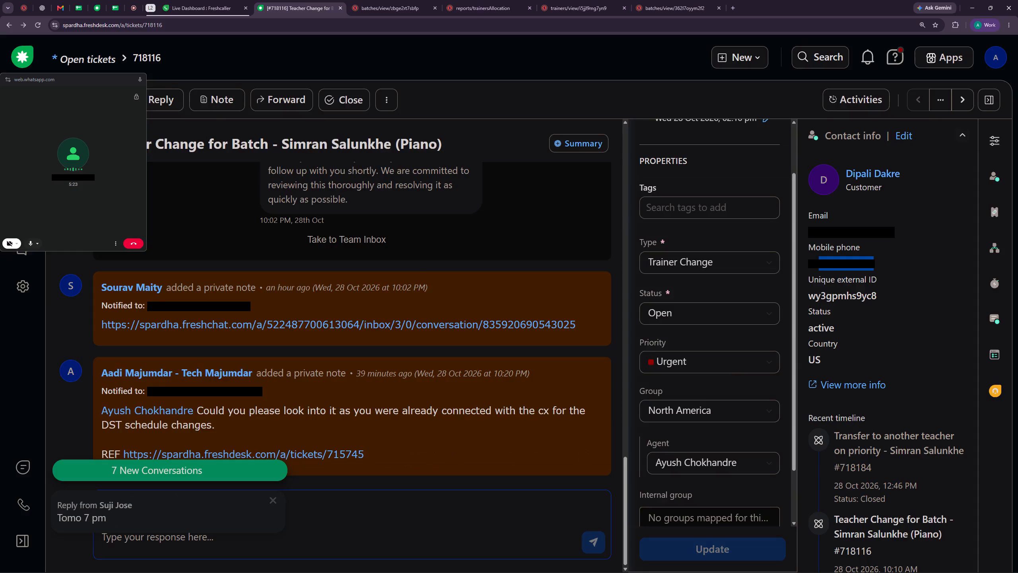
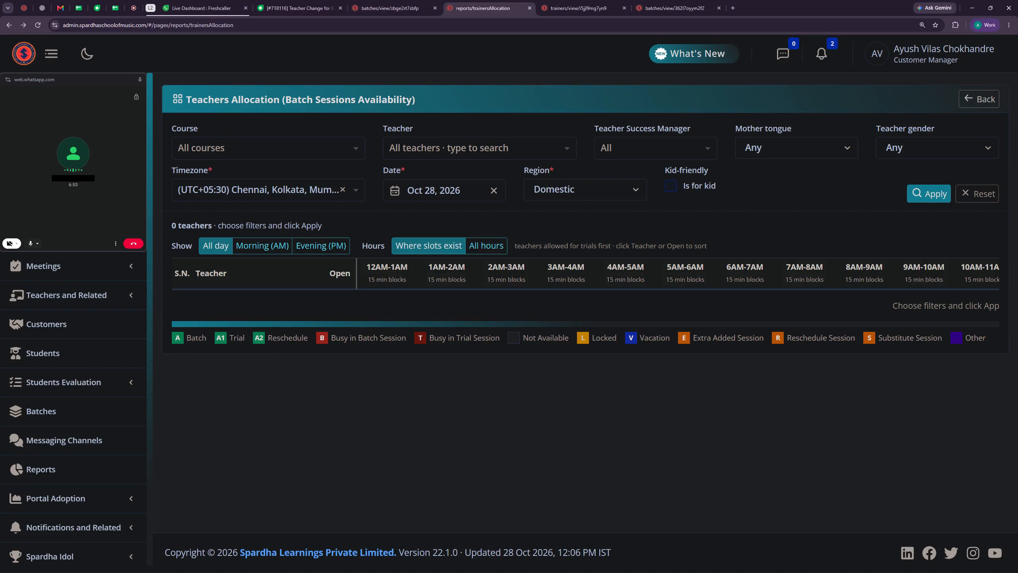
Reopen the student's piano batch record to review its teacher, timezone and weekly schedule details.
{"action": "left_click", "coordinate": [408, 11]}
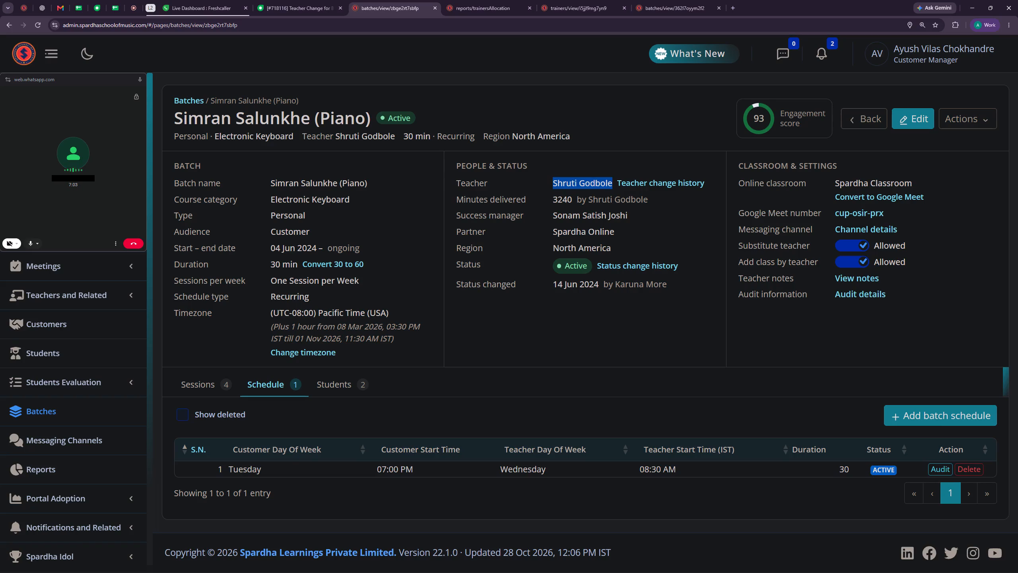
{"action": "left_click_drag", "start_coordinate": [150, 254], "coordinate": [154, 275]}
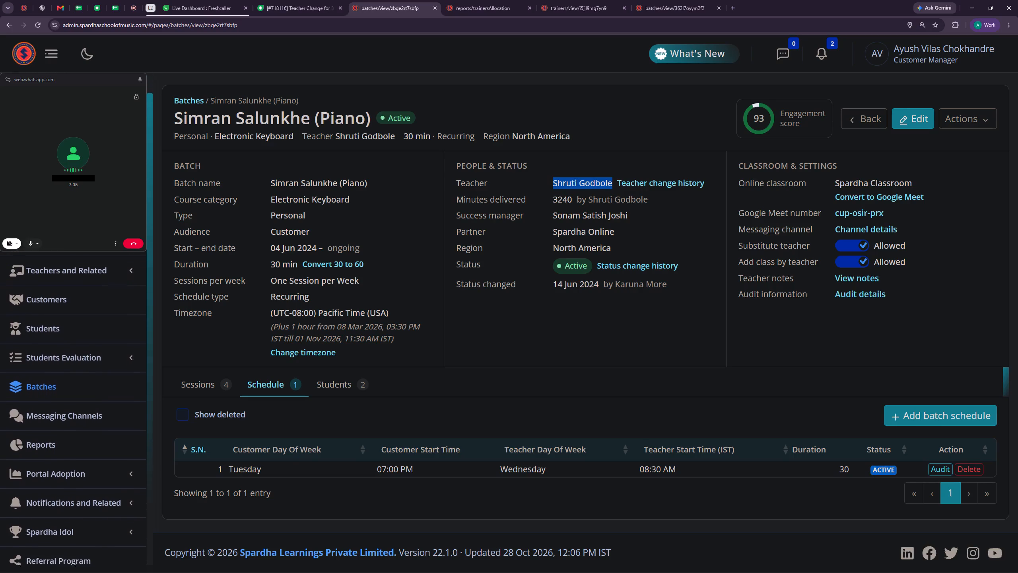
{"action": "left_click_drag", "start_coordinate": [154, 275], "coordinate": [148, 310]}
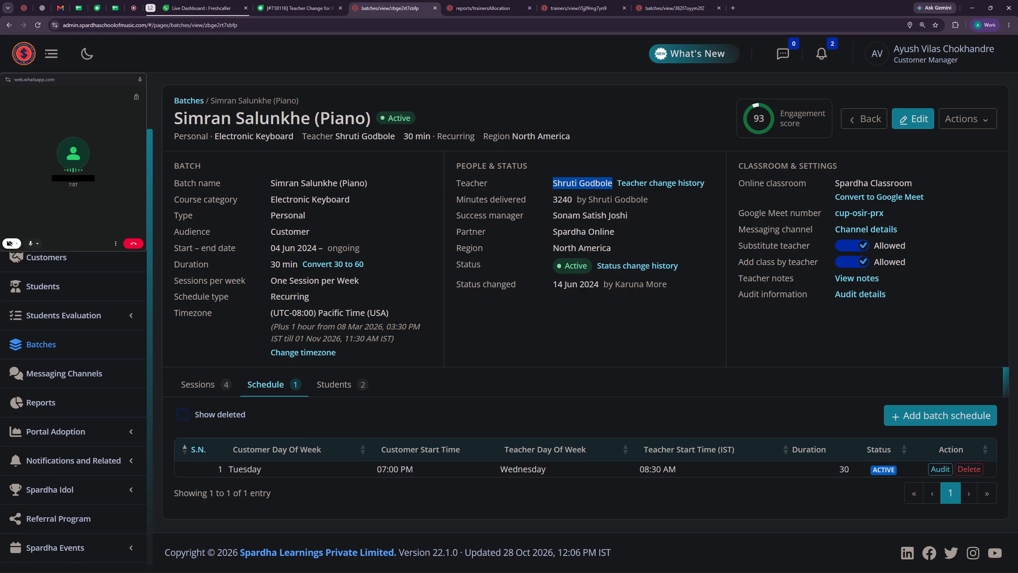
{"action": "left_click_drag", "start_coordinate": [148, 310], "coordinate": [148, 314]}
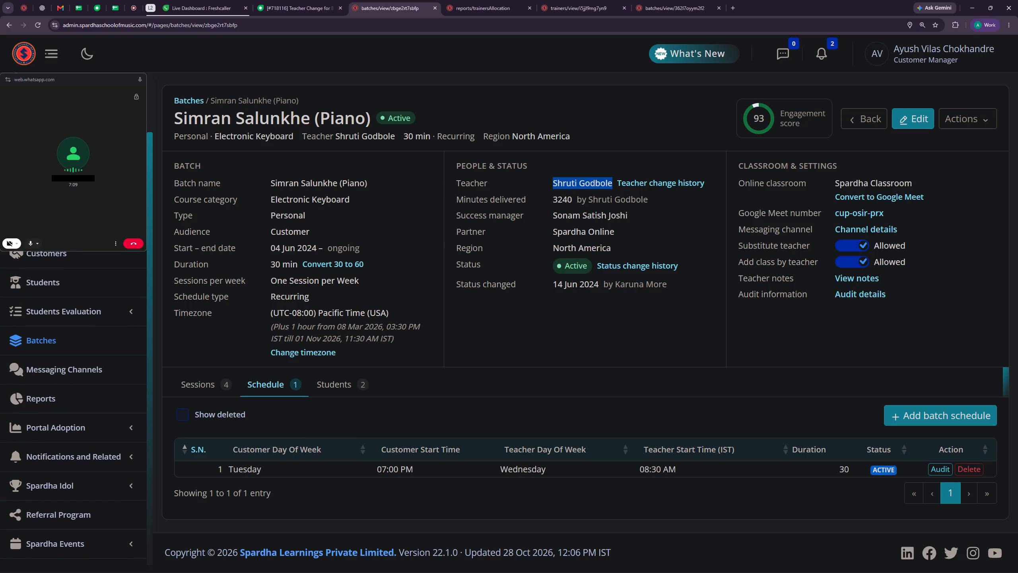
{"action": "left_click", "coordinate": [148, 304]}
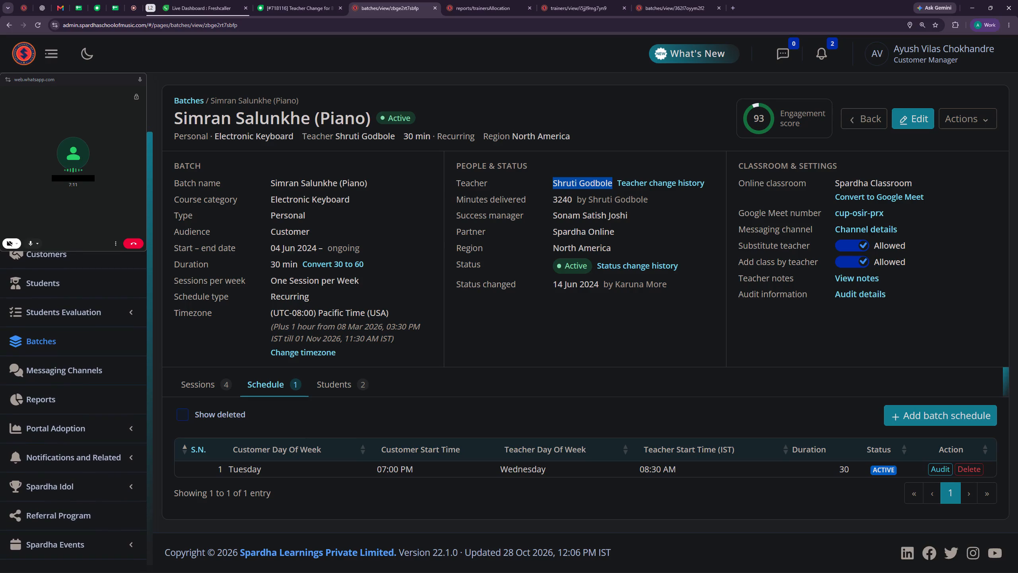
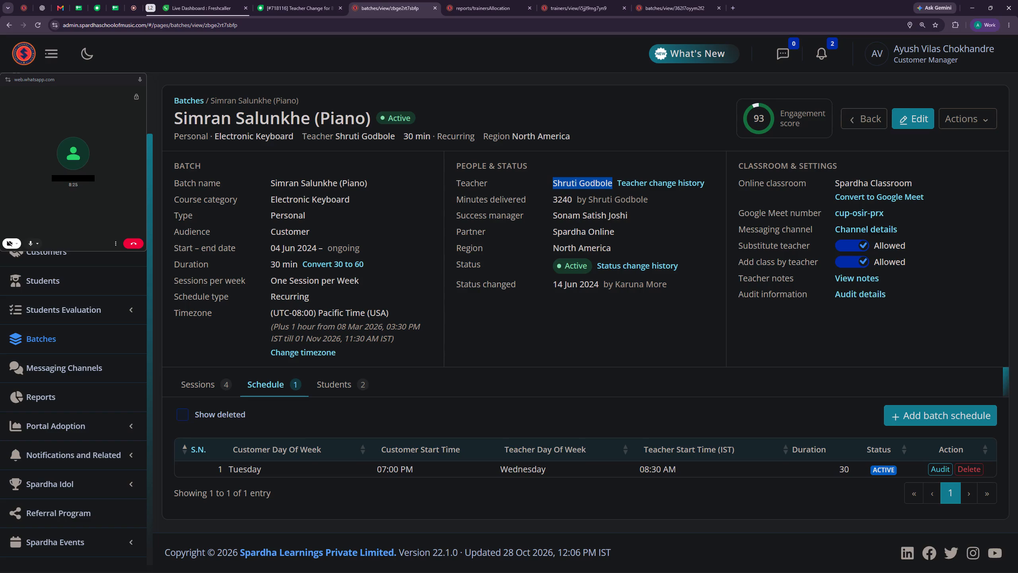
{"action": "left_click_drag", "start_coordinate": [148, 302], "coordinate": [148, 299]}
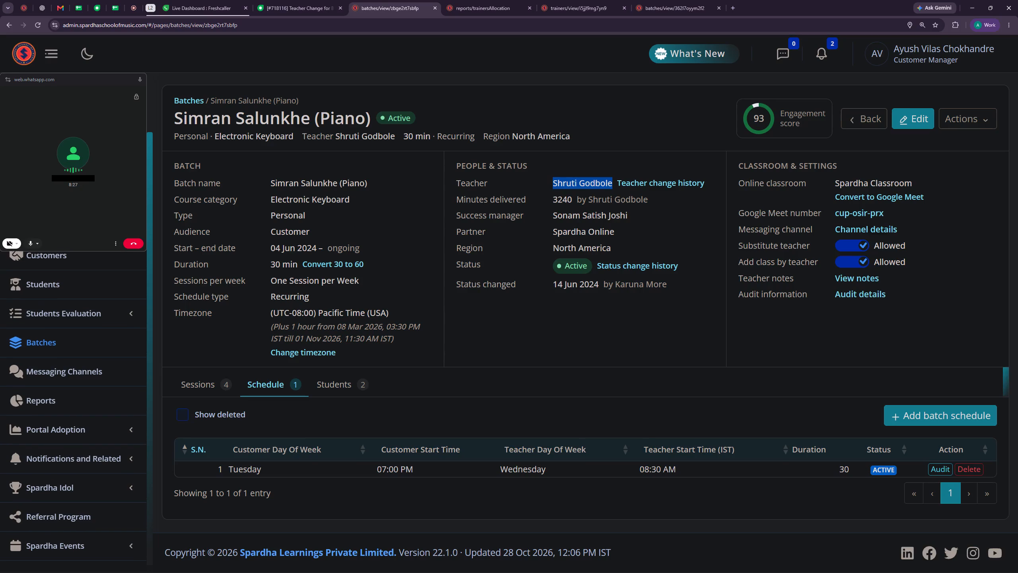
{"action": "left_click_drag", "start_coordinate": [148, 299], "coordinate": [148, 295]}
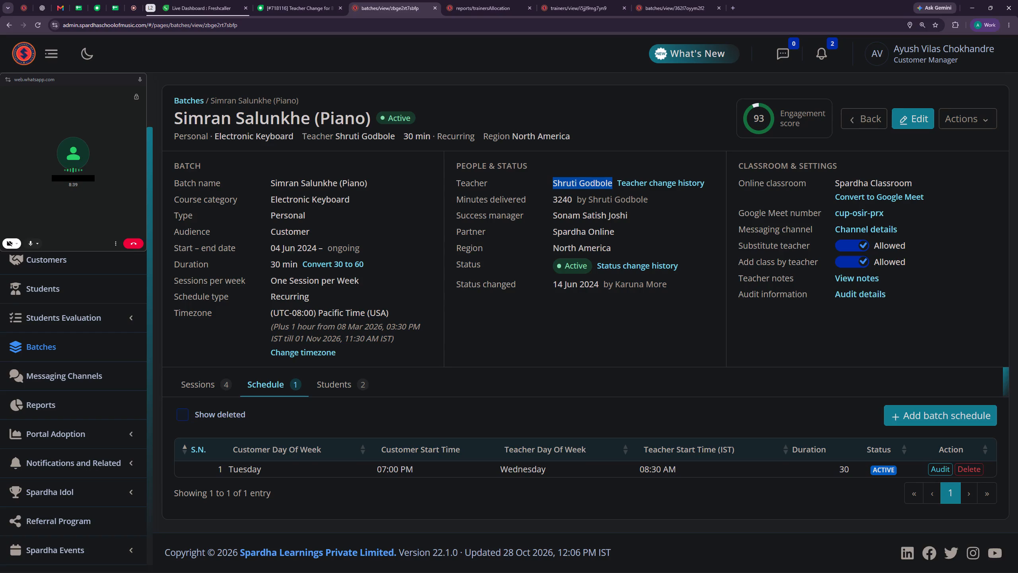
Open the teacher change history of the student's piano batch.
{"action": "left_click", "coordinate": [656, 180]}
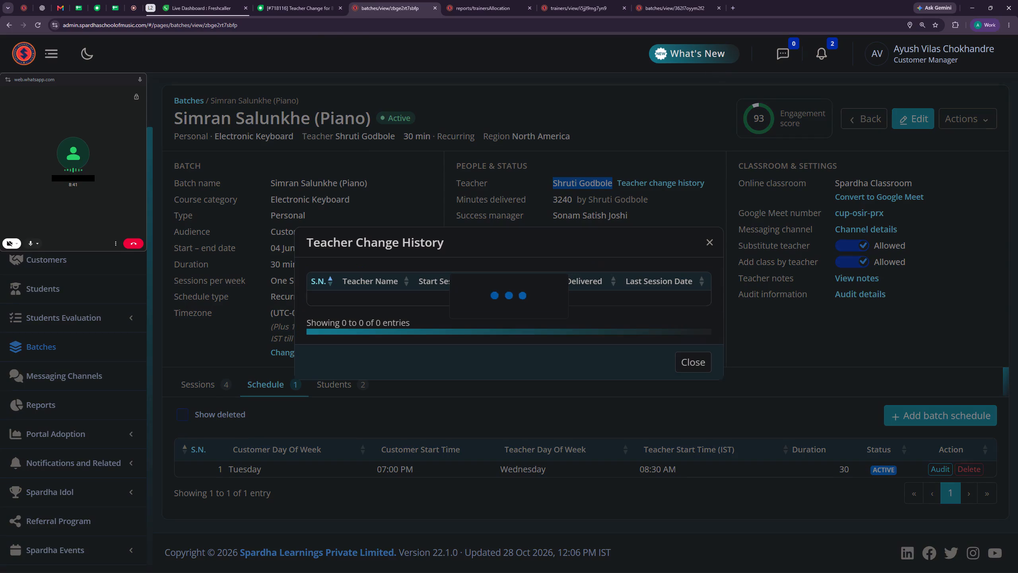
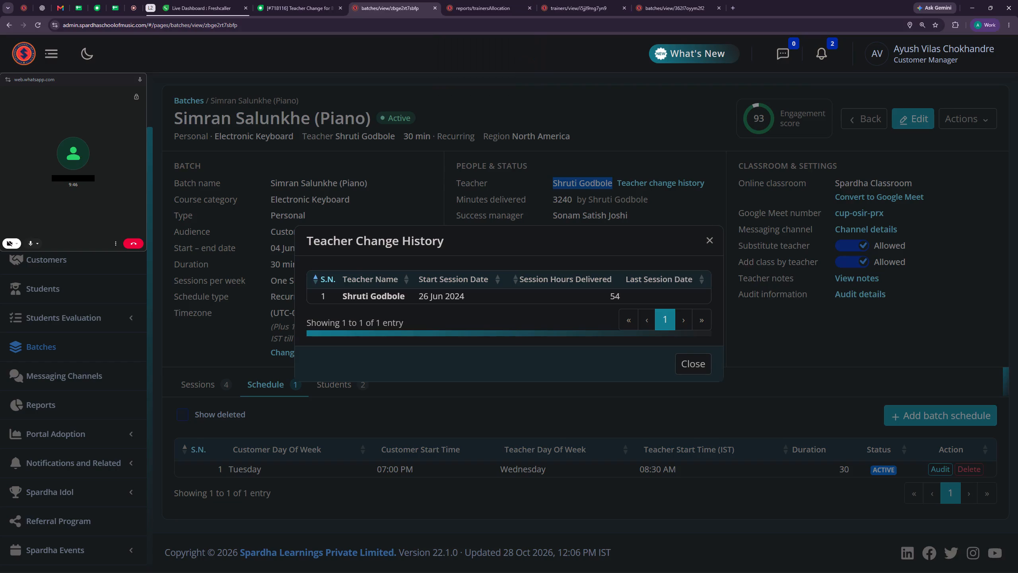
{"action": "left_click", "coordinate": [298, 0]}
{"action": "left_click", "coordinate": [480, 7]}
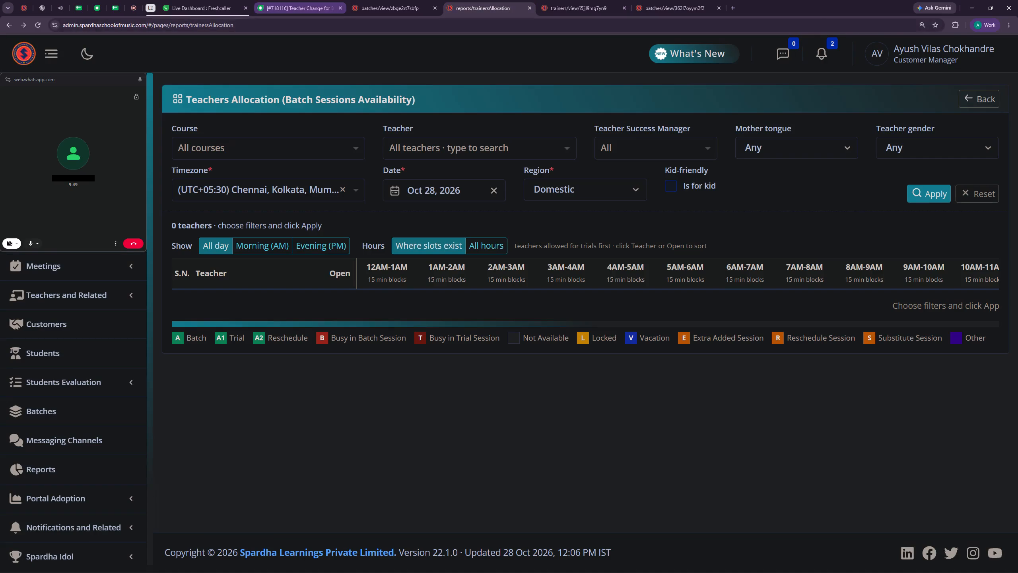
{"action": "left_click", "coordinate": [308, 6]}
{"action": "left_click", "coordinate": [402, 4]}
{"action": "left_click", "coordinate": [478, 8]}
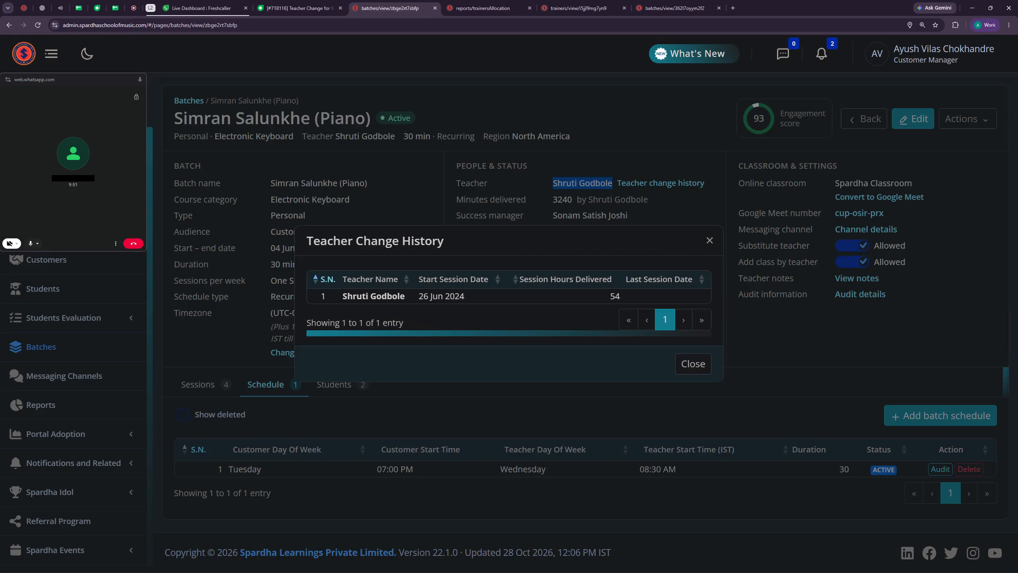
{"action": "left_click", "coordinate": [397, 6]}
{"action": "left_click", "coordinate": [476, 8]}
{"action": "left_click", "coordinate": [488, 7]}
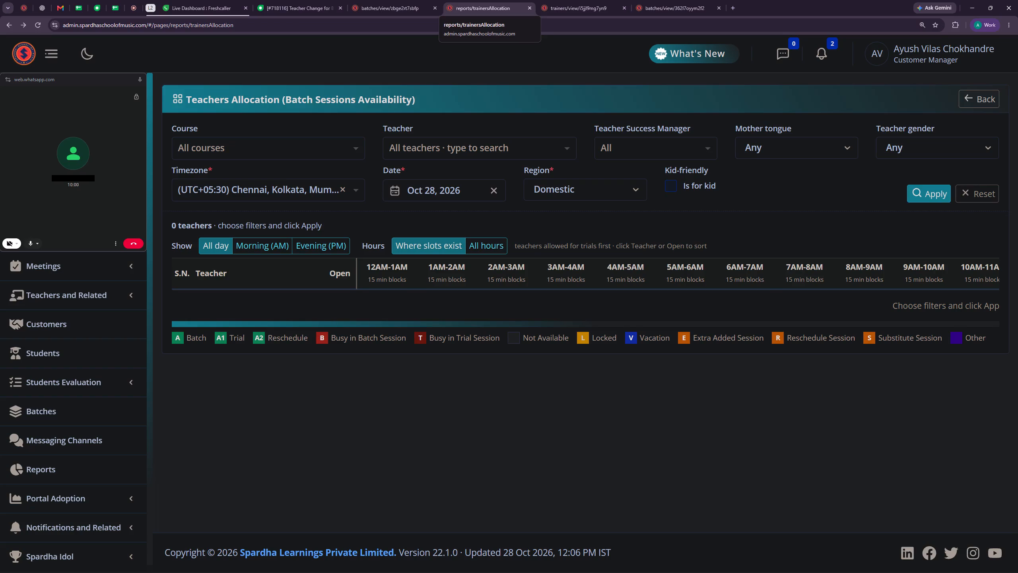
{"action": "left_click", "coordinate": [423, 0]}
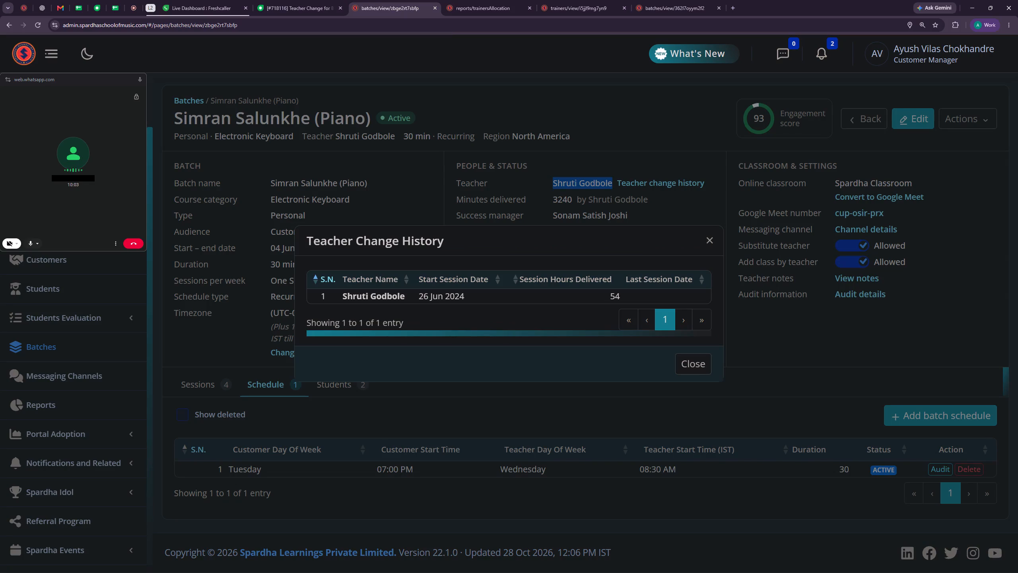
{"action": "left_click", "coordinate": [709, 242]}
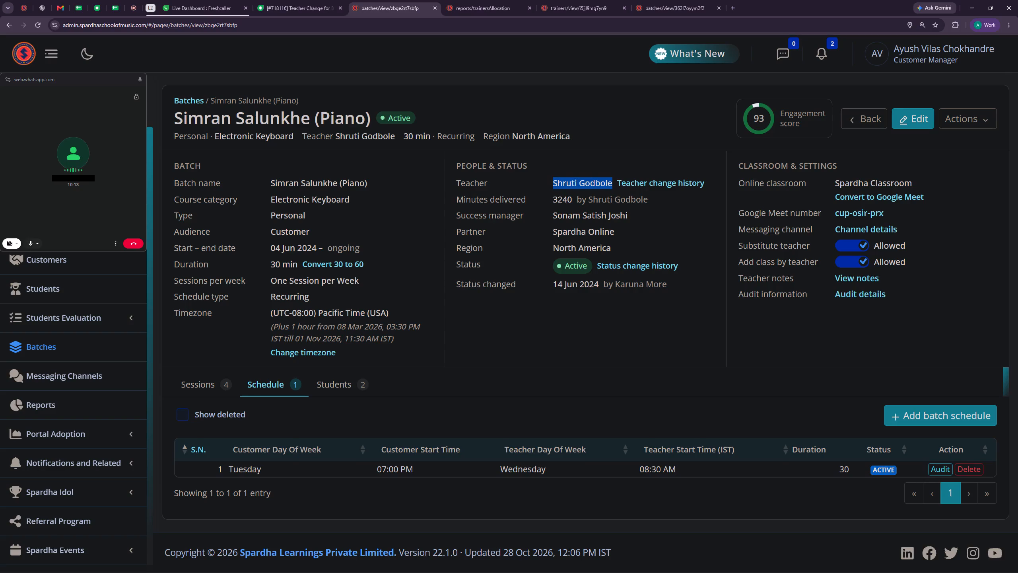
Examine the piano batch's November 2026 sessions, weekly schedule and student course enrolments.
{"action": "left_click", "coordinate": [199, 381]}
{"action": "left_click", "coordinate": [277, 387]}
{"action": "left_click", "coordinate": [340, 388]}
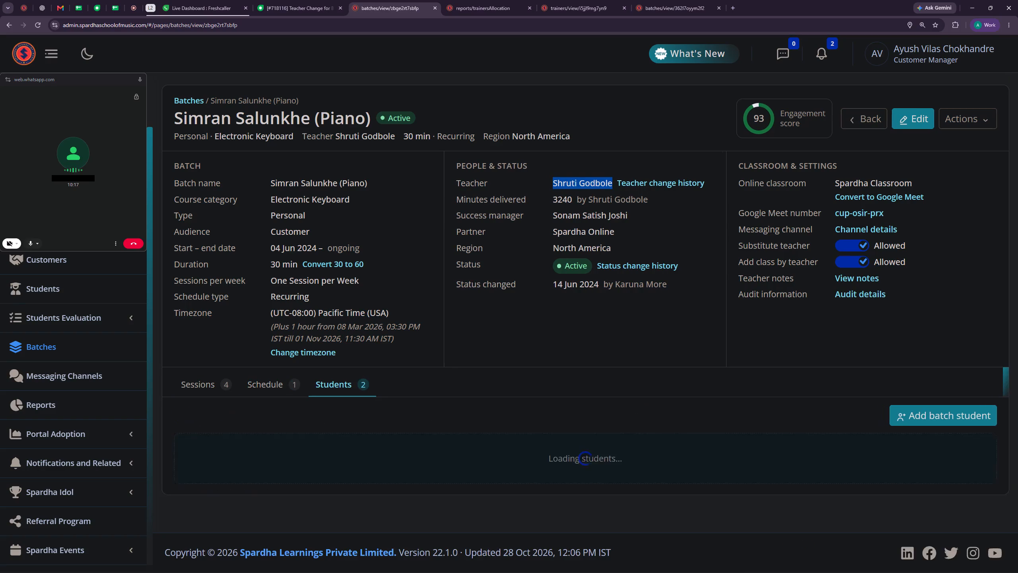
{"action": "left_click", "coordinate": [268, 390]}
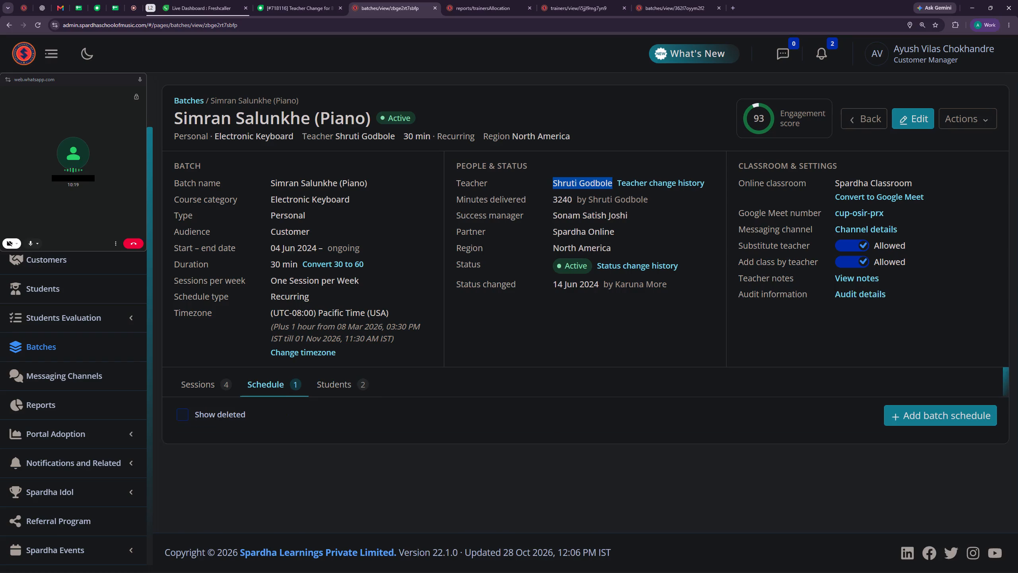
{"action": "left_click", "coordinate": [199, 388]}
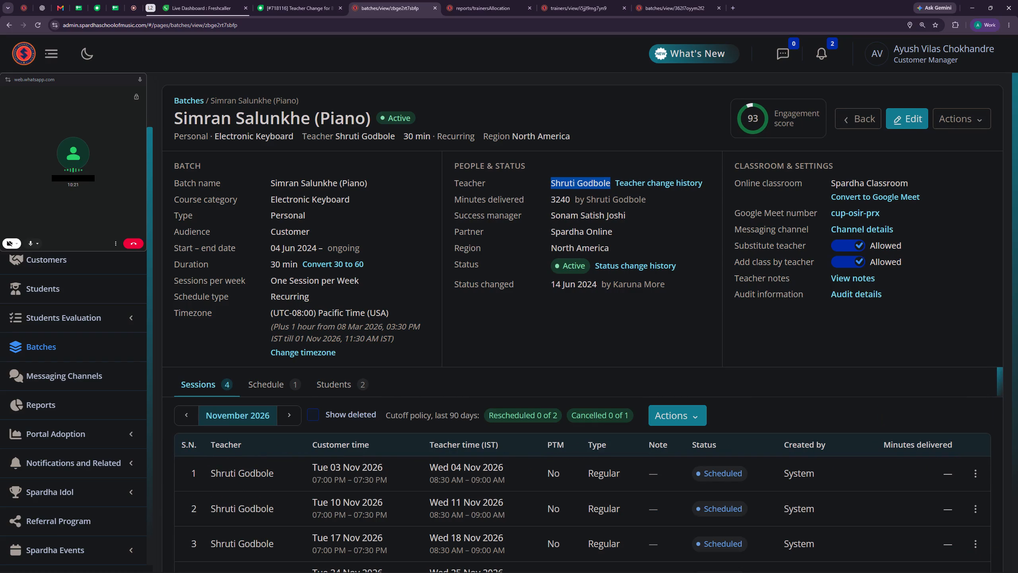
{"action": "left_click", "coordinate": [341, 384]}
{"action": "scroll", "coordinate": [449, 403], "scroll_direction": "down", "scroll_amount": 4}
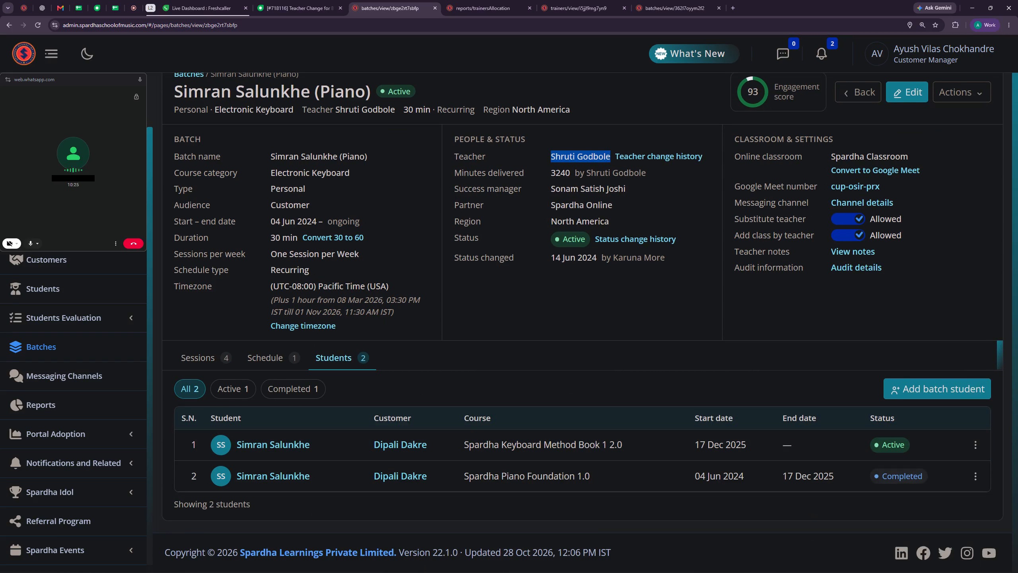
{"action": "left_click", "coordinate": [283, 364]}
View the student's profile from the active Spardha Keyboard Method Book 1 2.0 enrolment and return to the batch.
{"action": "left_click", "coordinate": [356, 390]}
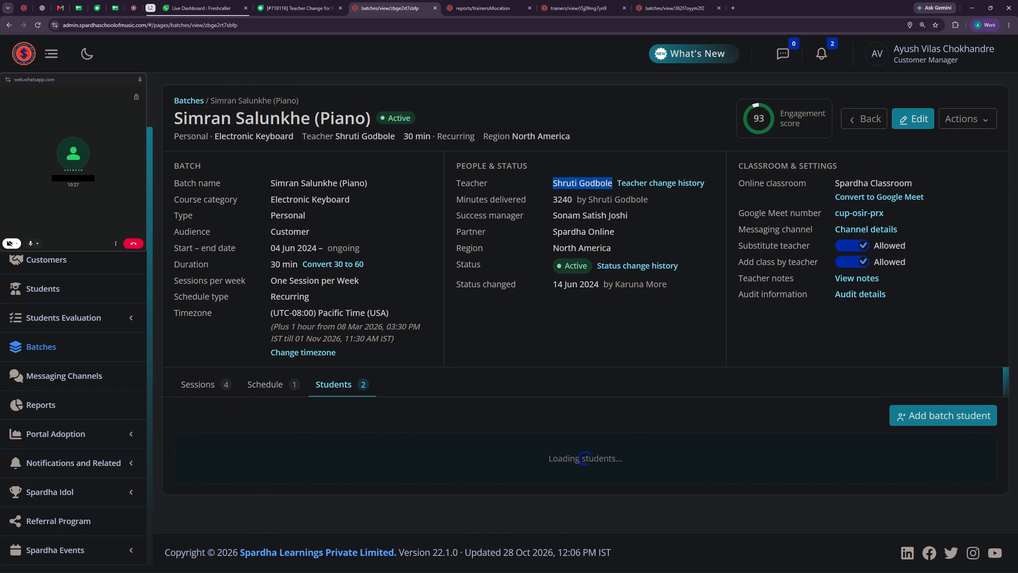
{"action": "left_click", "coordinate": [285, 470]}
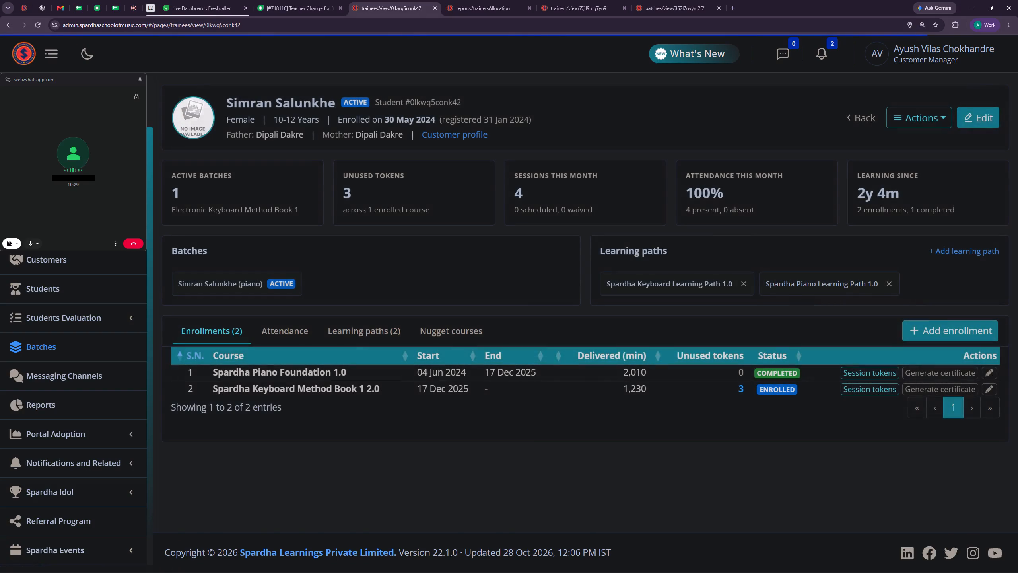
{"action": "left_click", "coordinate": [552, 461]}
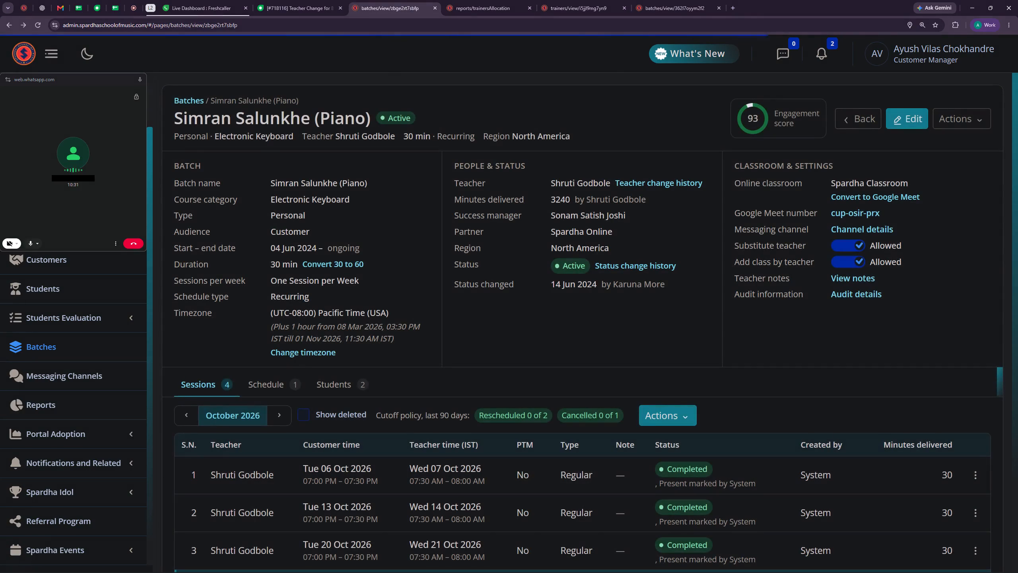
Compare the piano batch's weekly schedule with its active and completed student course enrolments.
{"action": "left_click", "coordinate": [266, 383]}
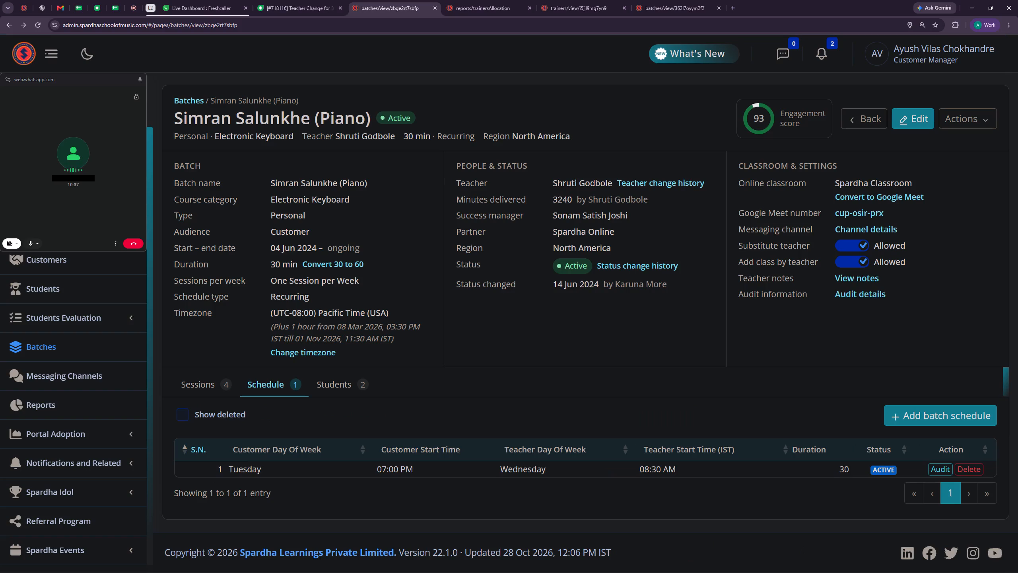
{"action": "left_click", "coordinate": [266, 416]}
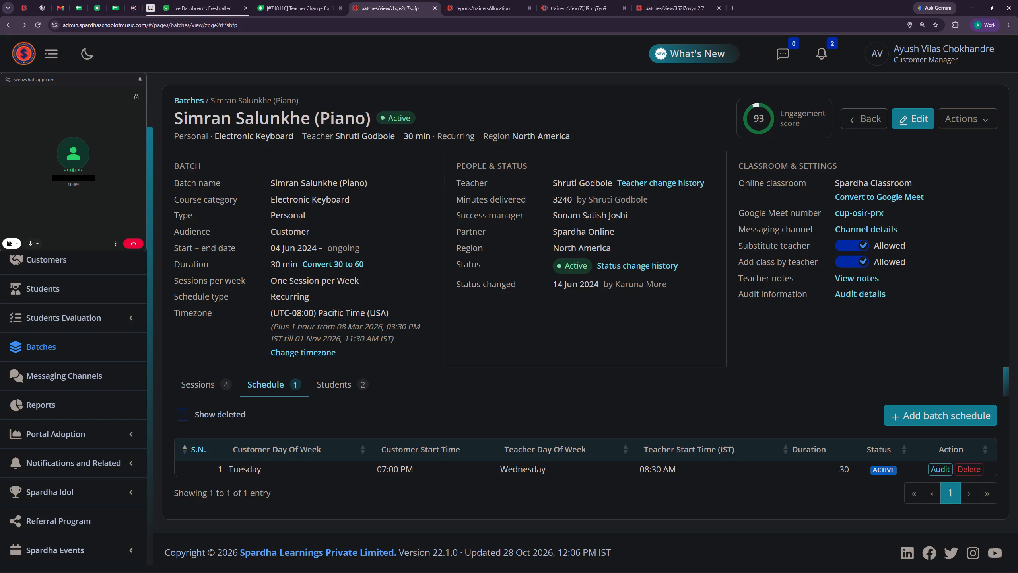
{"action": "left_click", "coordinate": [266, 384]}
{"action": "left_click", "coordinate": [339, 383]}
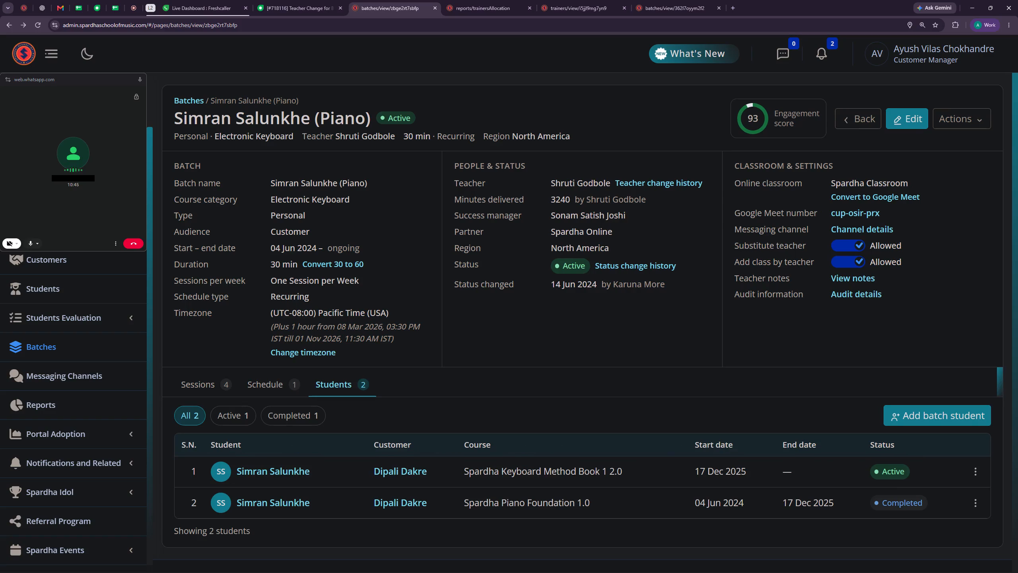
{"action": "left_click", "coordinate": [266, 383]}
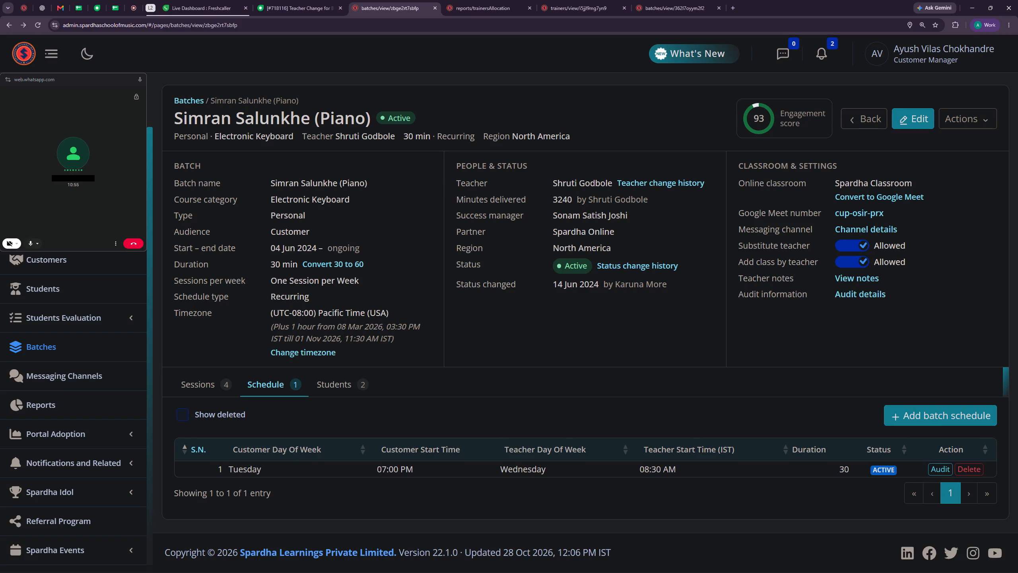
{"action": "left_click", "coordinate": [337, 384]}
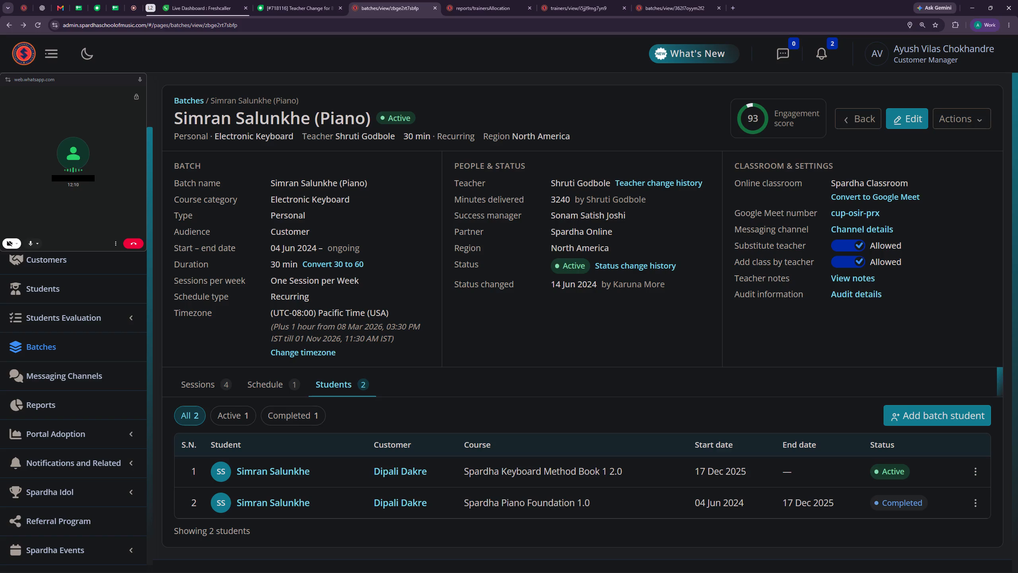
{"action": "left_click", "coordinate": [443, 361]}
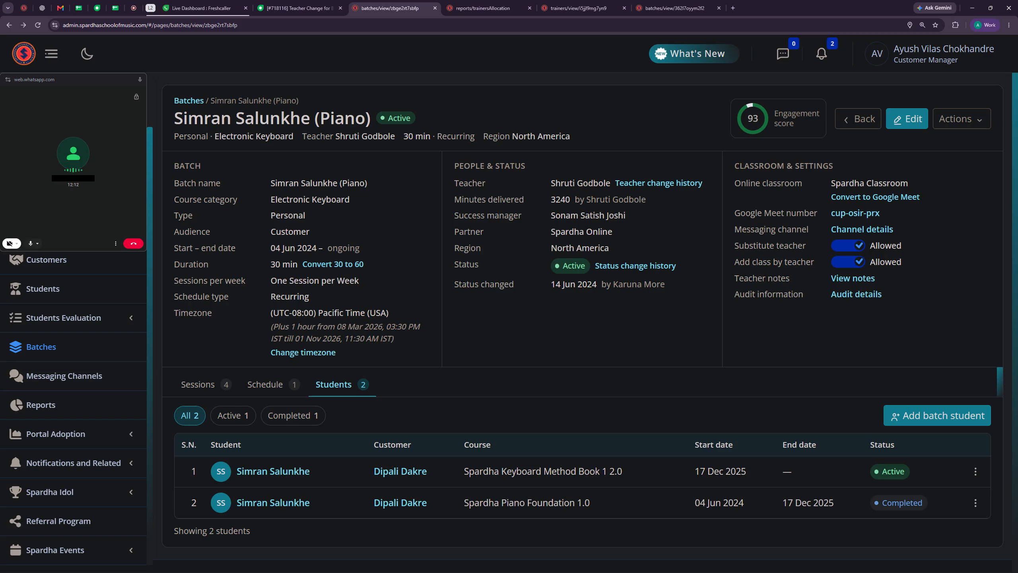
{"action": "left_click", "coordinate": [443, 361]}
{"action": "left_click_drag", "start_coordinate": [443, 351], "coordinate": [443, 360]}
Recheck the piano batch's weekly schedule, student enrolments and October 2026 sessions, ending on the schedule.
{"action": "left_click", "coordinate": [272, 384]}
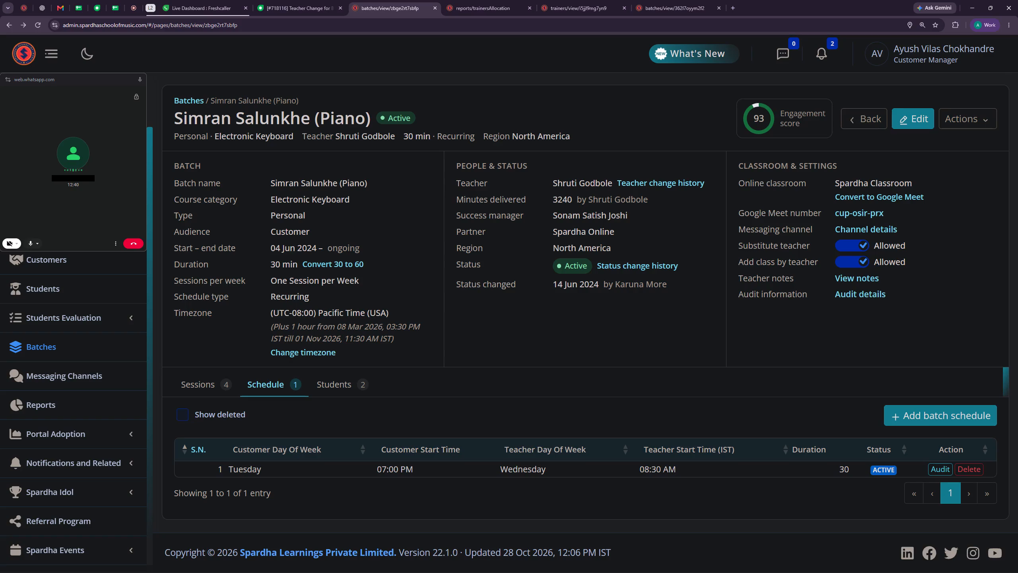
{"action": "left_click", "coordinate": [339, 384]}
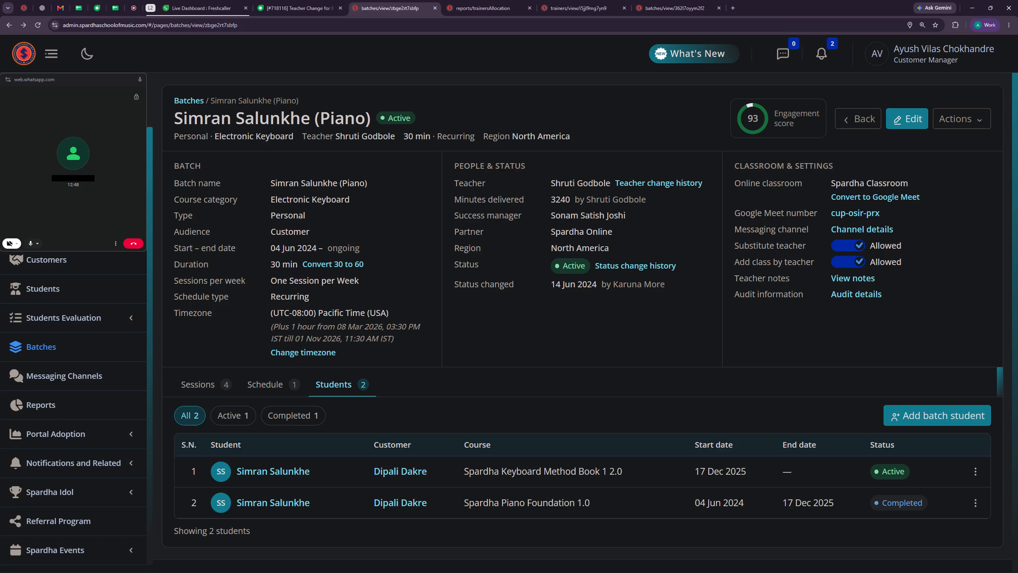
{"action": "left_click", "coordinate": [266, 386]}
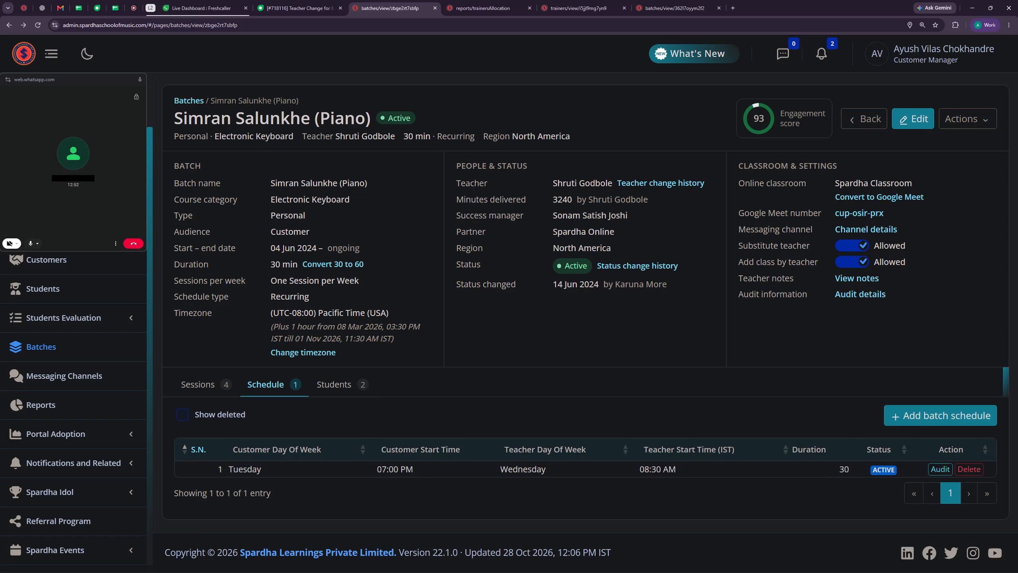
{"action": "left_click", "coordinate": [204, 385]}
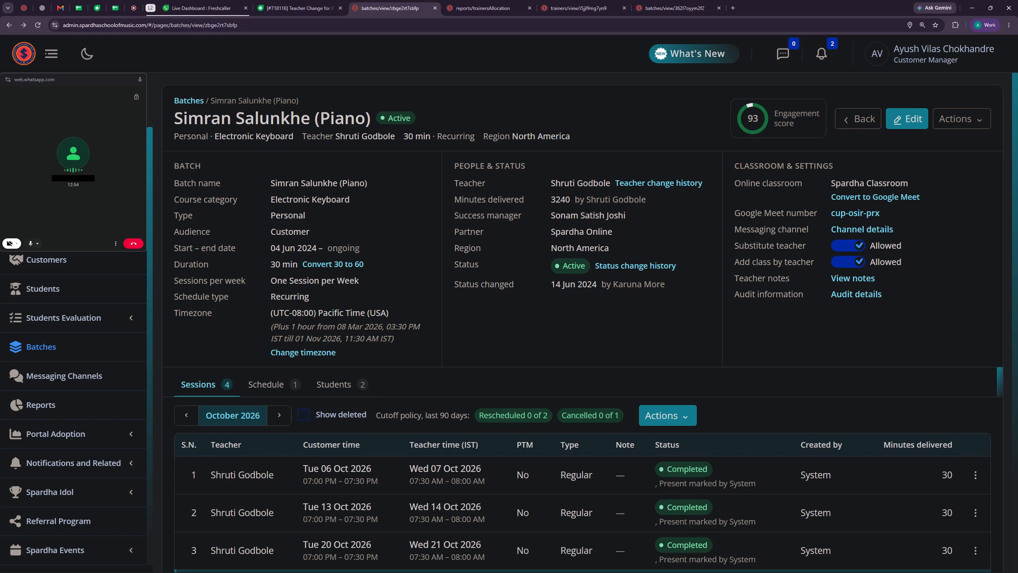
{"action": "left_click", "coordinate": [266, 382]}
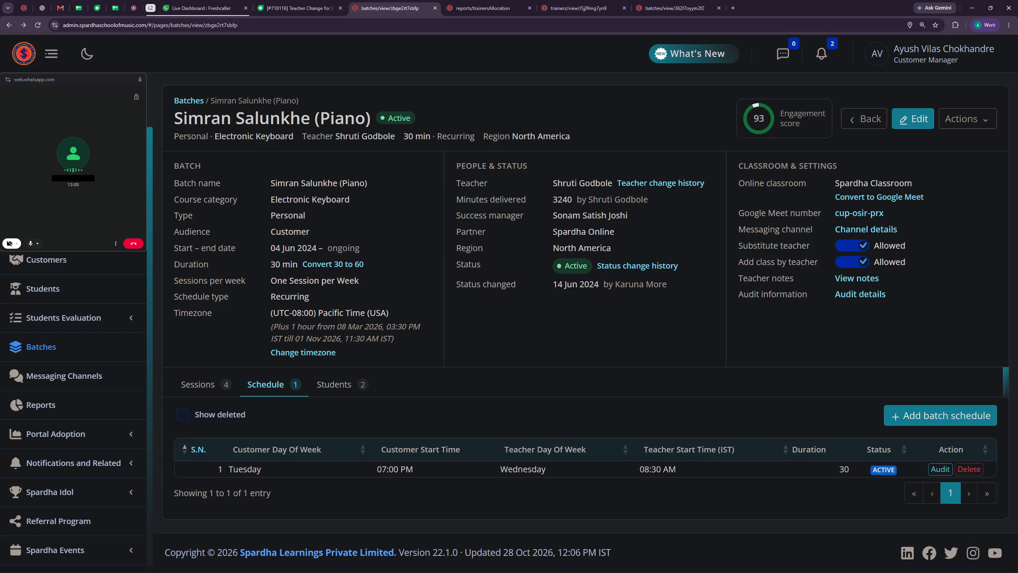
Reopen the student's profile from the batch's active enrolment and return to the piano batch.
{"action": "left_click", "coordinate": [344, 382]}
{"action": "left_click", "coordinate": [278, 472]}
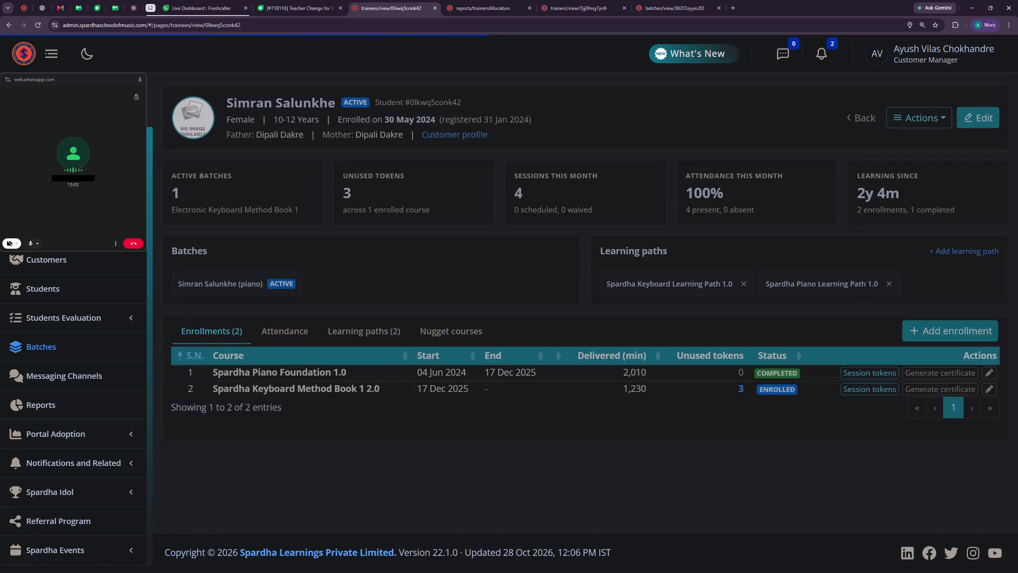
{"action": "left_click_drag", "start_coordinate": [587, 409], "coordinate": [591, 411]}
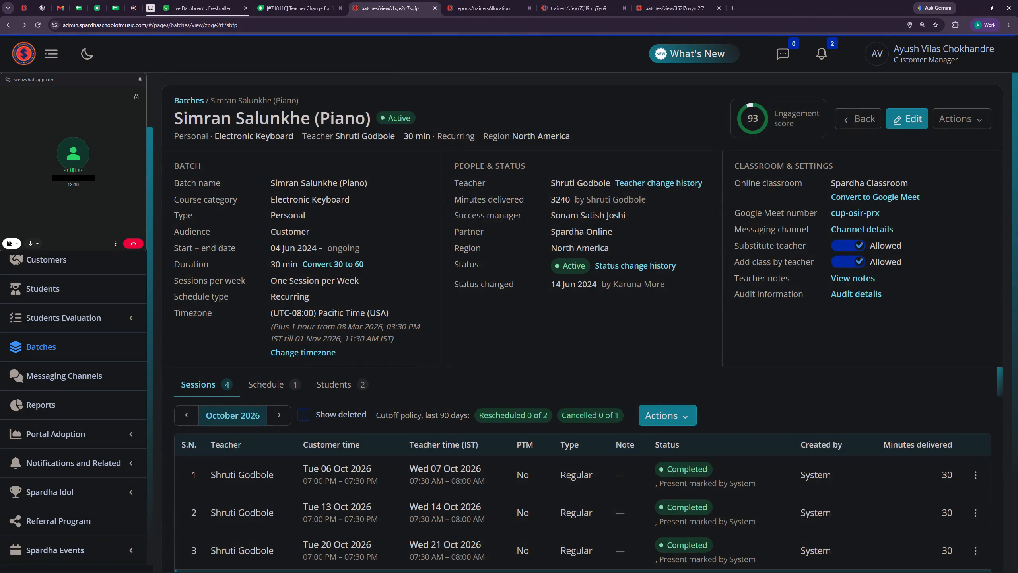
Review the piano batch's schedule, sessions and student enrolments once more, ending on the weekly schedule.
{"action": "left_click", "coordinate": [268, 384]}
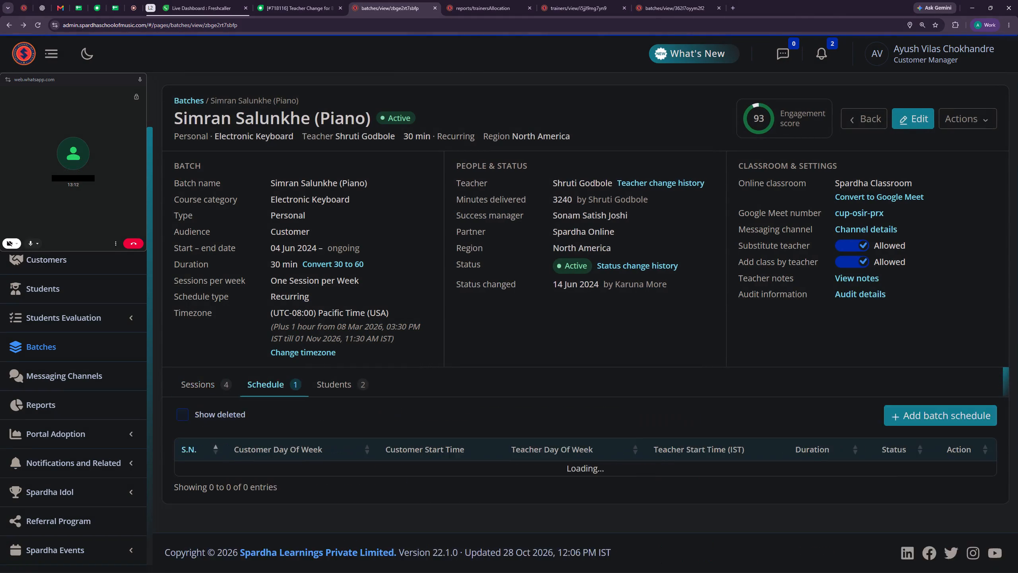
{"action": "left_click", "coordinate": [340, 387]}
{"action": "left_click", "coordinate": [255, 390]}
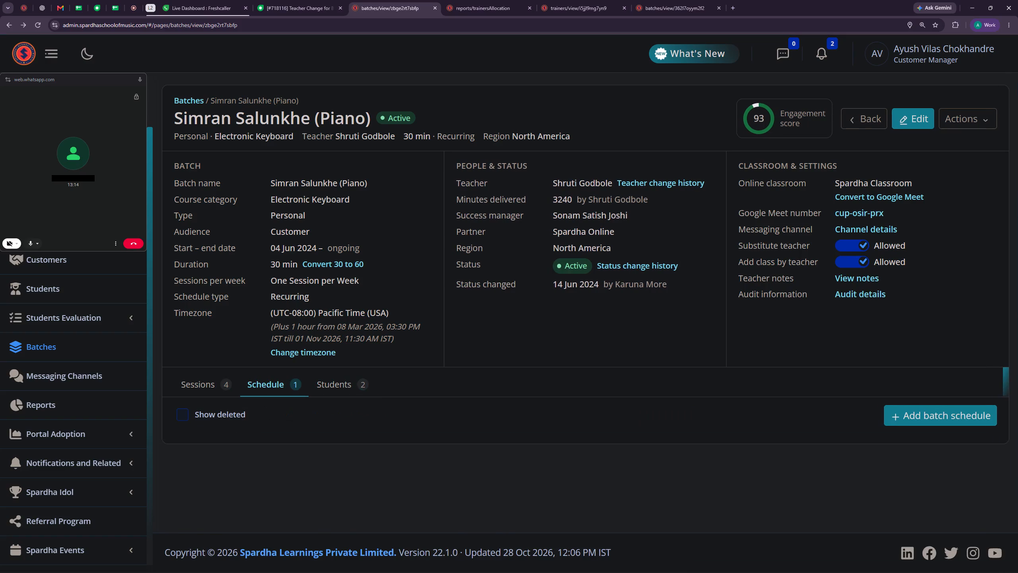
{"action": "left_click", "coordinate": [199, 386]}
{"action": "left_click", "coordinate": [272, 386]}
{"action": "left_click", "coordinate": [339, 385]}
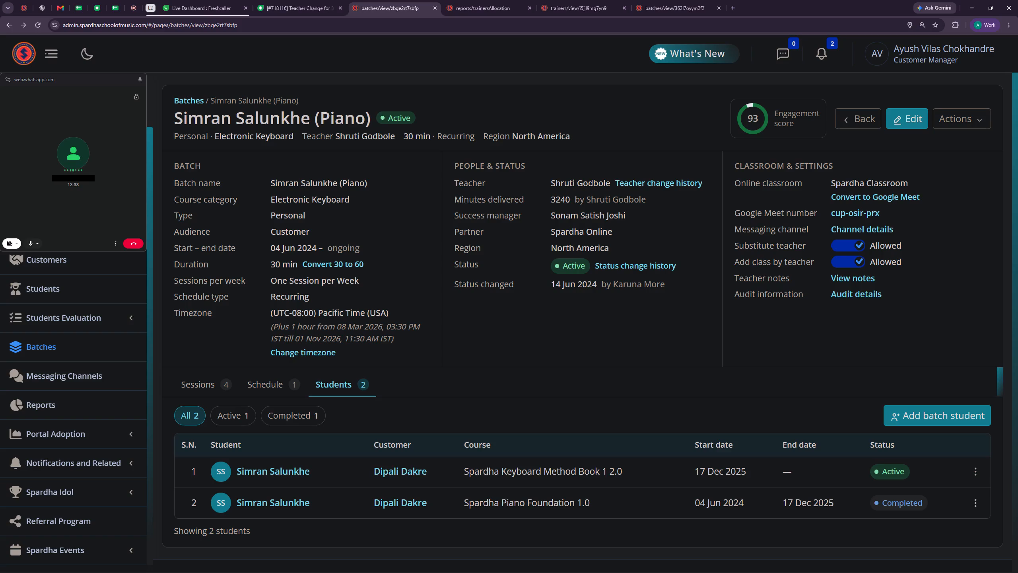
{"action": "left_click", "coordinate": [270, 390]}
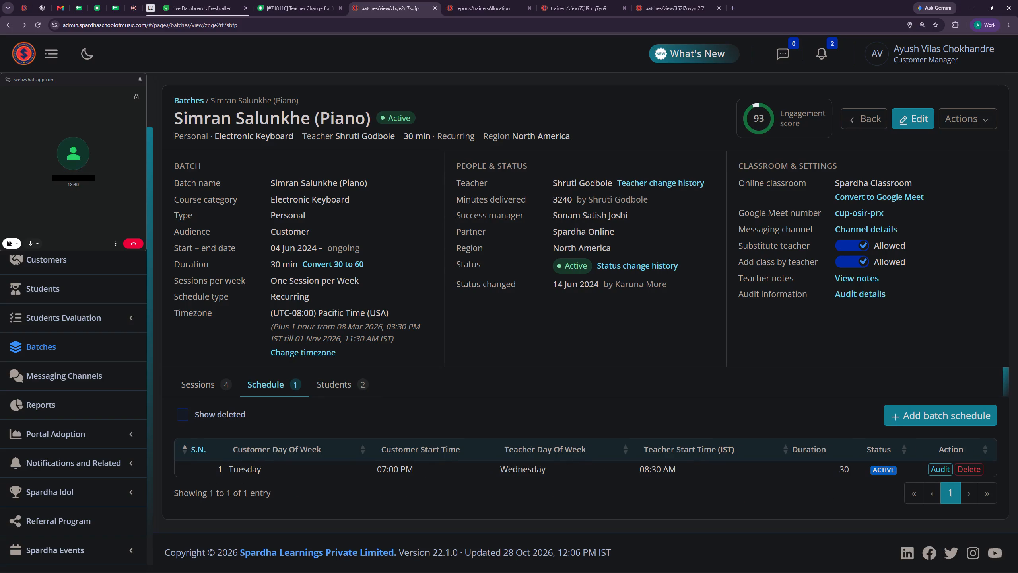
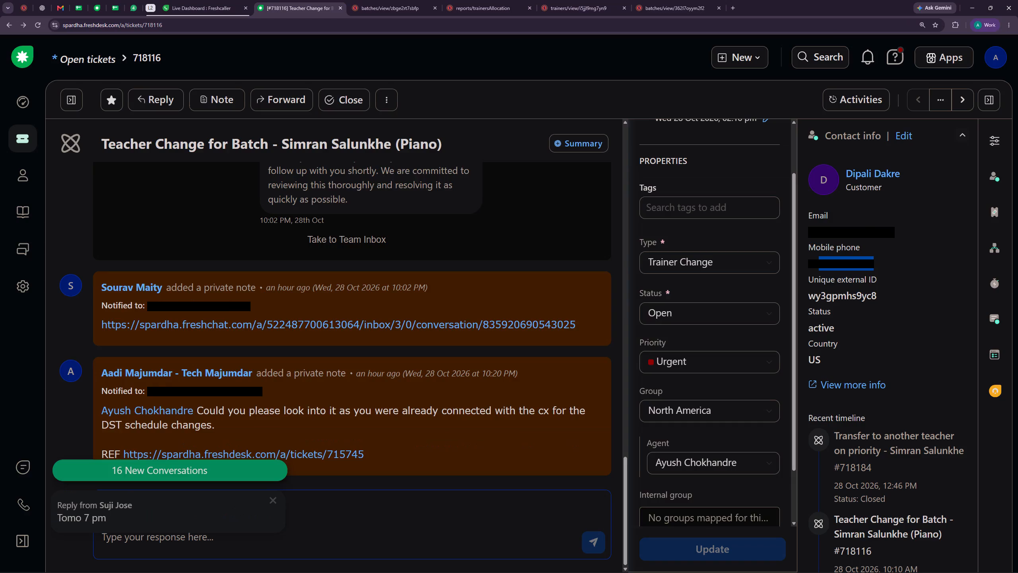
{"action": "scroll", "coordinate": [590, 350], "scroll_direction": "up", "scroll_amount": 16}
{"action": "scroll", "coordinate": [319, 315], "scroll_direction": "up", "scroll_amount": 7}
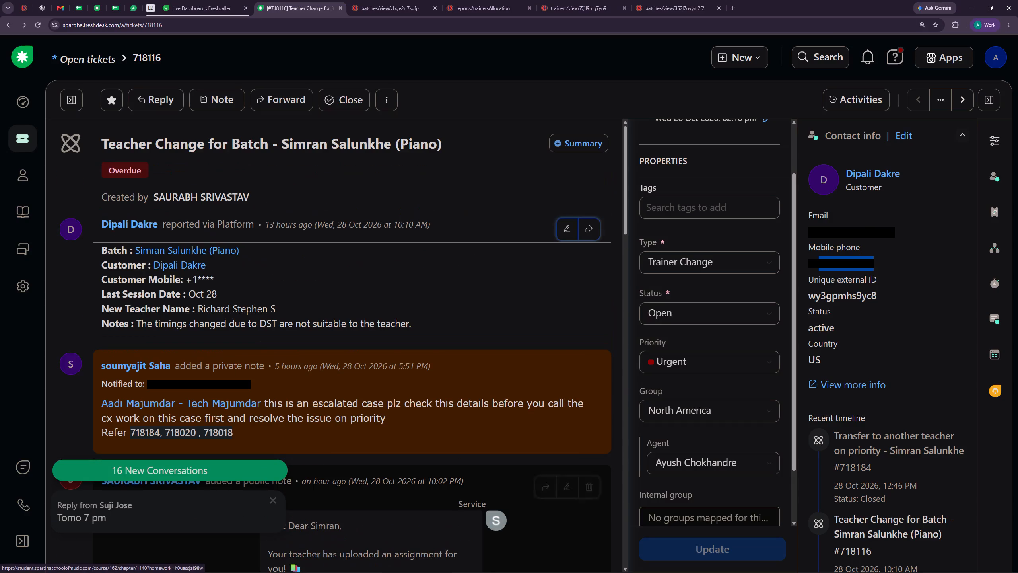
{"action": "scroll", "coordinate": [289, 293], "scroll_direction": "up", "scroll_amount": 4}
{"action": "double_click", "coordinate": [146, 59]}
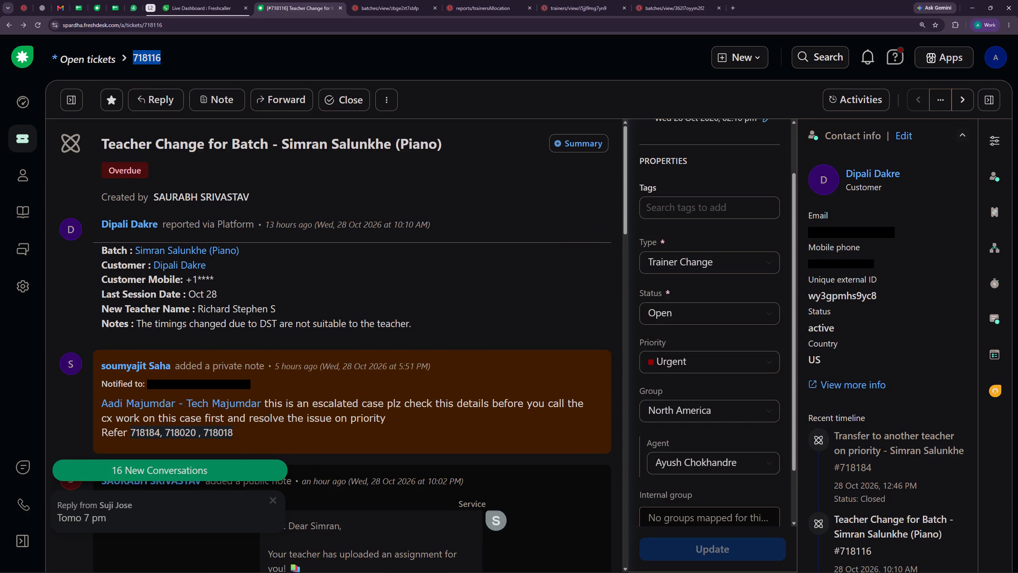
{"action": "key", "text": "ctrl+c"}
{"action": "left_click", "coordinate": [27, 0]}
{"action": "left_click", "coordinate": [765, 475], "text": "ctrl"}
{"action": "key", "text": "ctrl+v"}
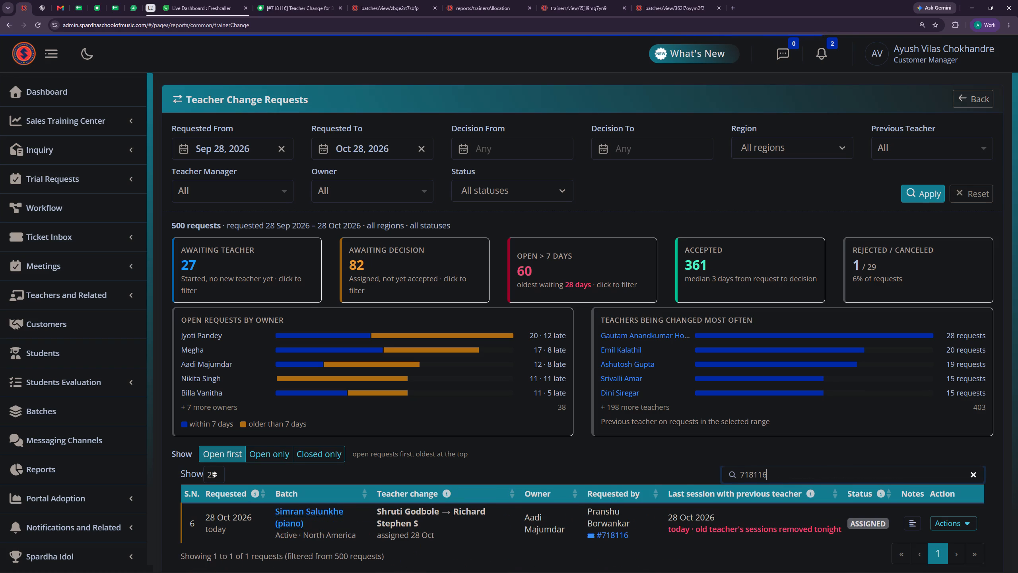
{"action": "scroll", "coordinate": [527, 471], "scroll_direction": "down", "scroll_amount": 5}
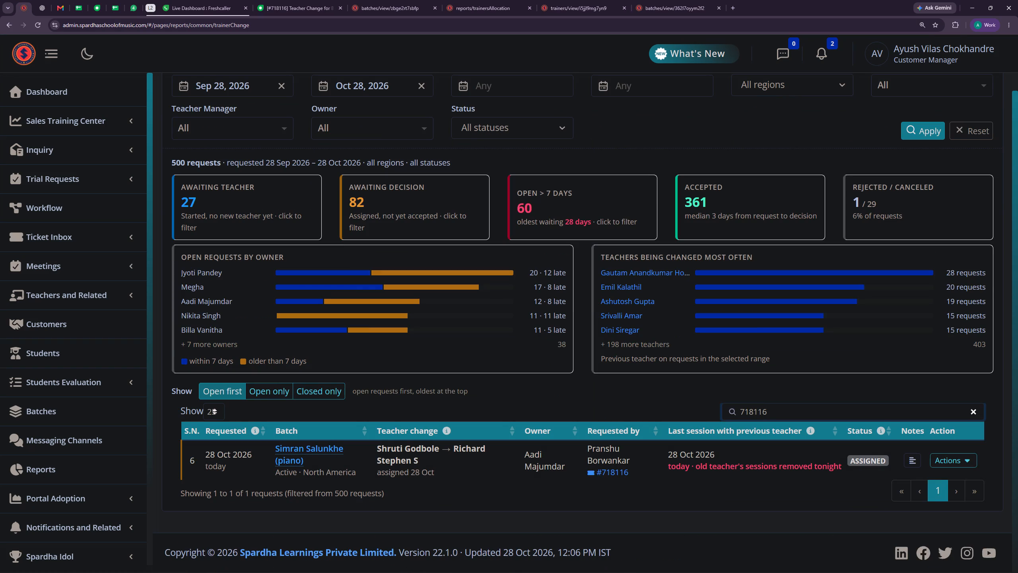
Search the Teachers list for the piano batch's current teacher and open that teacher's profile.
{"action": "left_click", "coordinate": [302, 3]}
{"action": "left_click", "coordinate": [385, 0]}
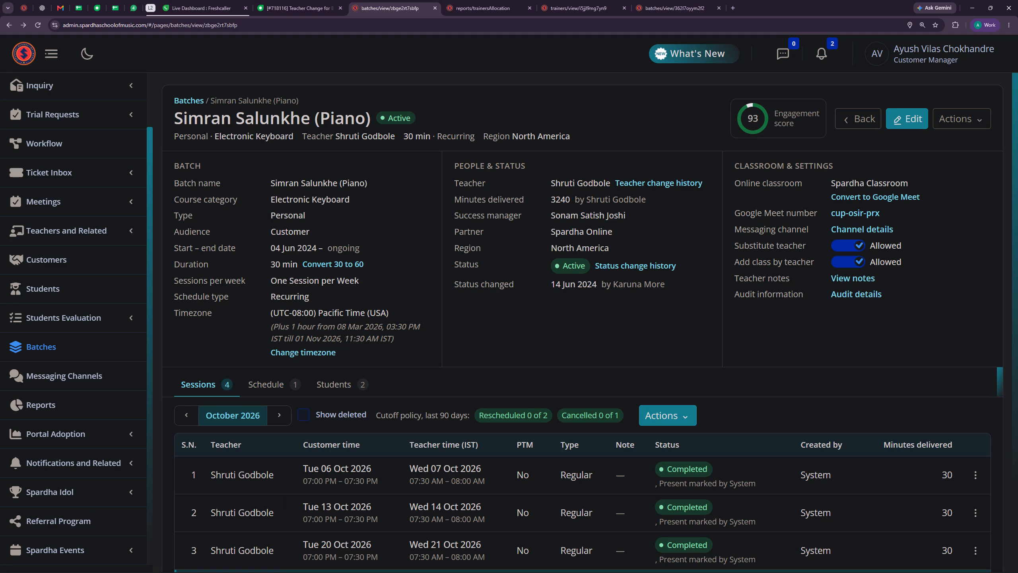
{"action": "left_click_drag", "start_coordinate": [545, 180], "coordinate": [604, 180]}
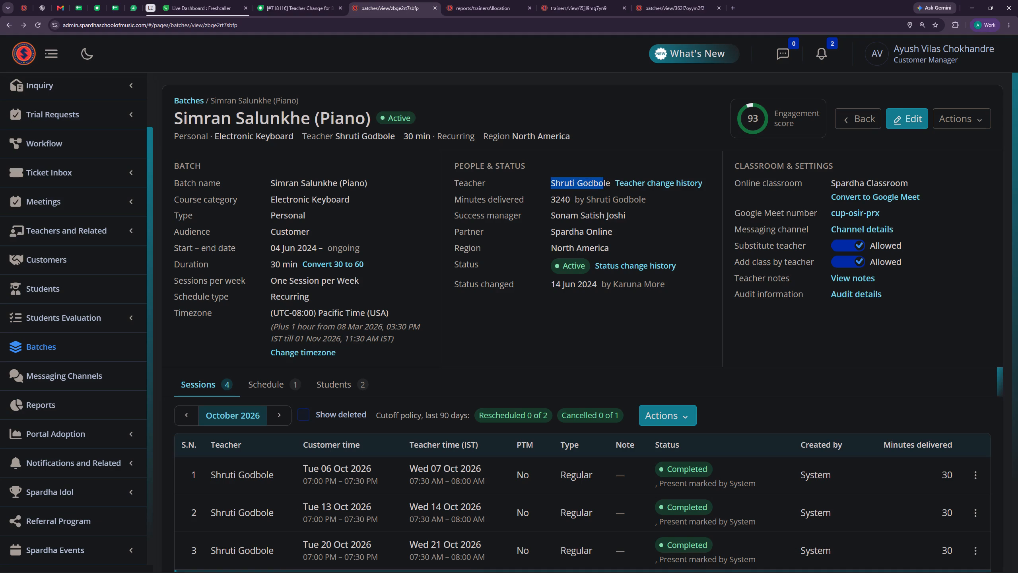
{"action": "left_click_drag", "start_coordinate": [604, 180], "coordinate": [609, 180]}
{"action": "key", "text": "ctrl+c"}
{"action": "left_click", "coordinate": [672, 1]}
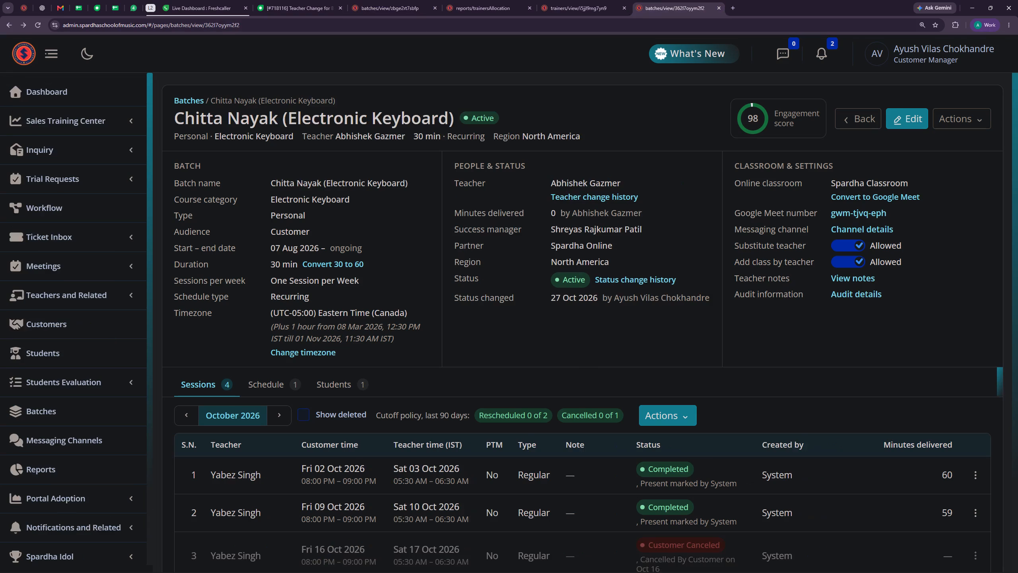
{"action": "left_click", "coordinate": [571, 8]}
{"action": "left_click_drag", "start_coordinate": [576, 8], "coordinate": [668, 8]}
{"action": "left_click_drag", "start_coordinate": [362, 240], "coordinate": [378, 236]}
{"action": "left_click", "coordinate": [241, 157]}
{"action": "key", "text": "ctrl+v"}
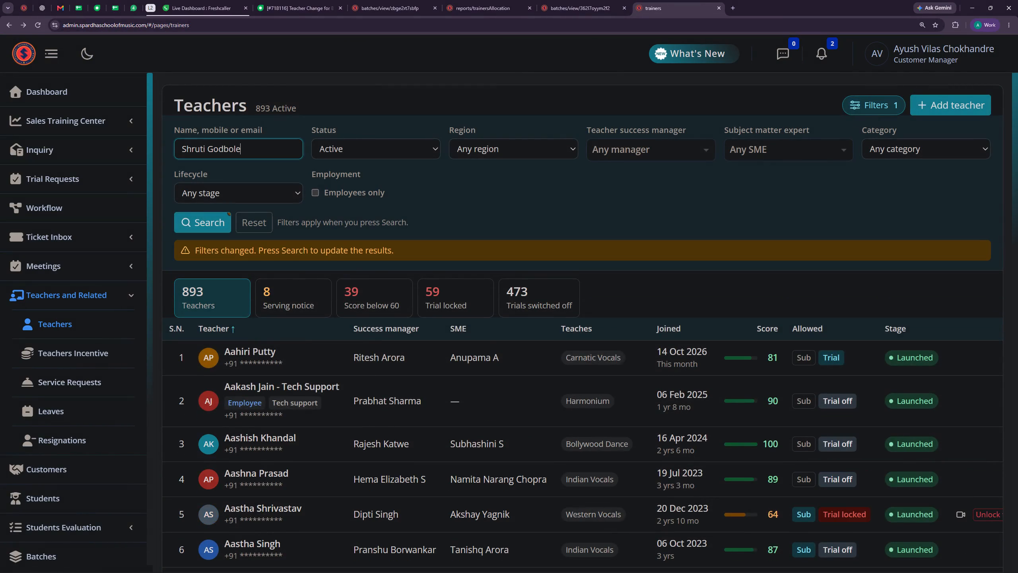
{"action": "left_click", "coordinate": [200, 221]}
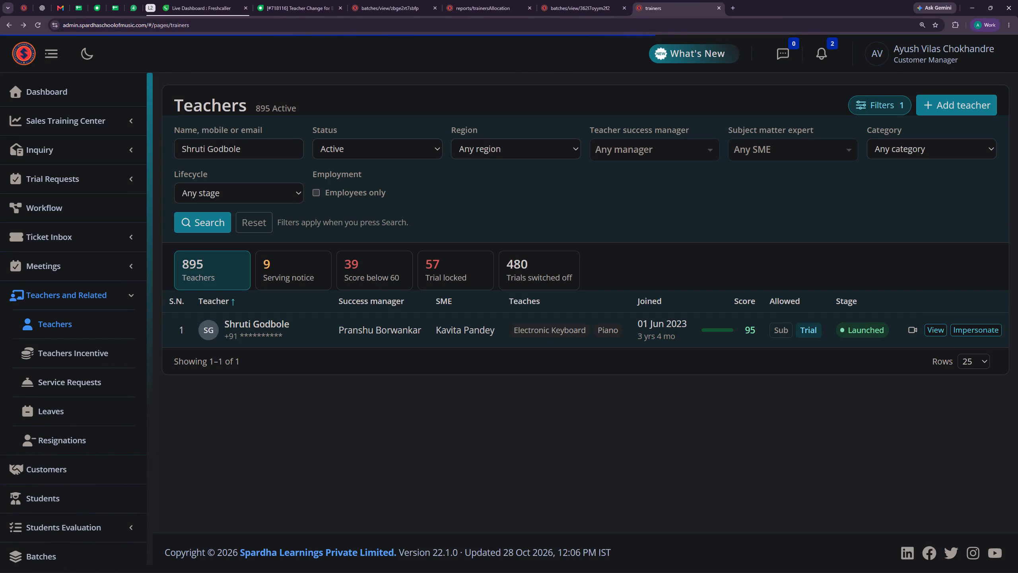
{"action": "left_click", "coordinate": [929, 329]}
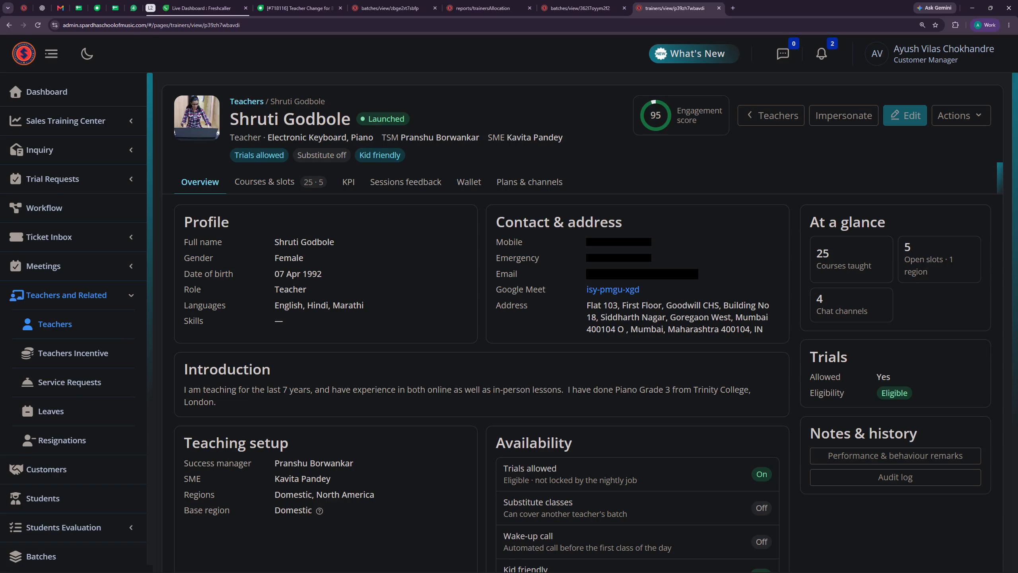
{"action": "left_click", "coordinate": [296, 0]}
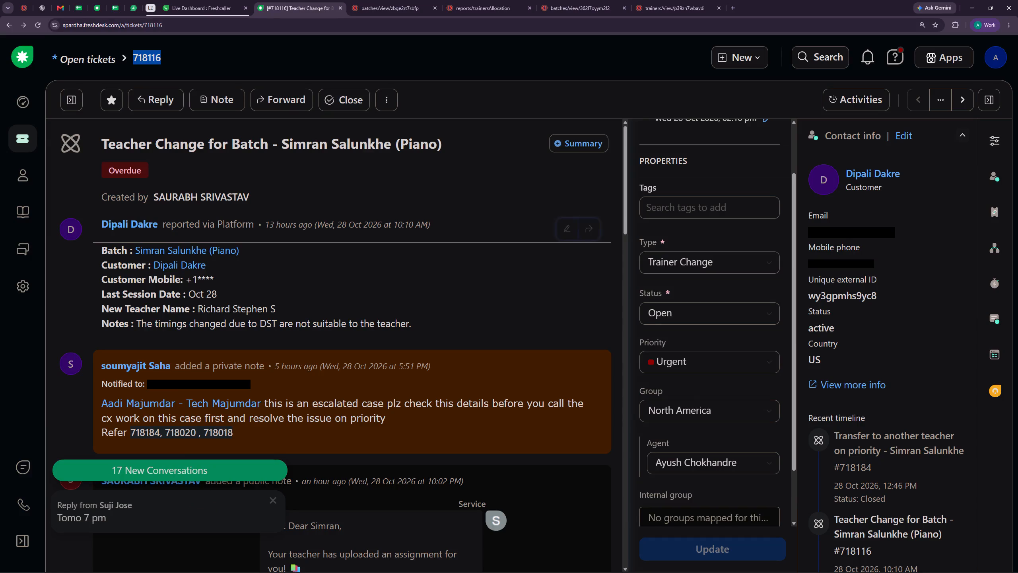
{"action": "scroll", "coordinate": [447, 248], "scroll_direction": "down", "scroll_amount": 16}
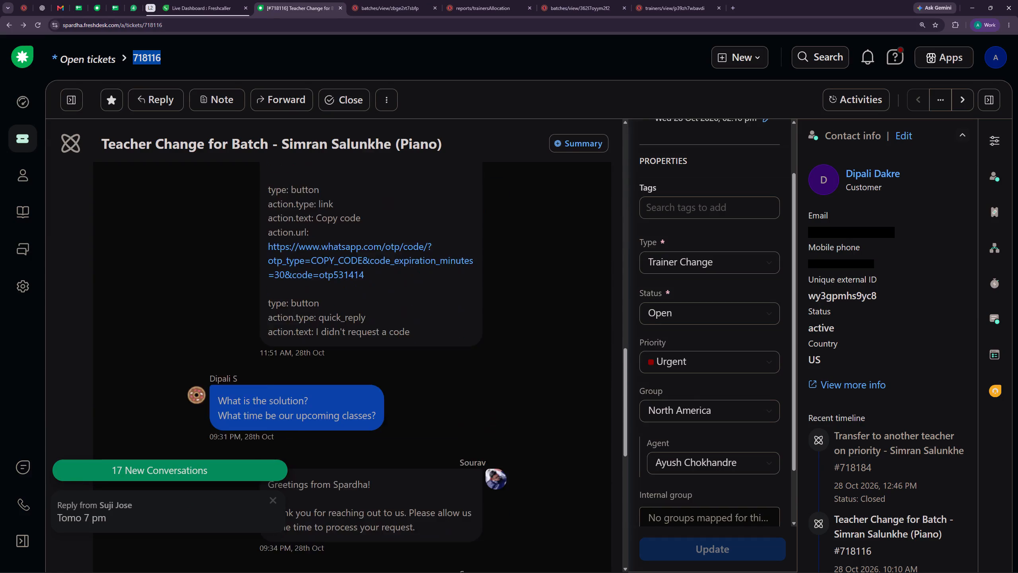
{"action": "scroll", "coordinate": [464, 255], "scroll_direction": "down", "scroll_amount": 14}
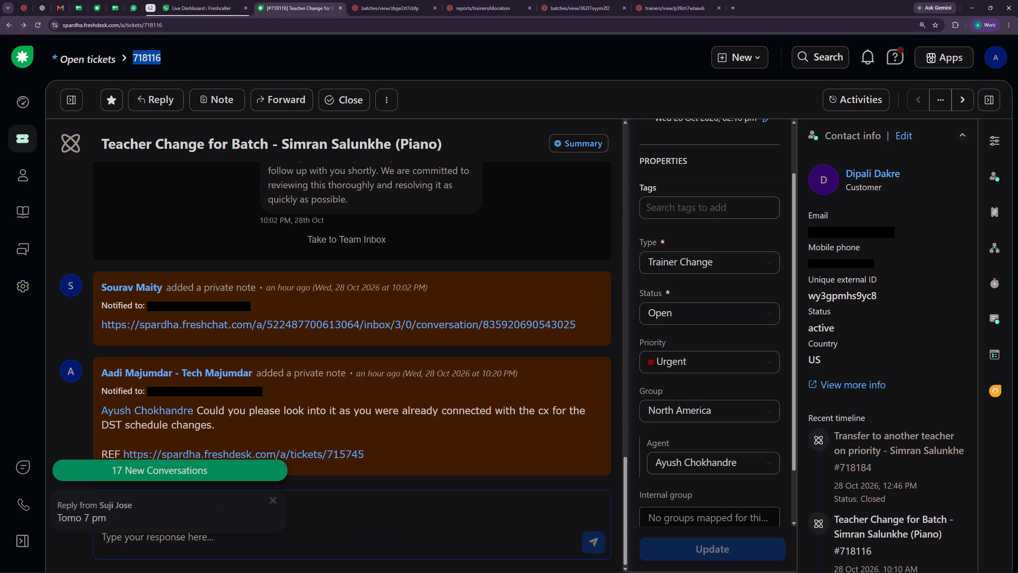
Set the Teachers Allocation report's timezone to the piano batch's timezone, (UTC-08:00) Pacific Time (USA).
{"action": "left_click", "coordinate": [391, 0]}
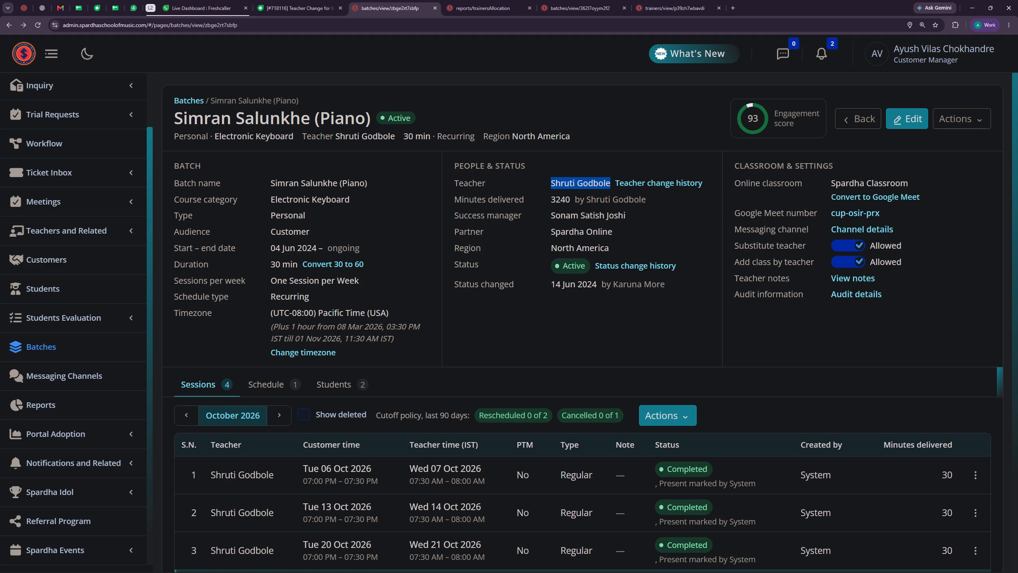
{"action": "left_click_drag", "start_coordinate": [266, 311], "coordinate": [400, 309]}
{"action": "left_click", "coordinate": [423, 299]}
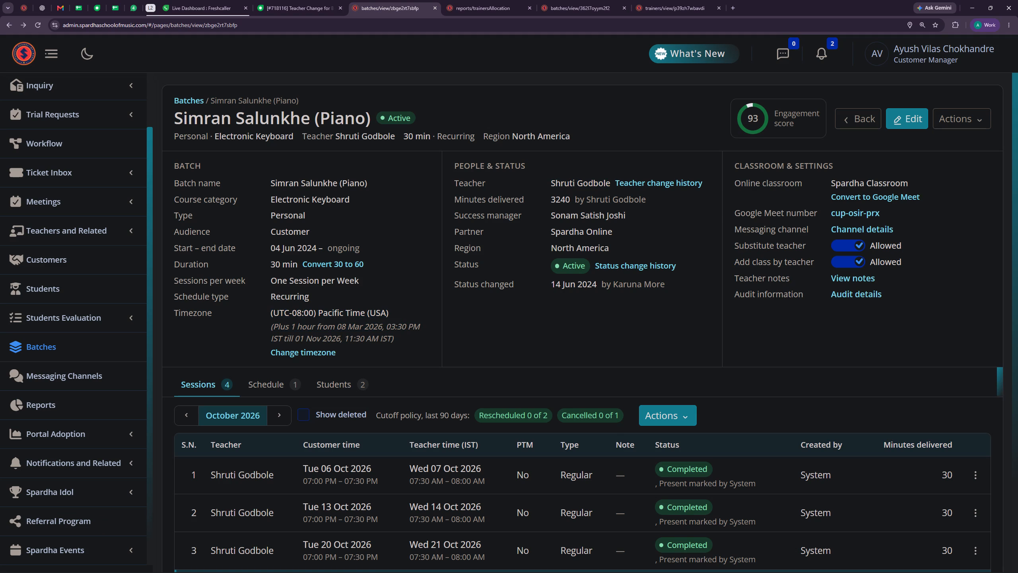
{"action": "left_click_drag", "start_coordinate": [247, 303], "coordinate": [389, 303]}
{"action": "left_click", "coordinate": [412, 300]}
{"action": "left_click", "coordinate": [252, 309]}
{"action": "left_click_drag", "start_coordinate": [252, 310], "coordinate": [264, 310]}
{"action": "left_click_drag", "start_coordinate": [264, 310], "coordinate": [392, 310]}
{"action": "key", "text": "ctrl+c"}
{"action": "left_click", "coordinate": [473, 0]}
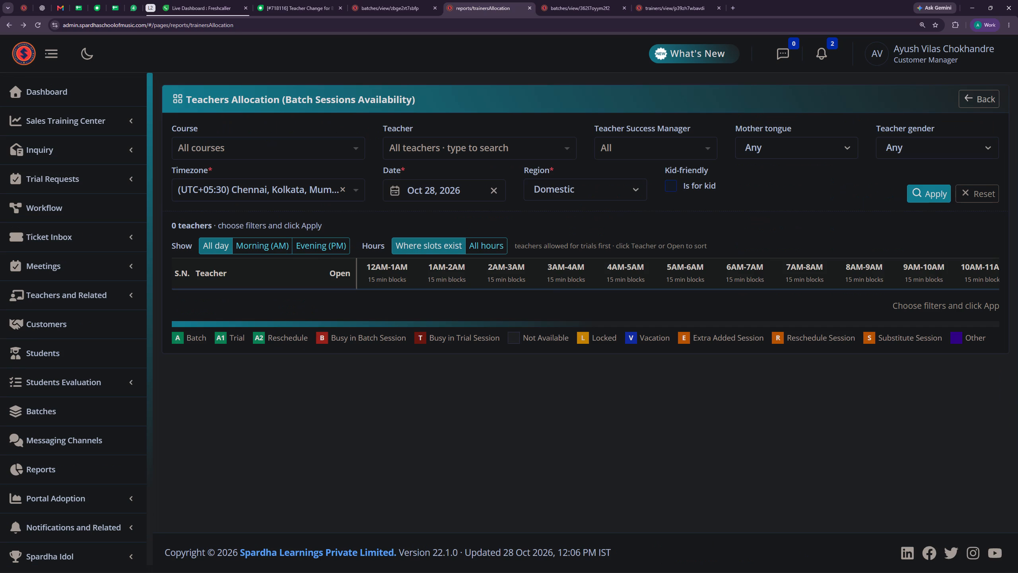
{"action": "left_click", "coordinate": [342, 189]}
{"action": "key", "text": "ctrl+v"}
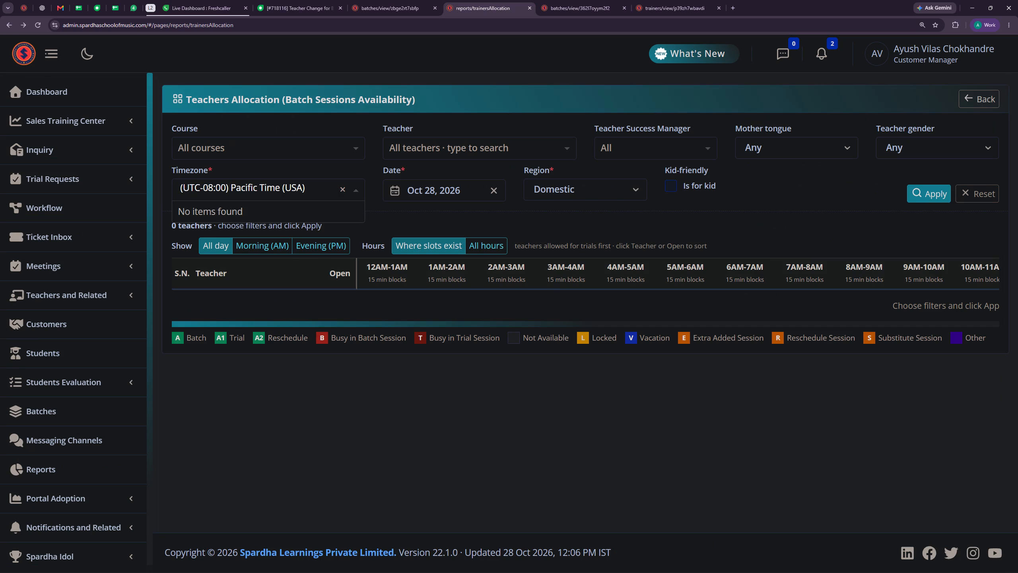
{"action": "double_click", "coordinate": [178, 187]}
{"action": "key", "text": "BackSpace"}
{"action": "left_click", "coordinate": [214, 215]}
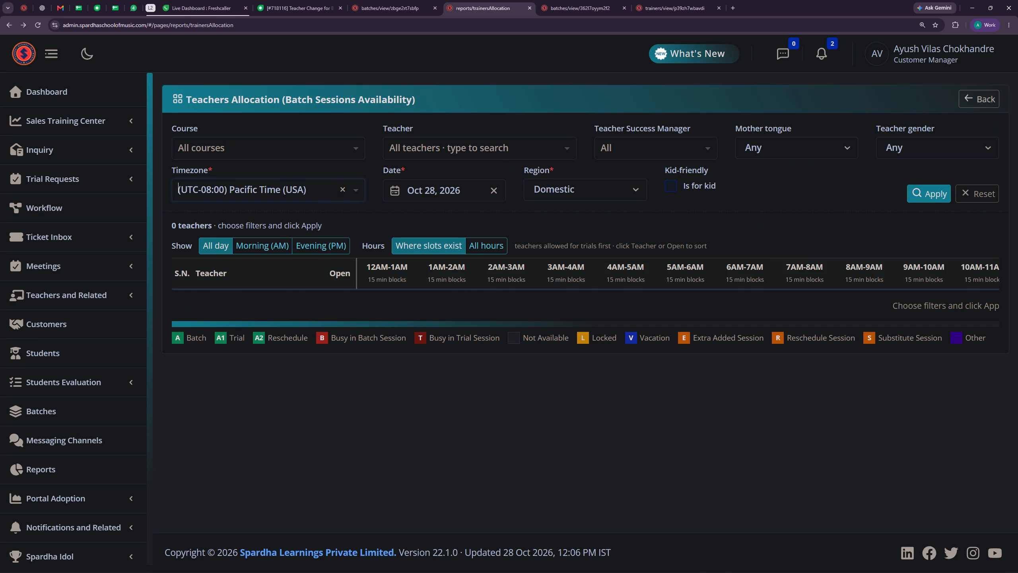
Set the Teachers Allocation course filter to the student's active course, Spardha Keyboard Method Book 1 2.0.
{"action": "left_click", "coordinate": [373, 0]}
{"action": "left_click", "coordinate": [334, 377]}
{"action": "scroll", "coordinate": [507, 385], "scroll_direction": "down", "scroll_amount": 6}
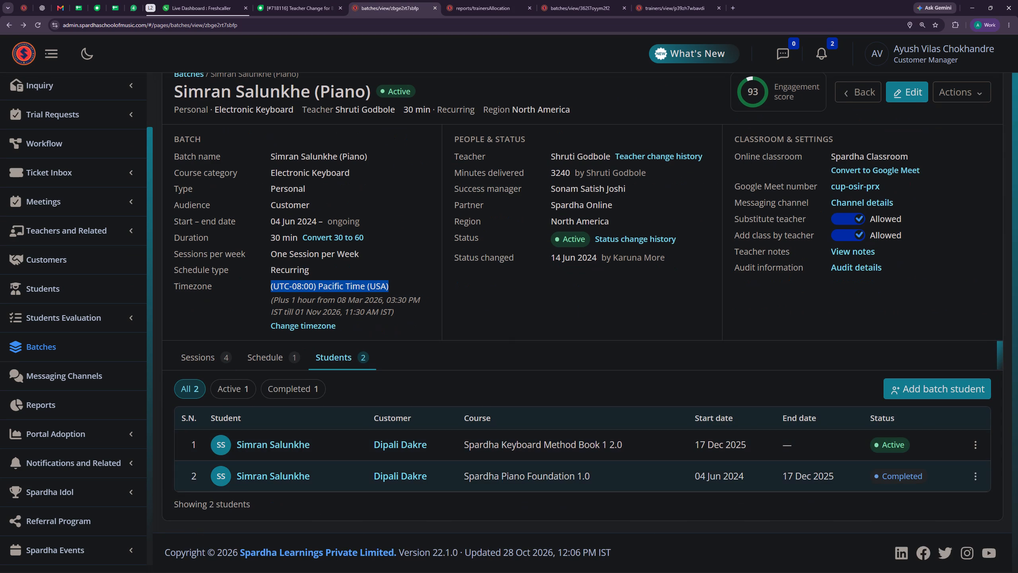
{"action": "left_click_drag", "start_coordinate": [459, 444], "coordinate": [622, 444]}
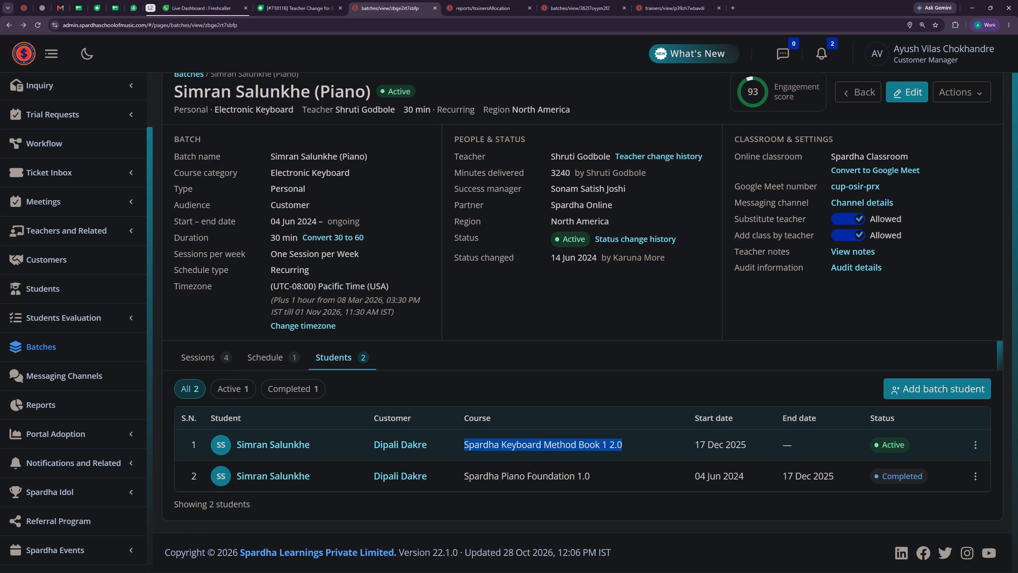
{"action": "key", "text": "ctrl+c"}
{"action": "left_click", "coordinate": [485, 8]}
{"action": "left_click", "coordinate": [274, 150]}
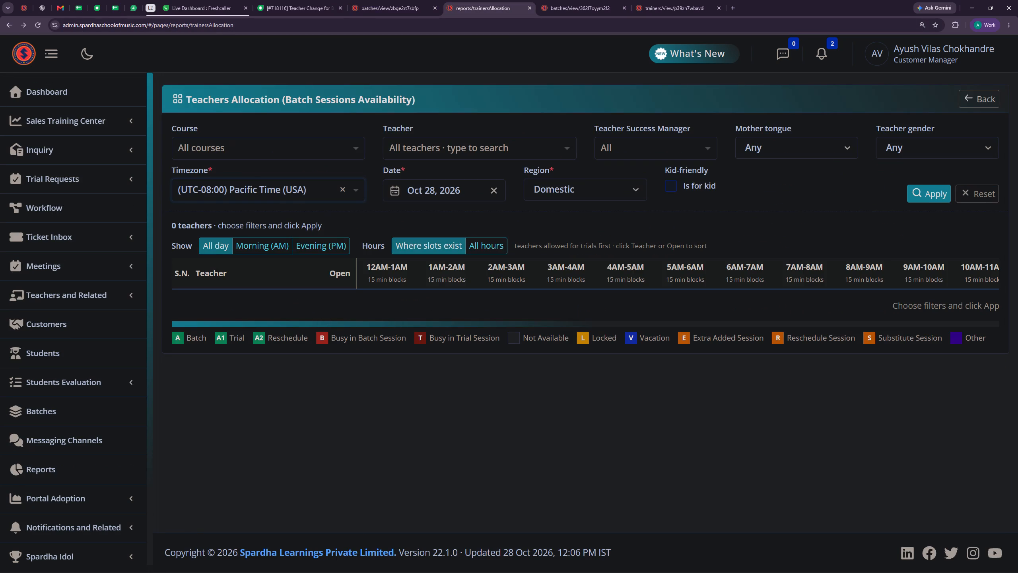
{"action": "key", "text": "ctrl+v"}
{"action": "left_click", "coordinate": [286, 168]}
Set the allocation region to North America and the date to Nov 2, 2026, and apply the filters.
{"action": "left_click", "coordinate": [466, 189]}
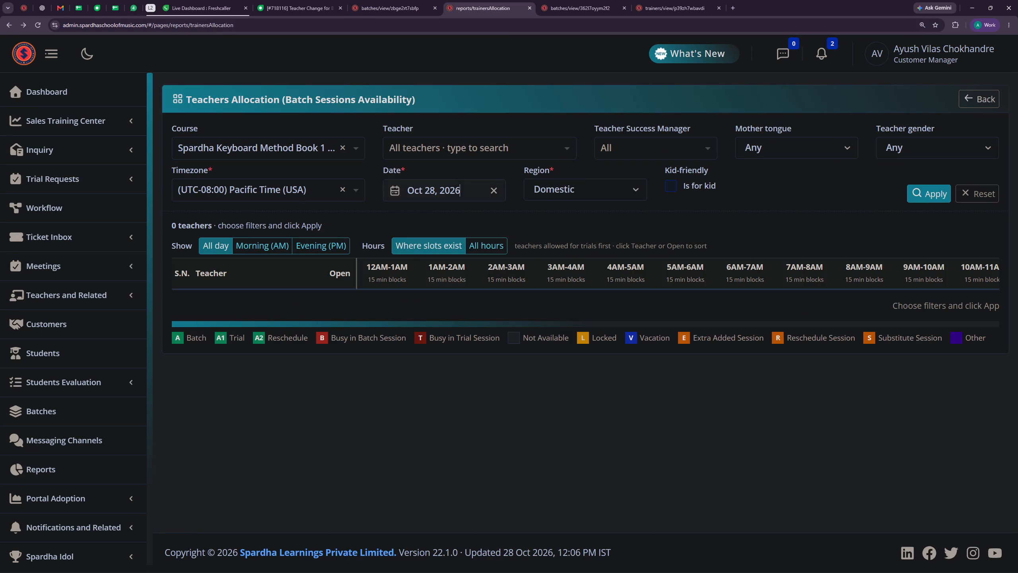
{"action": "left_click", "coordinate": [557, 194]}
{"action": "left_click", "coordinate": [557, 234]}
{"action": "left_click", "coordinate": [463, 193]}
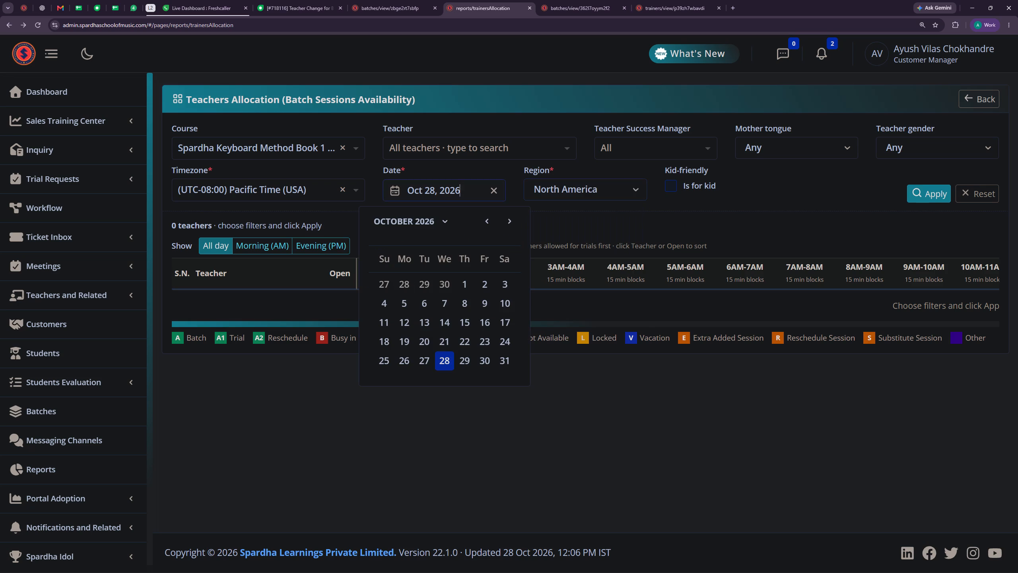
{"action": "left_click", "coordinate": [512, 220]}
{"action": "left_click", "coordinate": [490, 217]}
{"action": "left_click", "coordinate": [510, 219]}
{"action": "left_click", "coordinate": [401, 283]}
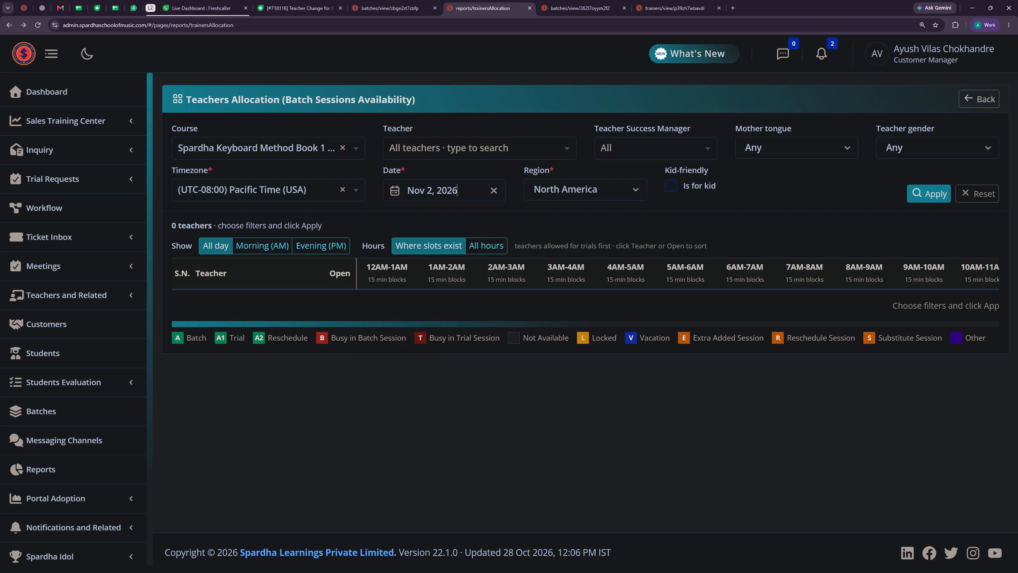
{"action": "left_click", "coordinate": [916, 193]}
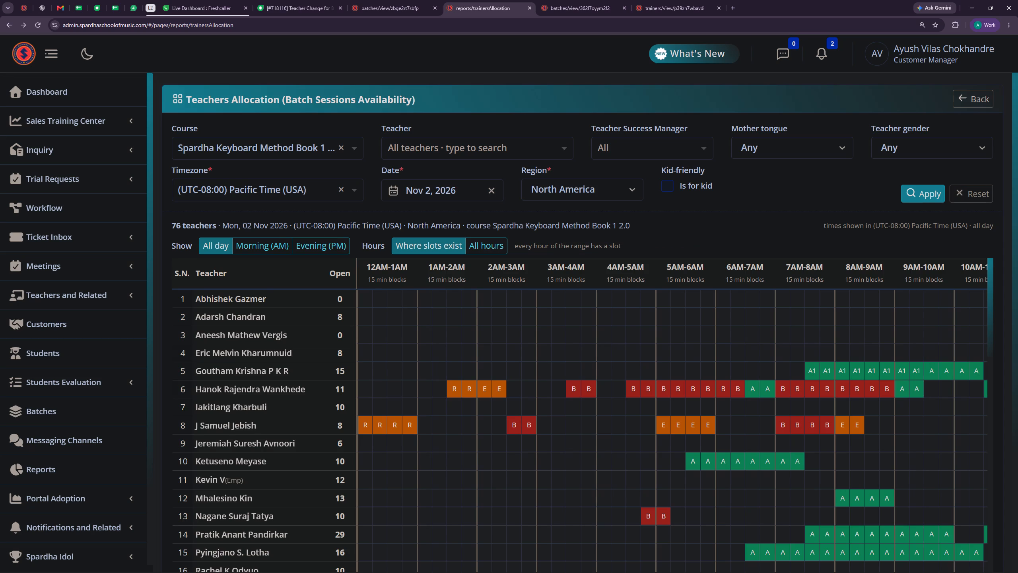
Examine the teachers' afternoon and evening availability in the allocation grid to find a suitable replacement for the batch.
{"action": "scroll", "coordinate": [739, 408], "scroll_direction": "down", "scroll_amount": 20}
{"action": "scroll", "coordinate": [739, 408], "scroll_direction": "down", "scroll_amount": 2}
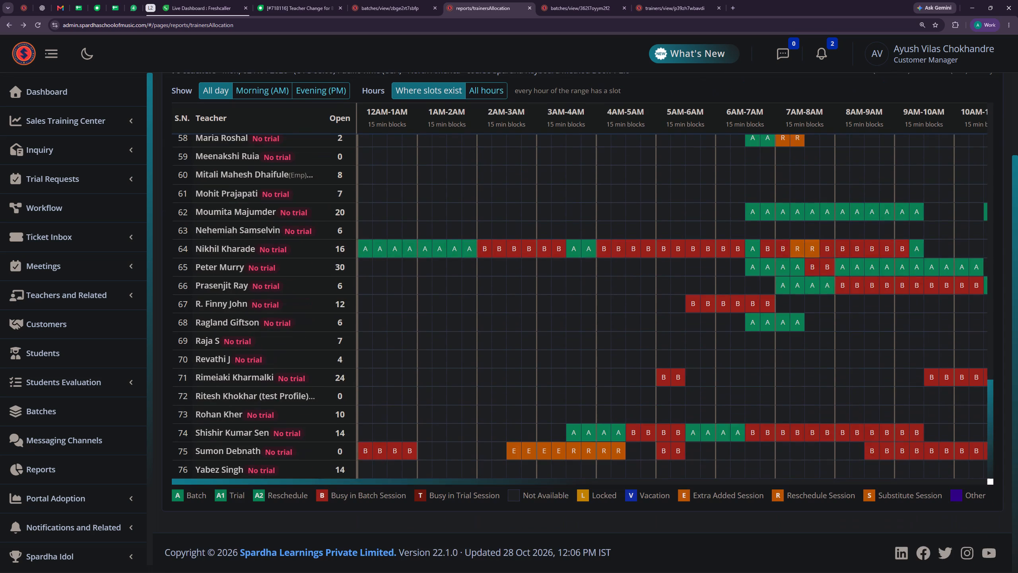
{"action": "scroll", "coordinate": [769, 499], "scroll_direction": "down", "scroll_amount": 3}
{"action": "left_click", "coordinate": [746, 480]}
{"action": "left_click_drag", "start_coordinate": [756, 481], "coordinate": [768, 481]}
{"action": "left_click_drag", "start_coordinate": [770, 481], "coordinate": [747, 481]}
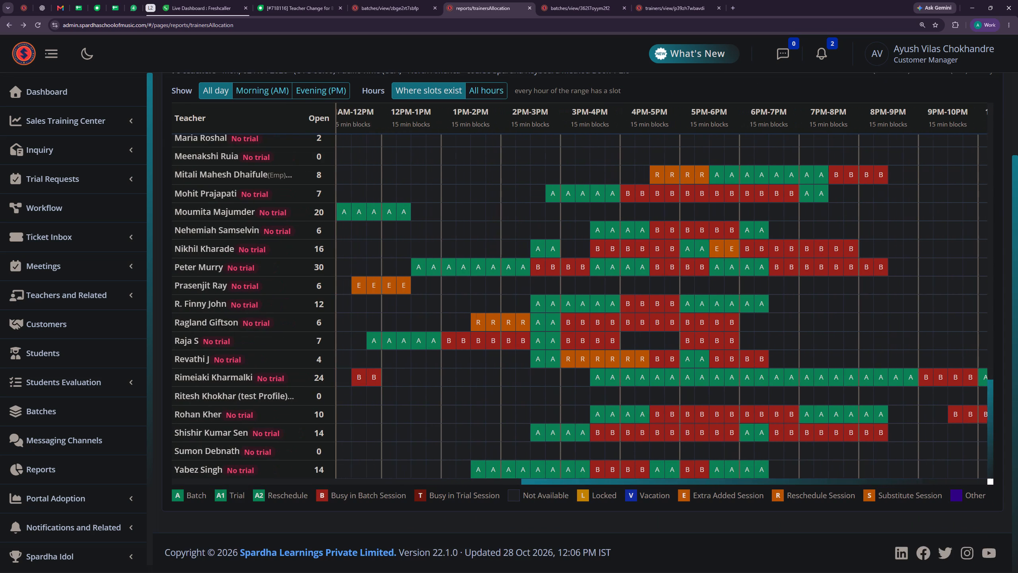
{"action": "left_click_drag", "start_coordinate": [747, 481], "coordinate": [792, 479]}
{"action": "scroll", "coordinate": [730, 307], "scroll_direction": "up", "scroll_amount": 9}
{"action": "scroll", "coordinate": [730, 255], "scroll_direction": "up", "scroll_amount": 13}
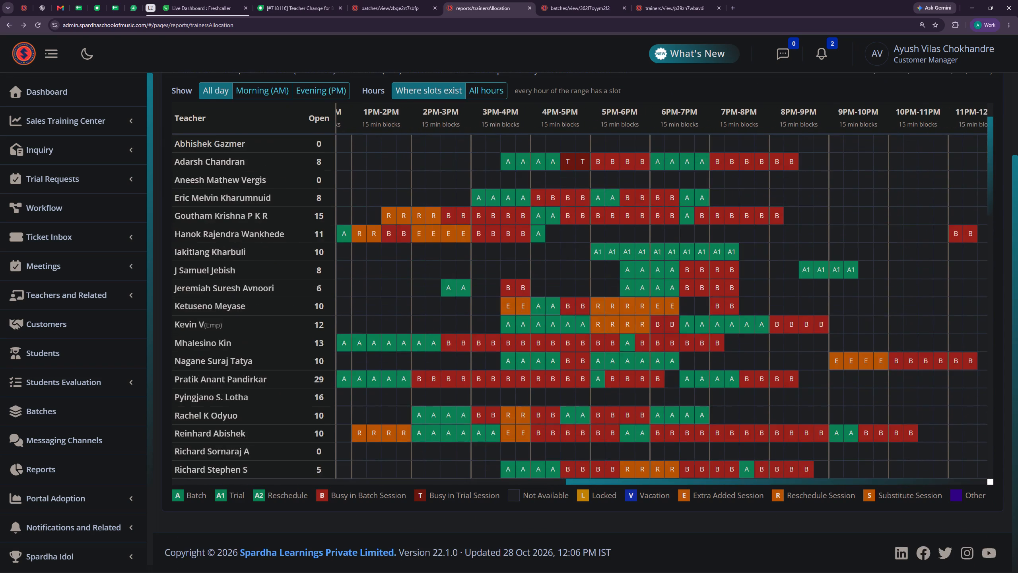
{"action": "scroll", "coordinate": [744, 228], "scroll_direction": "up", "scroll_amount": 4}
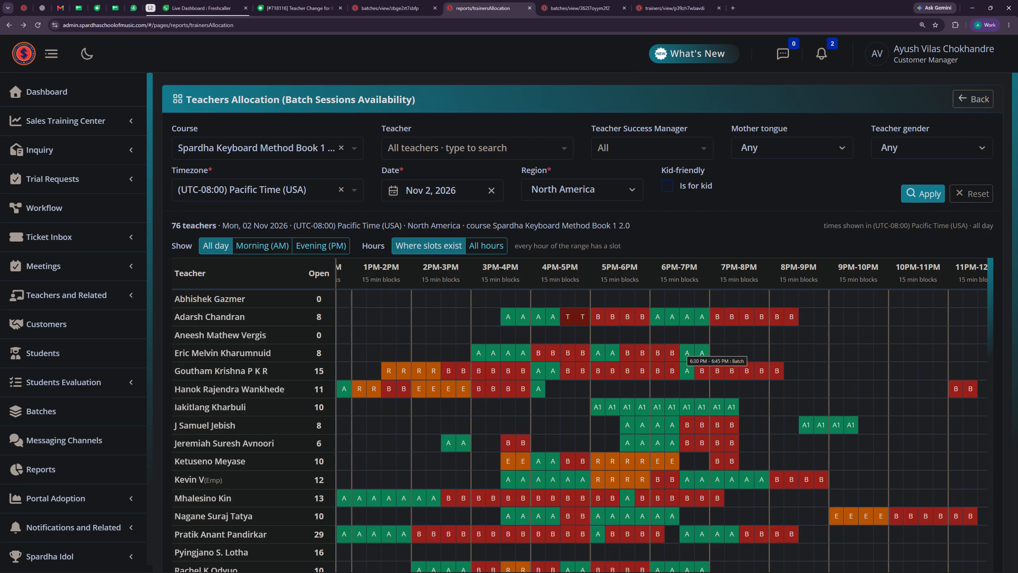
{"action": "scroll", "coordinate": [682, 350], "scroll_direction": "down", "scroll_amount": 1}
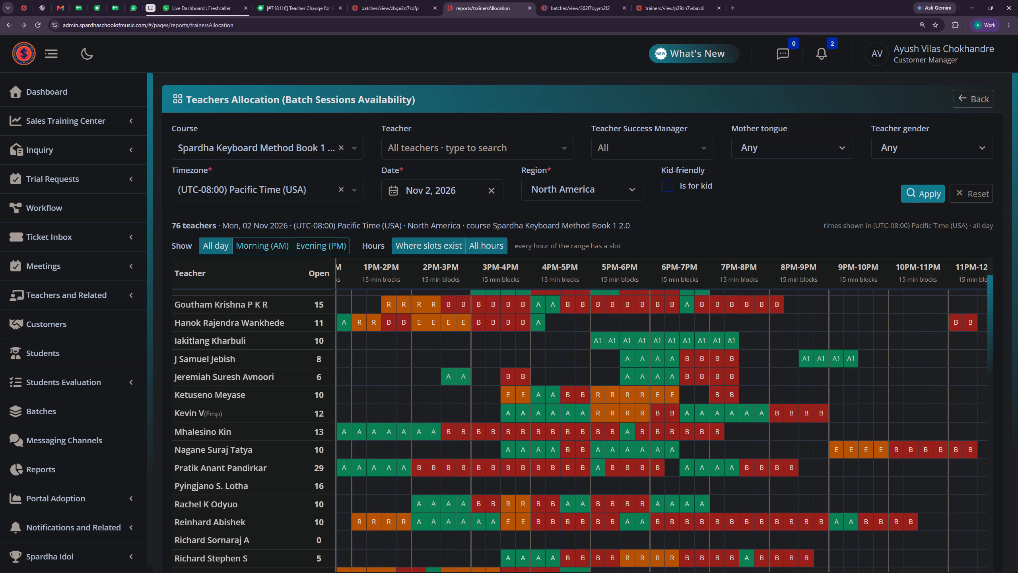
{"action": "left_click", "coordinate": [370, 6]}
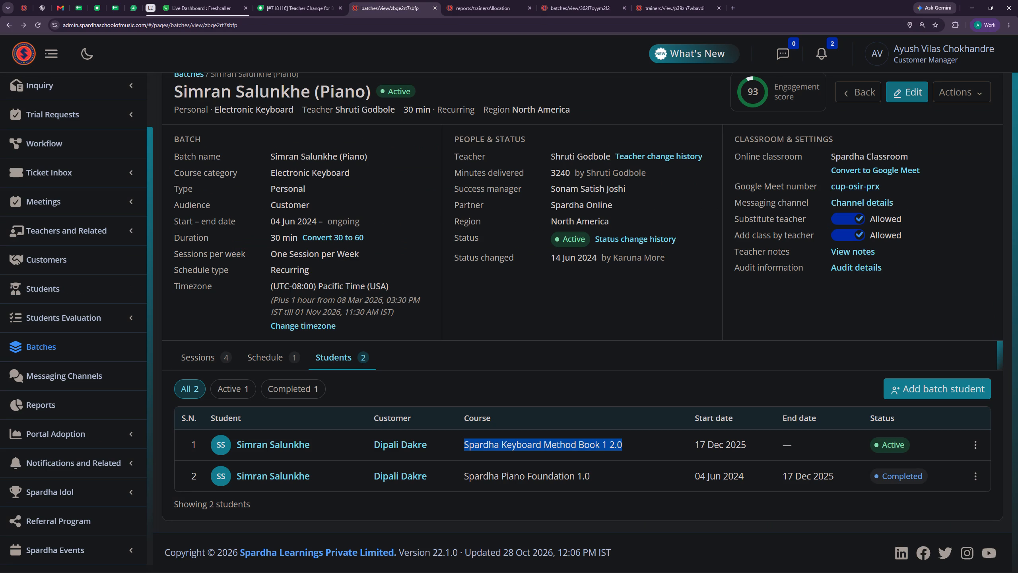
{"action": "left_click", "coordinate": [894, 90]}
{"action": "scroll", "coordinate": [435, 333], "scroll_direction": "down", "scroll_amount": 2}
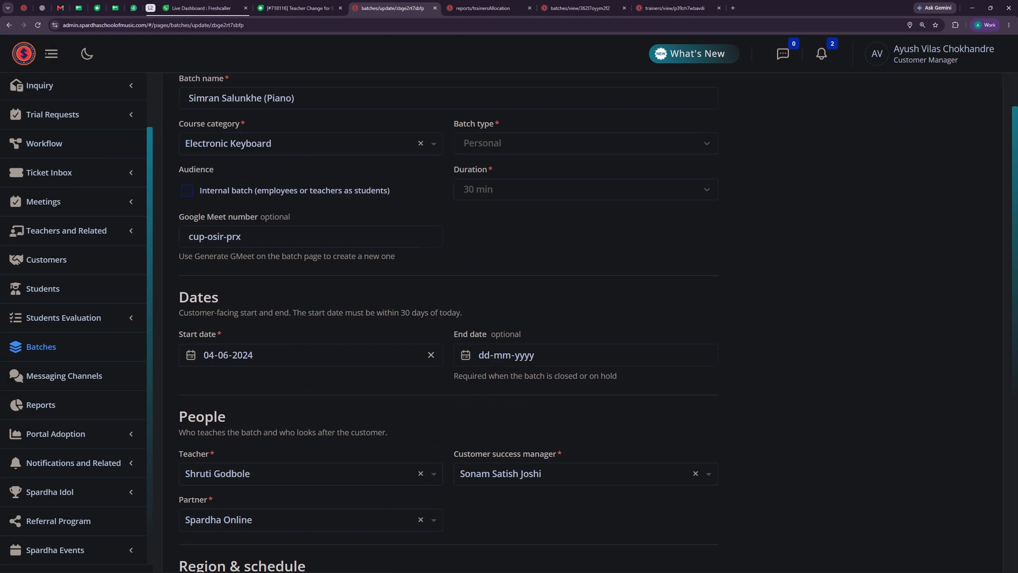
{"action": "scroll", "coordinate": [431, 342], "scroll_direction": "down", "scroll_amount": 1}
{"action": "left_click", "coordinate": [422, 407]}
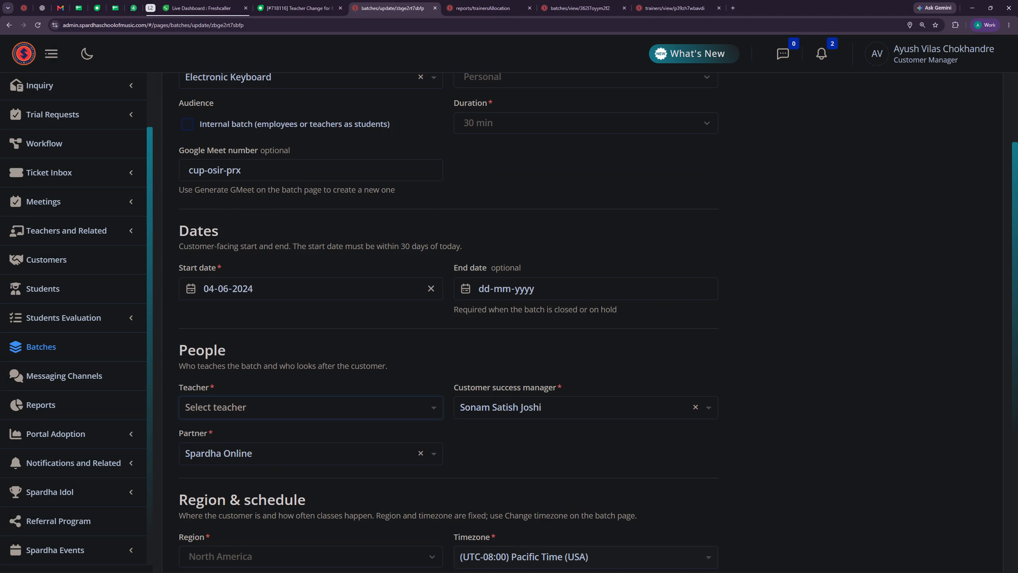
{"action": "key", "text": "k"}
{"action": "type", "text": "EV"}
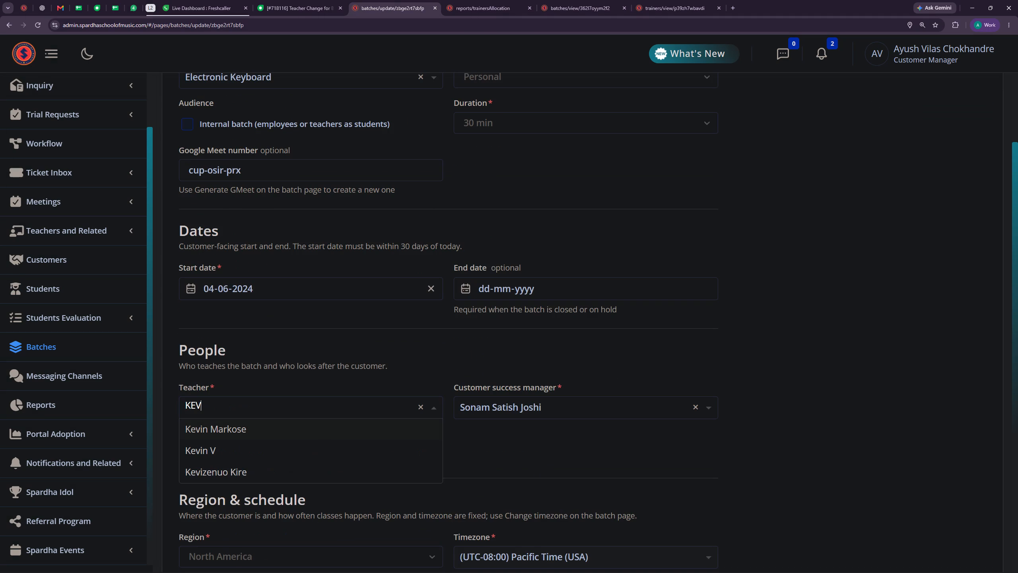
{"action": "left_click", "coordinate": [207, 454]}
{"action": "scroll", "coordinate": [316, 485], "scroll_direction": "down", "scroll_amount": 5}
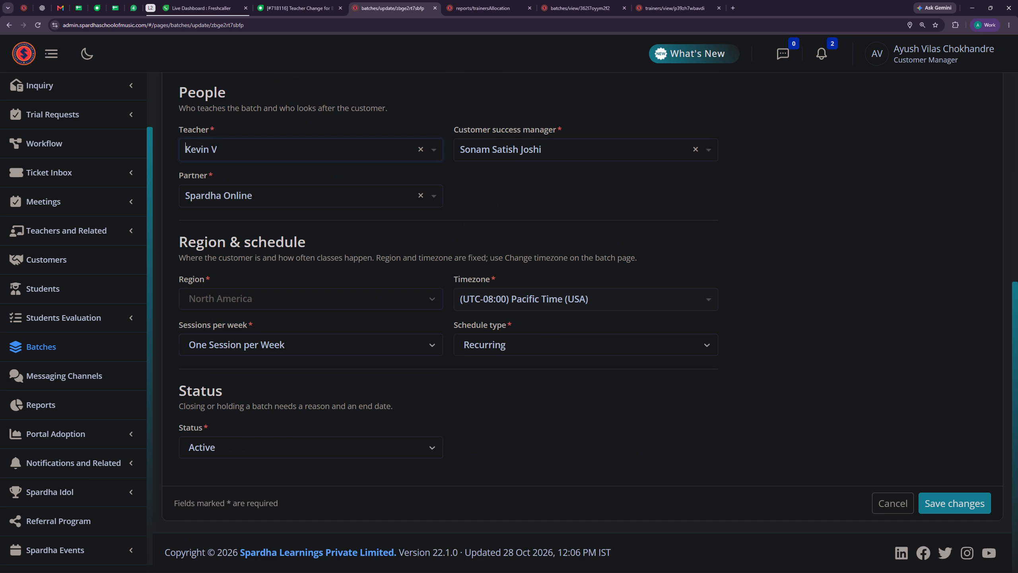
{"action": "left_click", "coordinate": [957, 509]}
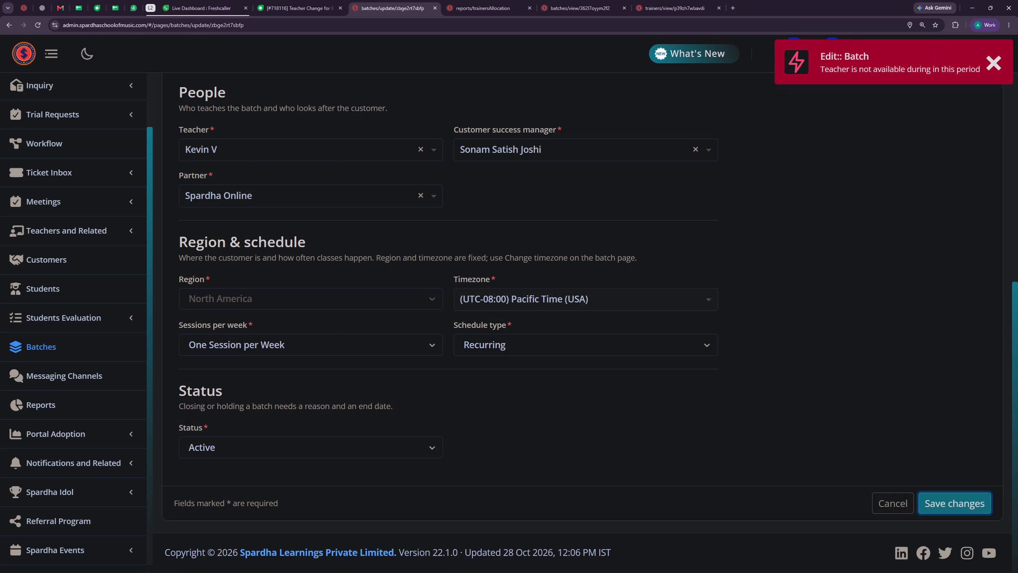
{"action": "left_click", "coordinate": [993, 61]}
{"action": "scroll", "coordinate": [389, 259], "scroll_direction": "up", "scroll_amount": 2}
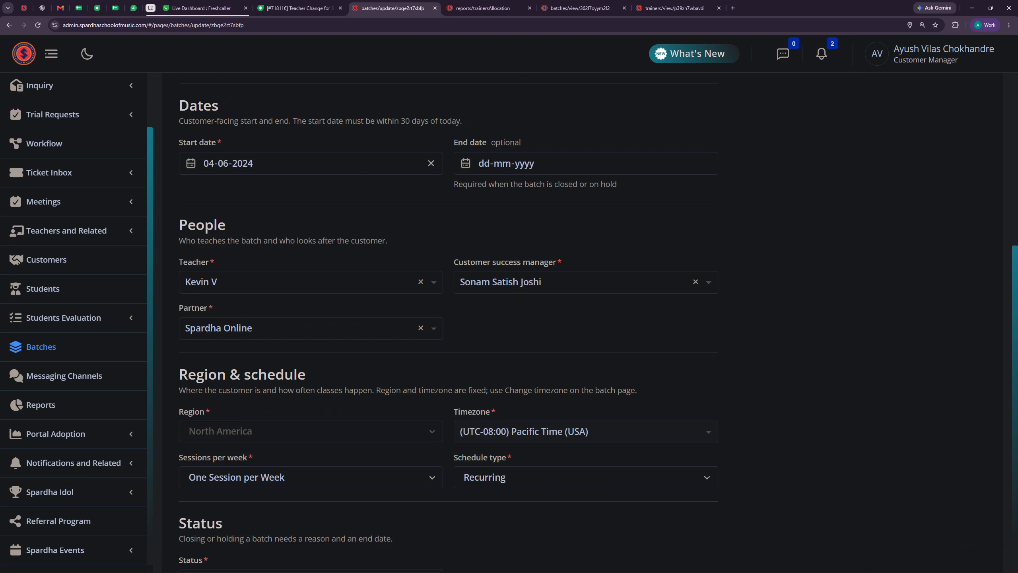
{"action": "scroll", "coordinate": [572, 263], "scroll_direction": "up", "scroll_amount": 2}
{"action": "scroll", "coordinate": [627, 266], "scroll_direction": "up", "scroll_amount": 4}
Set the Teachers Allocation report's date to Nov 3, 2026 and apply the filters.
{"action": "left_click", "coordinate": [483, 0]}
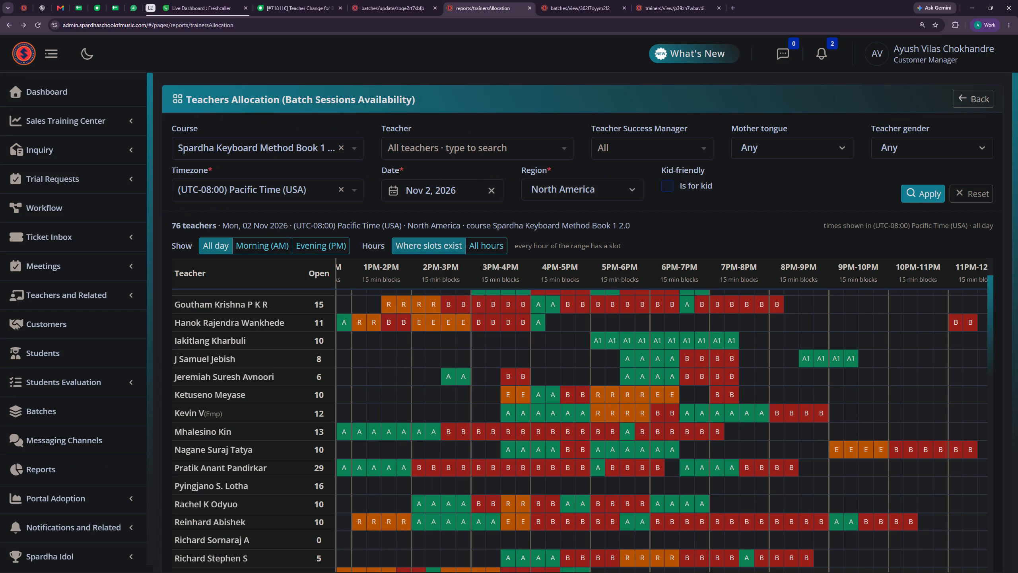
{"action": "left_click", "coordinate": [460, 191]}
{"action": "left_click", "coordinate": [422, 281]}
{"action": "left_click", "coordinate": [918, 199]}
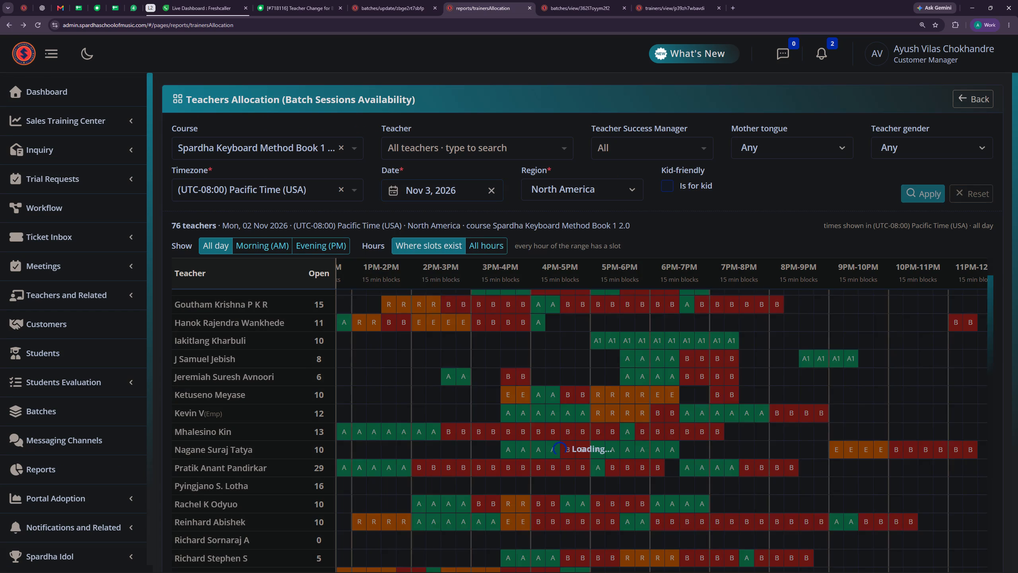
{"action": "scroll", "coordinate": [694, 317], "scroll_direction": "up", "scroll_amount": 3}
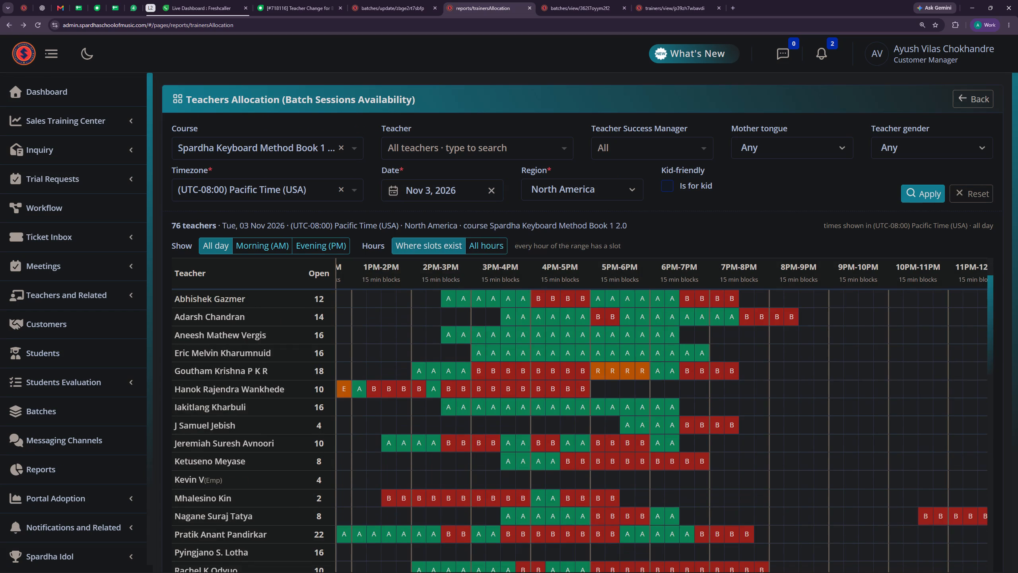
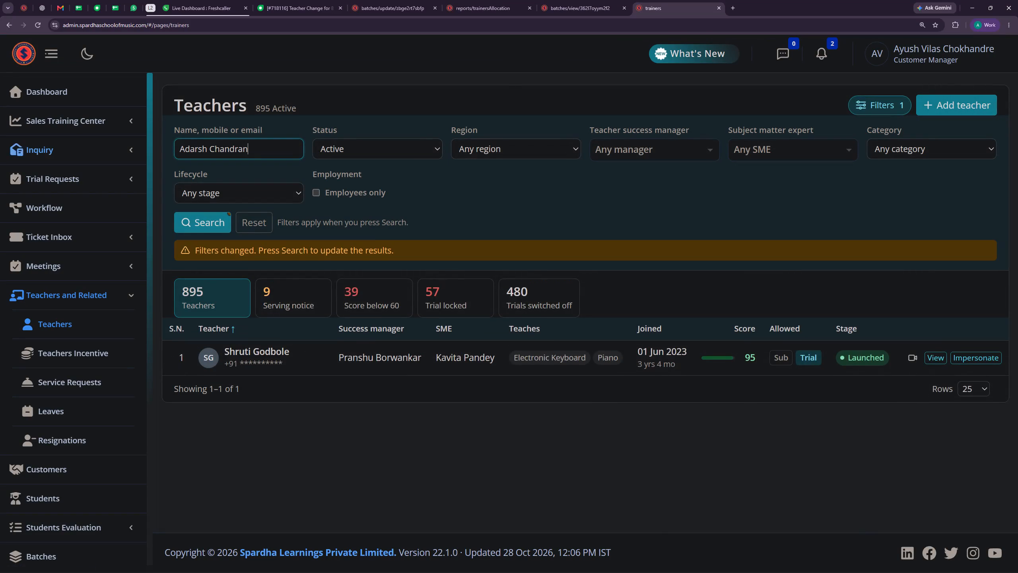
Search the teachers list for the entered candidate teacher's name and open that teacher's profile.
{"action": "left_click", "coordinate": [206, 228]}
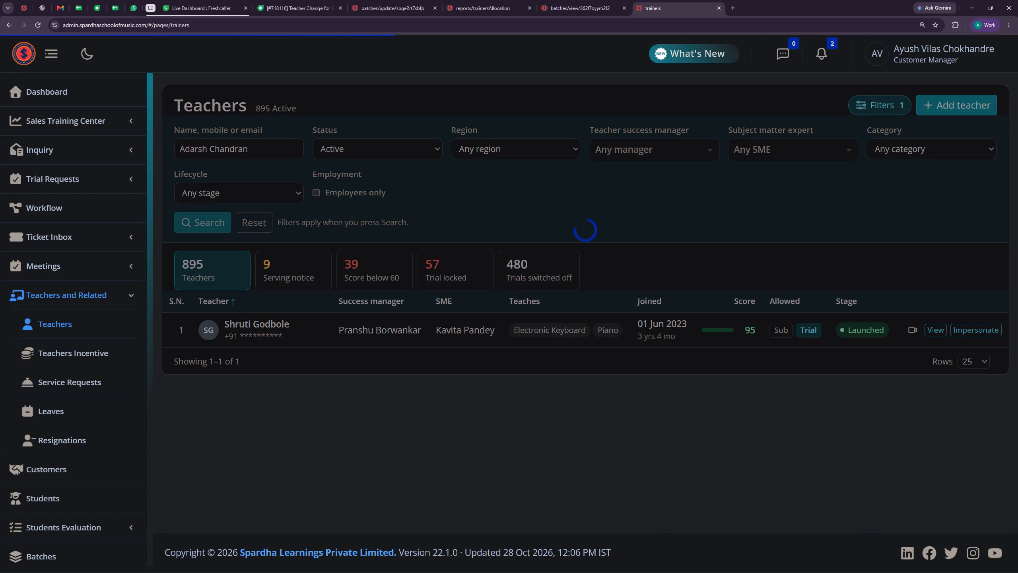
{"action": "left_click", "coordinate": [938, 333]}
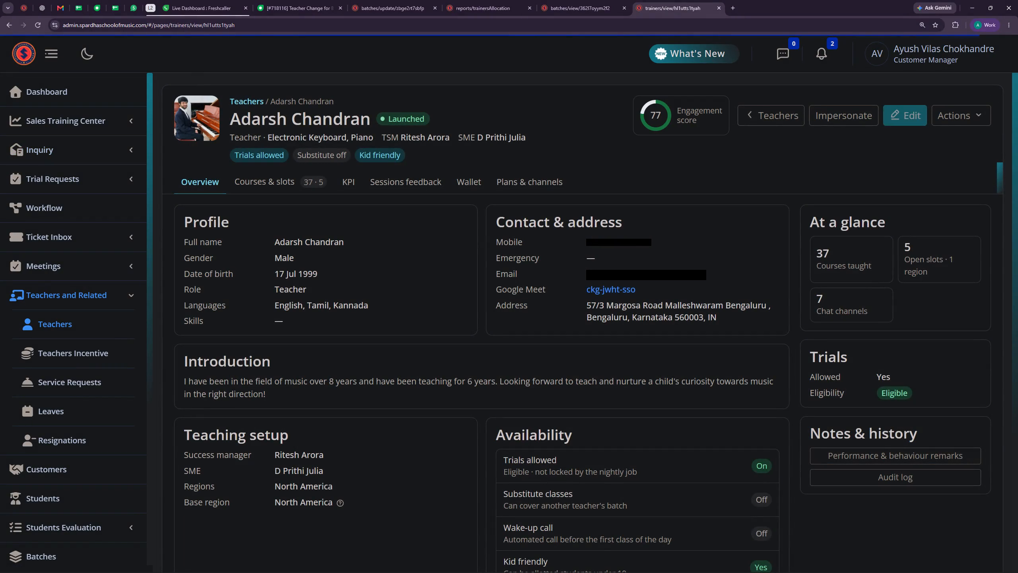
Take a closer, enlarged look at the candidate teacher's profile photo and header details.
{"action": "left_click", "coordinate": [188, 117]}
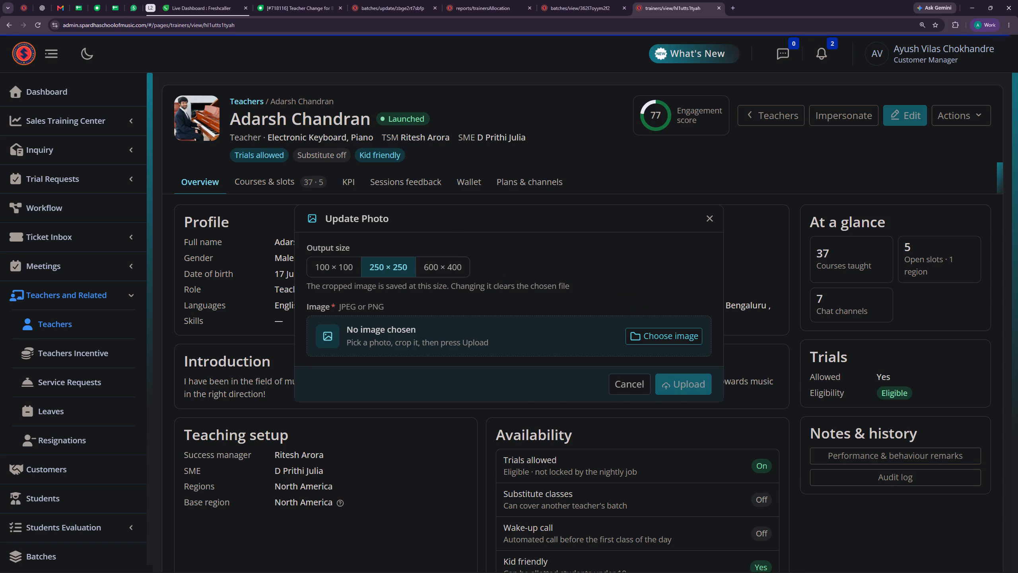
{"action": "left_click", "coordinate": [703, 215]}
{"action": "scroll", "coordinate": [291, 116], "scroll_direction": "up", "scroll_amount": 5, "text": "ctrl"}
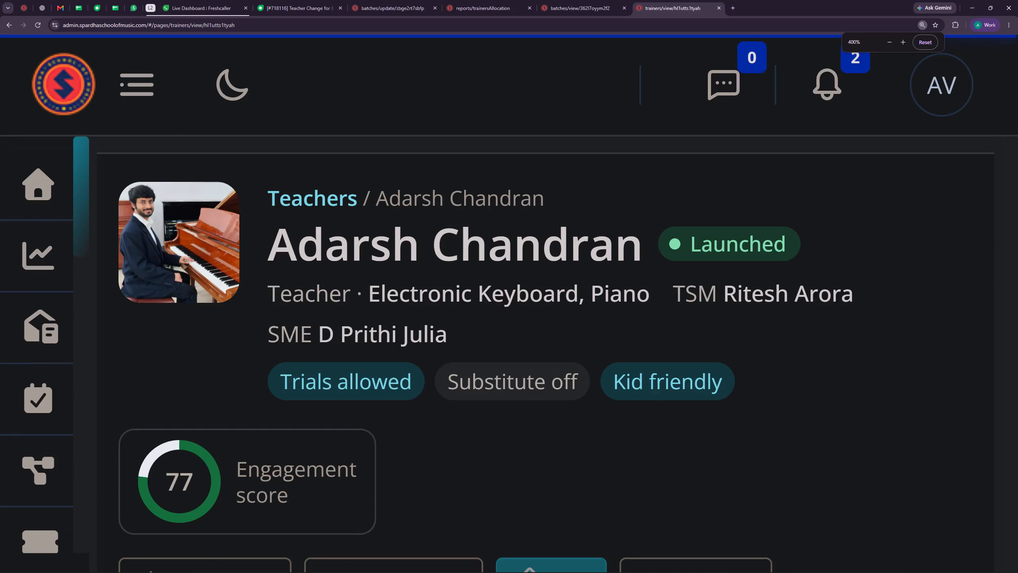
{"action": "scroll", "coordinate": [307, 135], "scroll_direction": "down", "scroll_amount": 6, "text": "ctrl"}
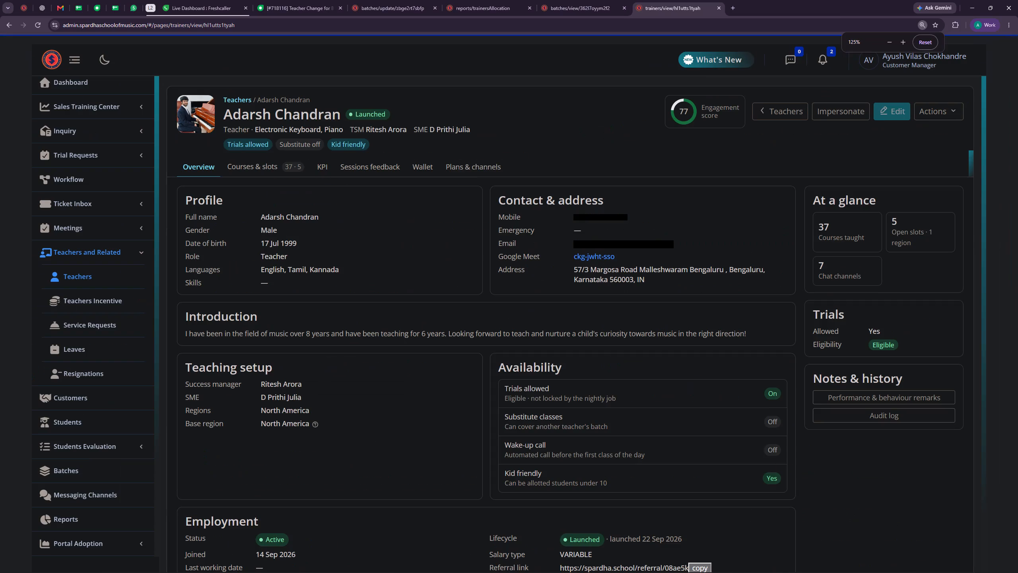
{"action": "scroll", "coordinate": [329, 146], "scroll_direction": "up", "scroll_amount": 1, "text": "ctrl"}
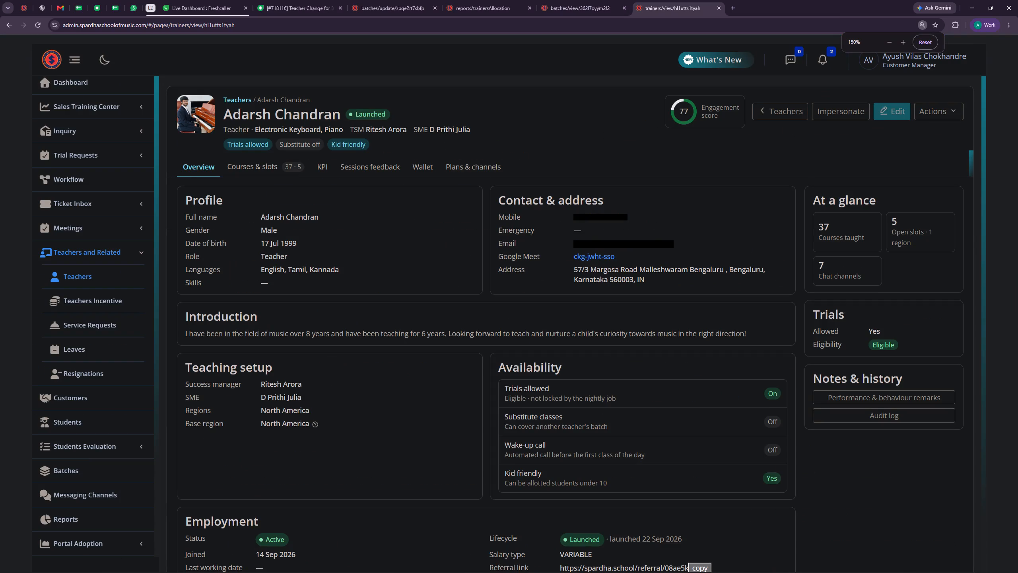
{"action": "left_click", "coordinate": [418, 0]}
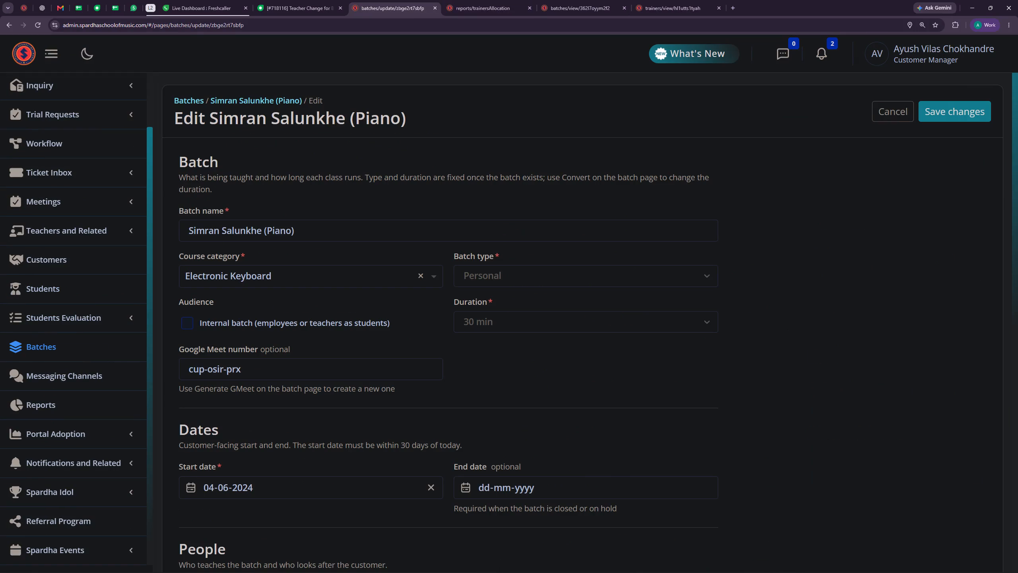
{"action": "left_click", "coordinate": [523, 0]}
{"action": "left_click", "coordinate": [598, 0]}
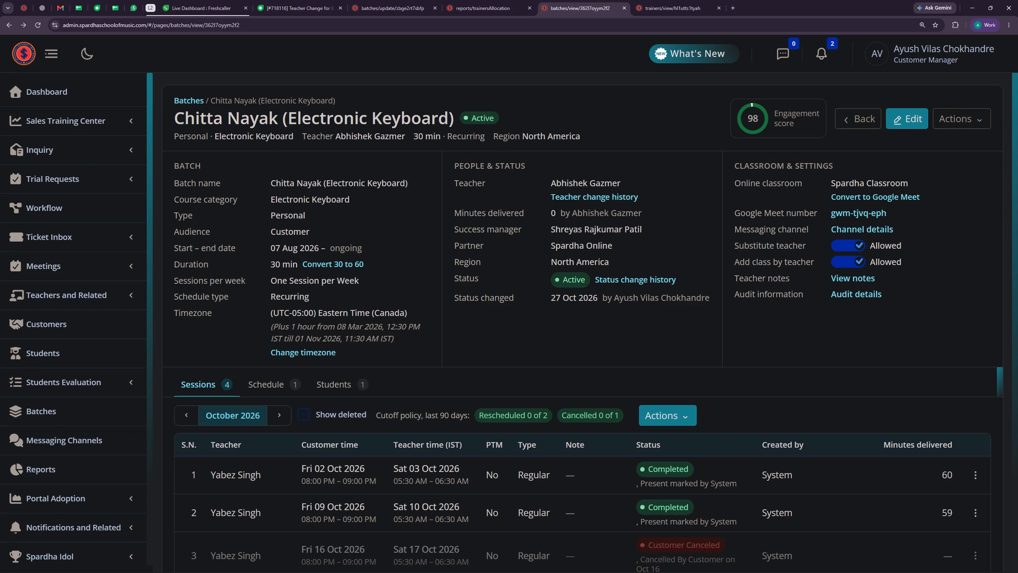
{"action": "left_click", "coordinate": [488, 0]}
{"action": "left_click", "coordinate": [408, 0]}
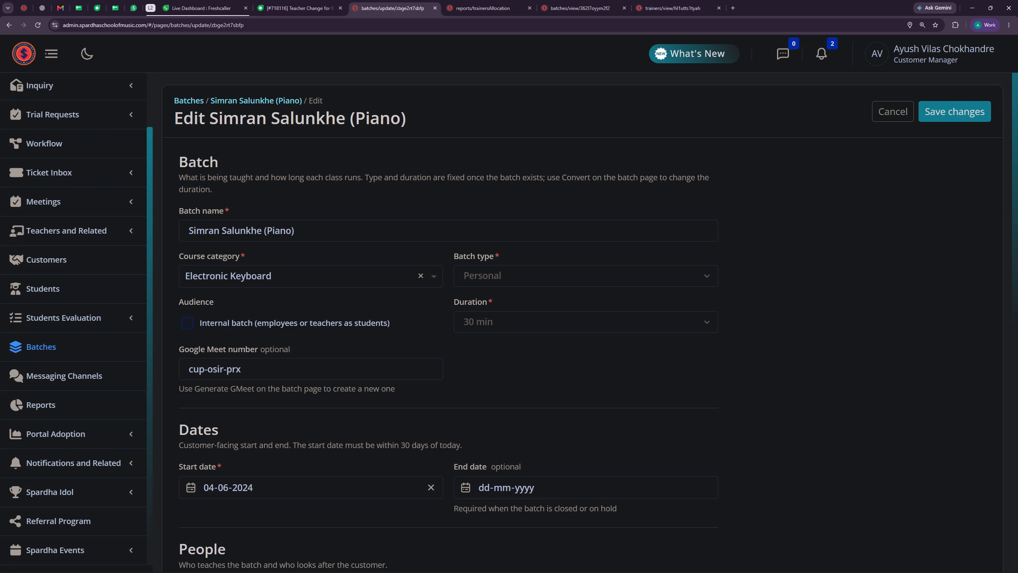
{"action": "scroll", "coordinate": [363, 237], "scroll_direction": "down", "scroll_amount": 5}
{"action": "left_click", "coordinate": [420, 275]}
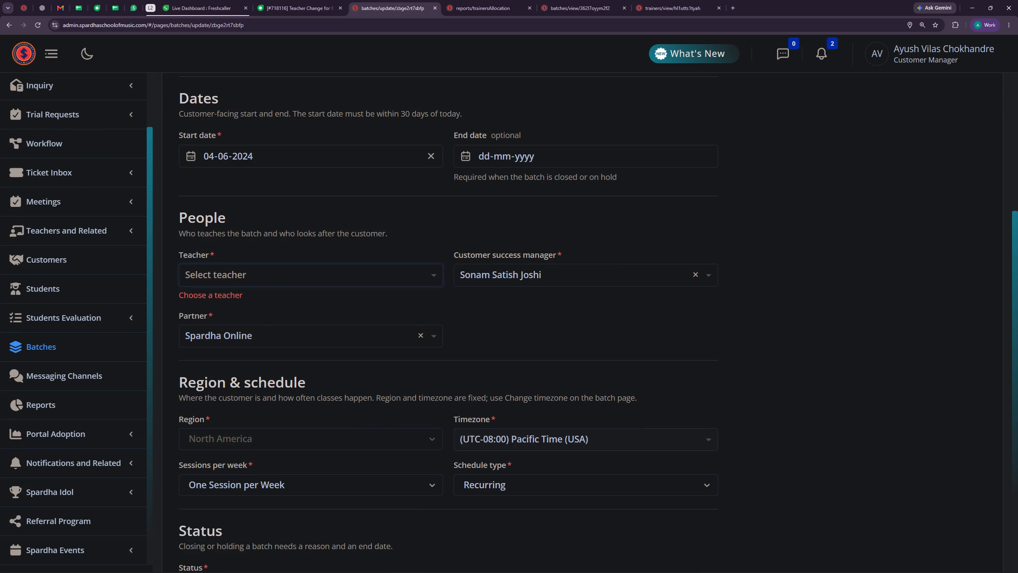
{"action": "key", "text": "a"}
{"action": "key", "text": "BackSpace"}
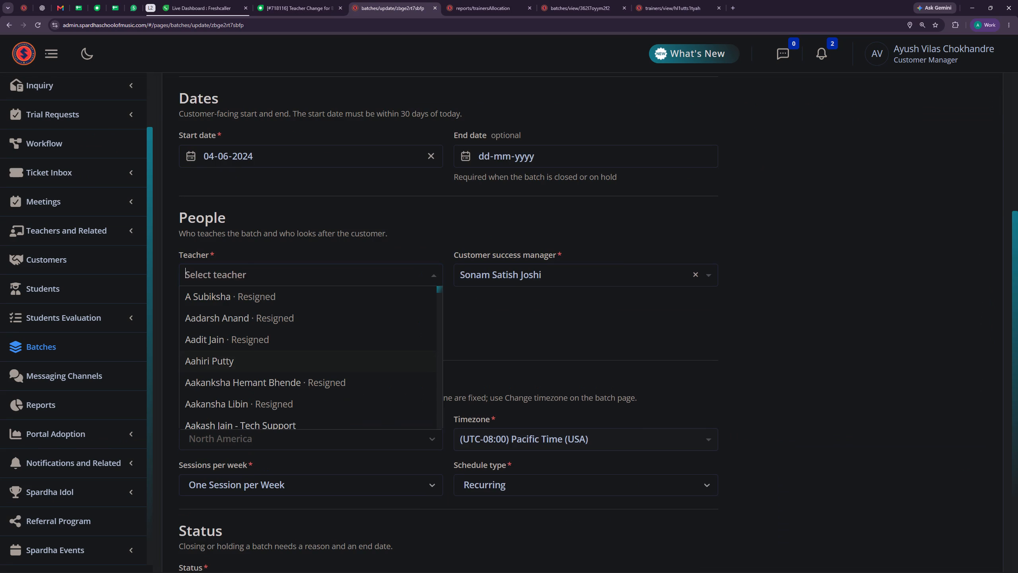
{"action": "key", "text": "a"}
{"action": "key", "text": "d"}
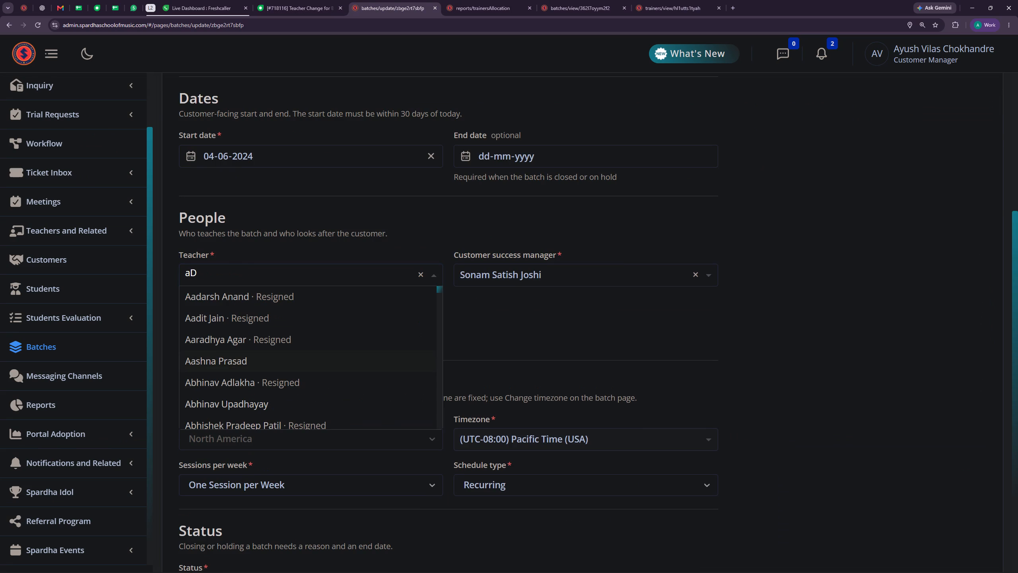
{"action": "key", "text": "BackSpace"}
{"action": "key", "text": "BackSpace"}
{"action": "key", "text": "a"}
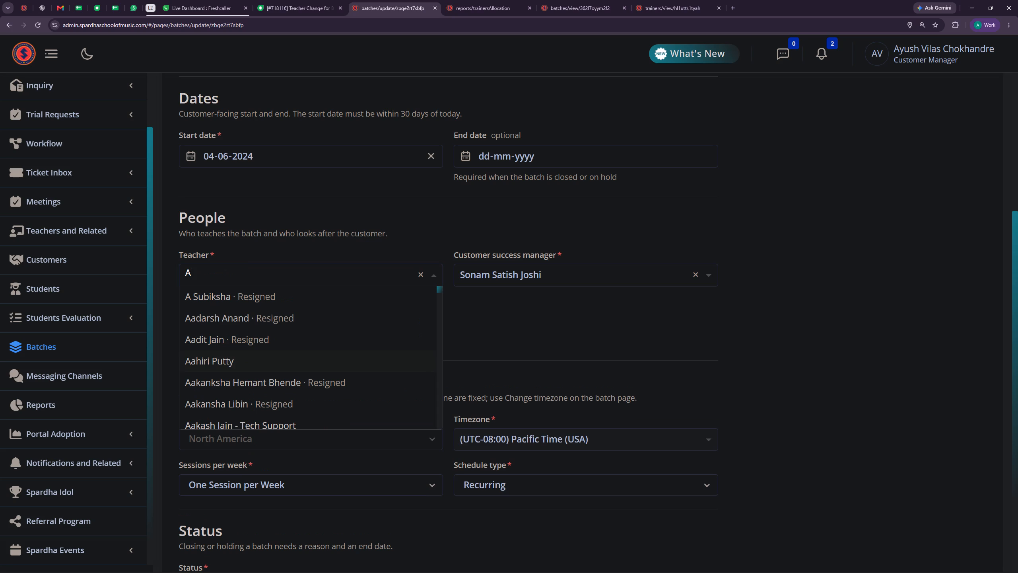
{"action": "type", "text": "dar"}
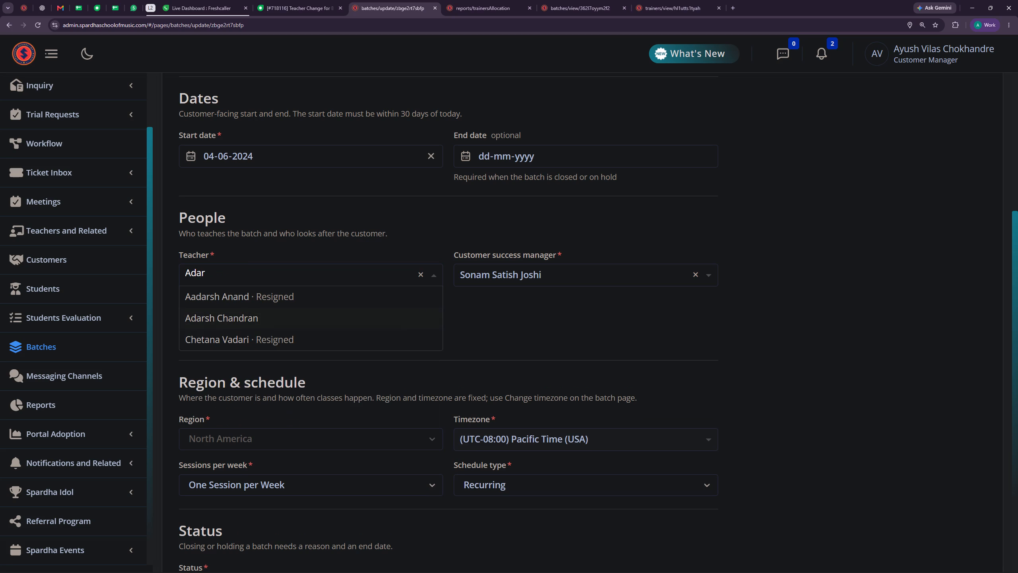
{"action": "left_click", "coordinate": [251, 321]}
{"action": "scroll", "coordinate": [397, 354], "scroll_direction": "down", "scroll_amount": 5}
{"action": "left_click", "coordinate": [964, 505]}
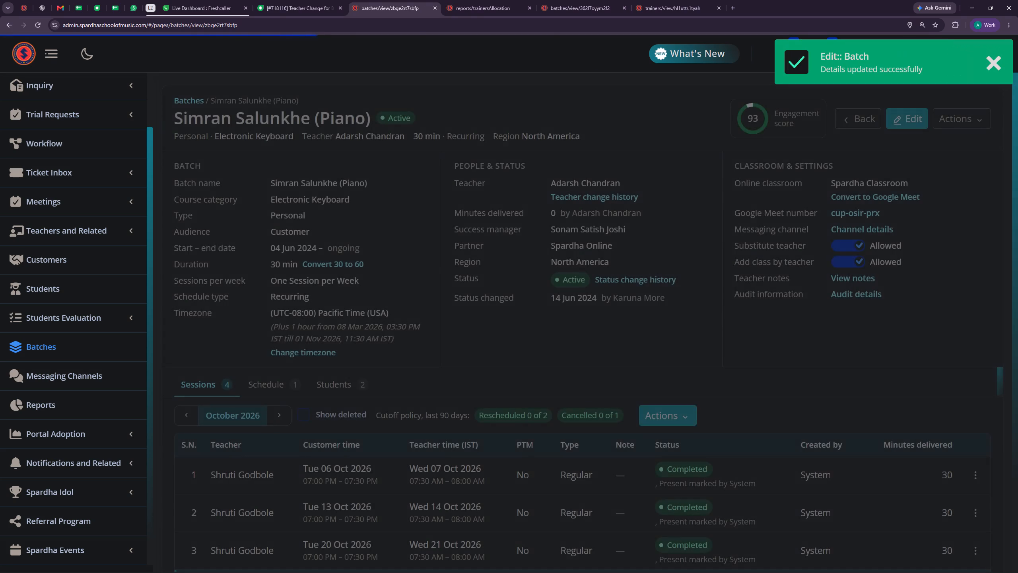
Delete the piano batch's existing Tuesday 07:00 PM schedule.
{"action": "scroll", "coordinate": [415, 300], "scroll_direction": "down", "scroll_amount": 1}
{"action": "left_click", "coordinate": [268, 326]}
{"action": "scroll", "coordinate": [617, 368], "scroll_direction": "down", "scroll_amount": 3}
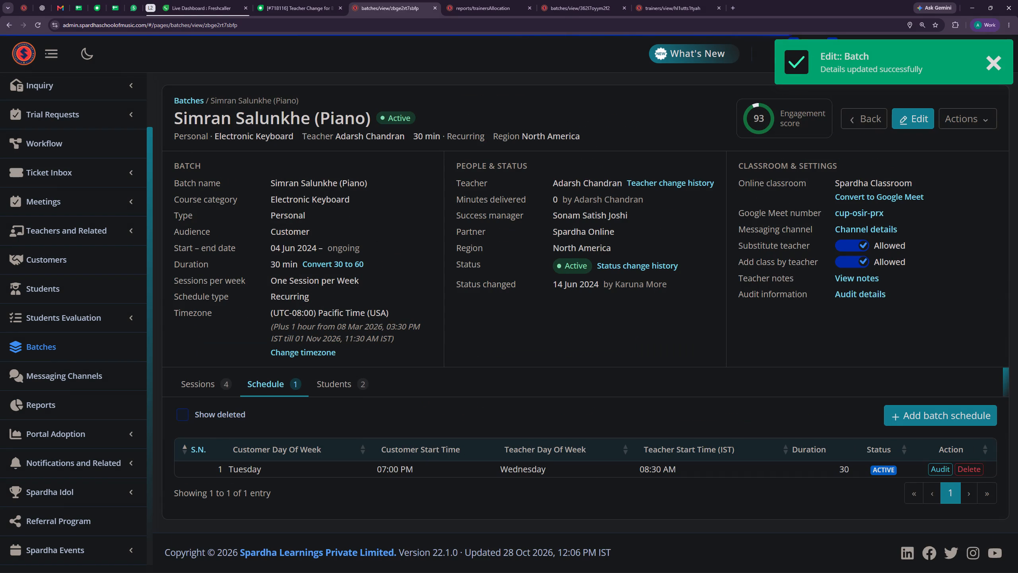
{"action": "left_click", "coordinate": [968, 473]}
{"action": "left_click", "coordinate": [629, 337]}
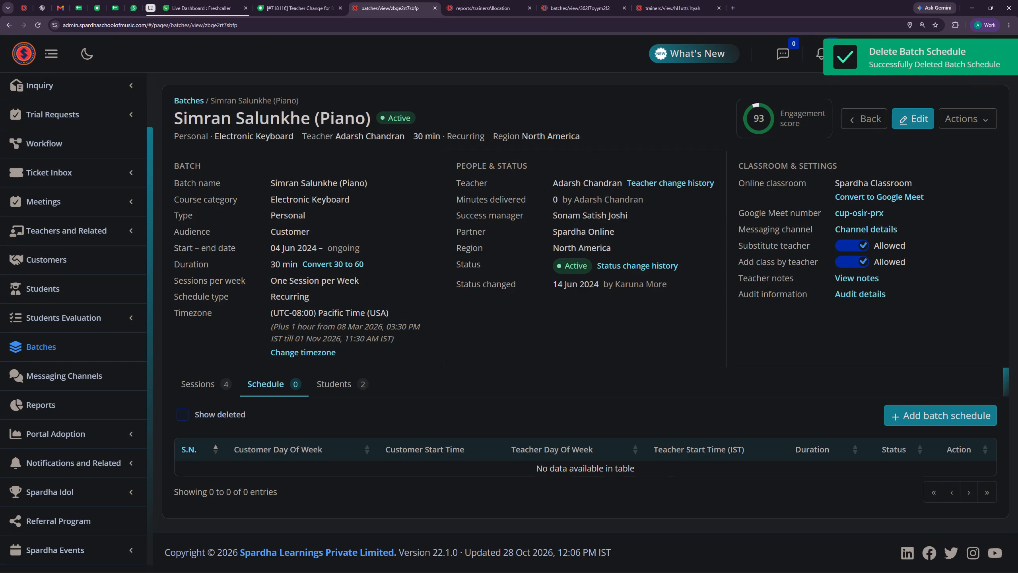
Add a weekly batch schedule on Tuesday at 06:30 PM Pacific Time.
{"action": "left_click", "coordinate": [913, 415]}
{"action": "left_click", "coordinate": [433, 176]}
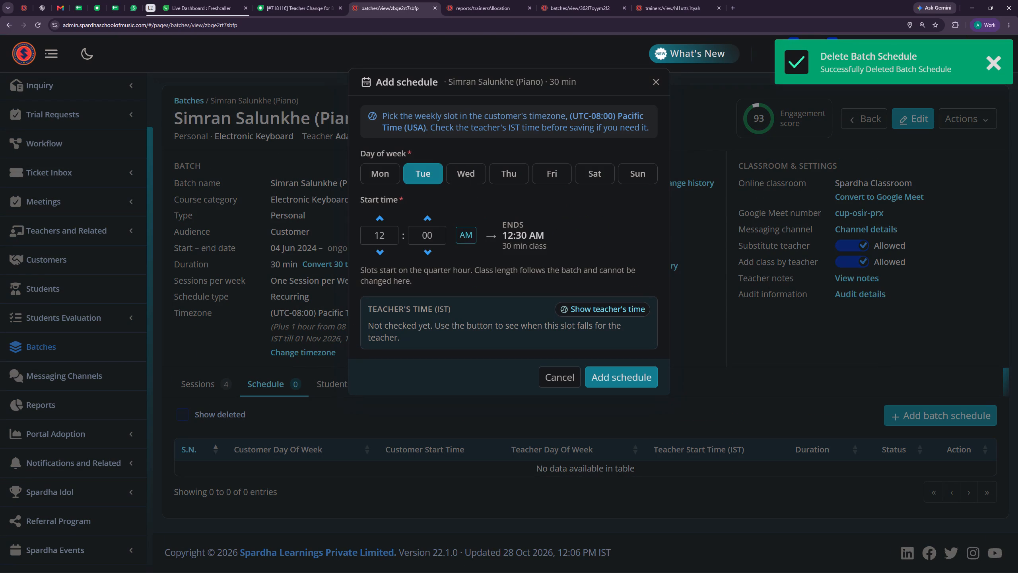
{"action": "triple_click", "coordinate": [389, 253]}
{"action": "triple_click", "coordinate": [381, 251]}
{"action": "left_click", "coordinate": [379, 251]}
{"action": "double_click", "coordinate": [375, 251]}
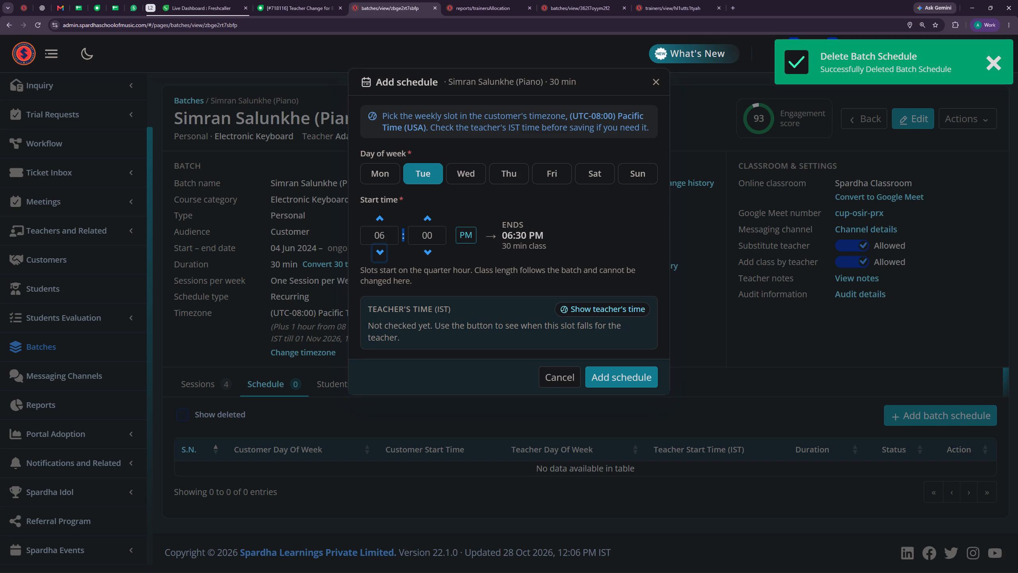
{"action": "left_click", "coordinate": [431, 219]}
{"action": "left_click", "coordinate": [427, 209]}
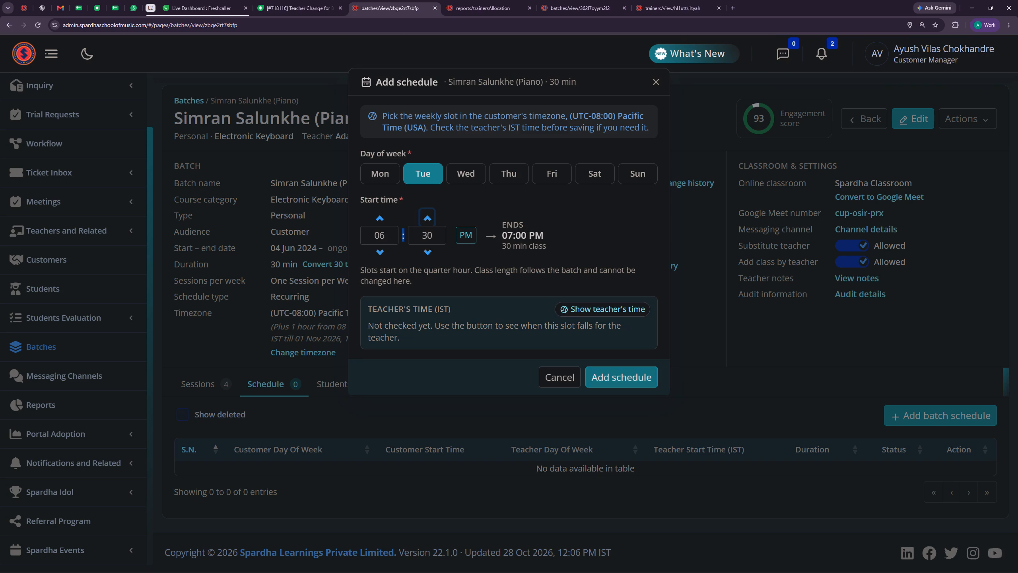
{"action": "left_click", "coordinate": [628, 370]}
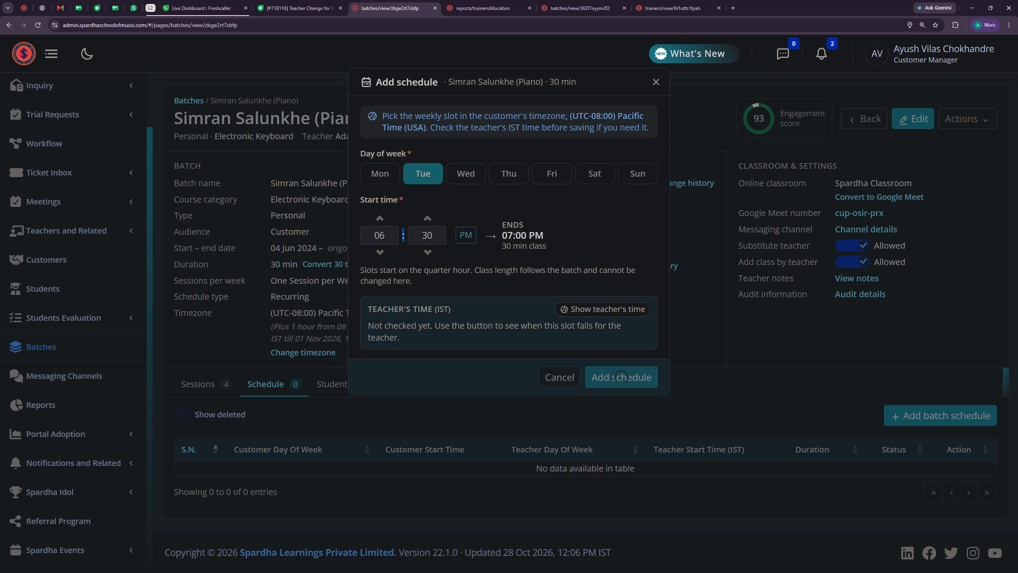
Open the available actions for the piano batch's sessions.
{"action": "left_click", "coordinate": [216, 388]}
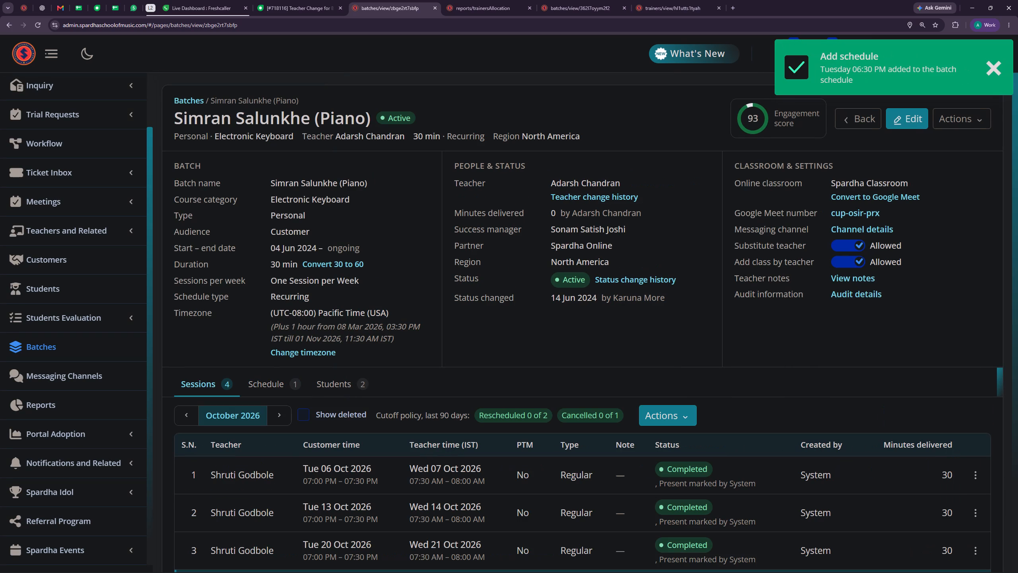
{"action": "left_click", "coordinate": [672, 422]}
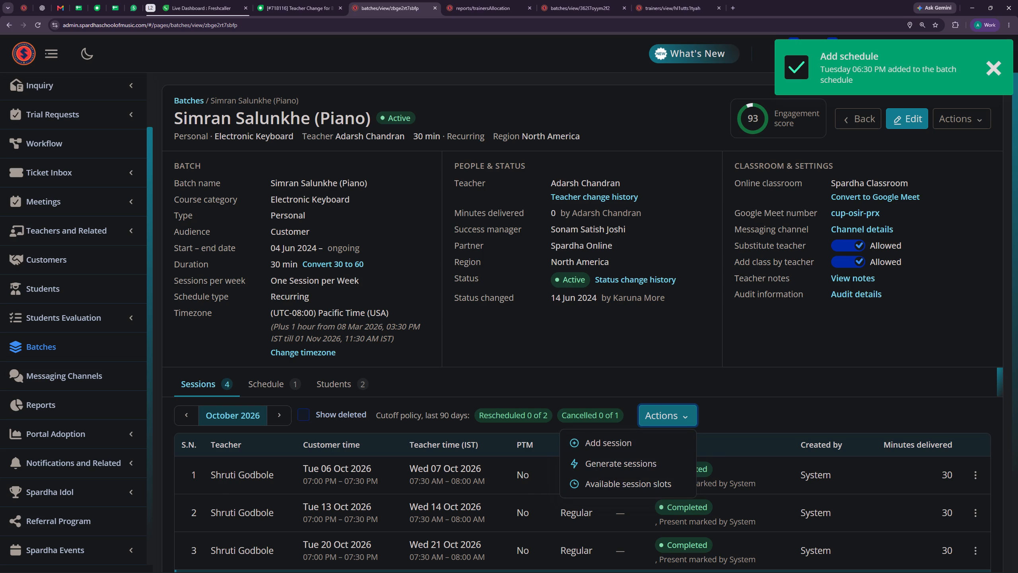
Generate the piano batch's sessions with the new schedule effective from 02-11-2026.
{"action": "left_click", "coordinate": [526, 355]}
{"action": "scroll", "coordinate": [412, 385], "scroll_direction": "down", "scroll_amount": 2}
{"action": "left_click", "coordinate": [649, 306]}
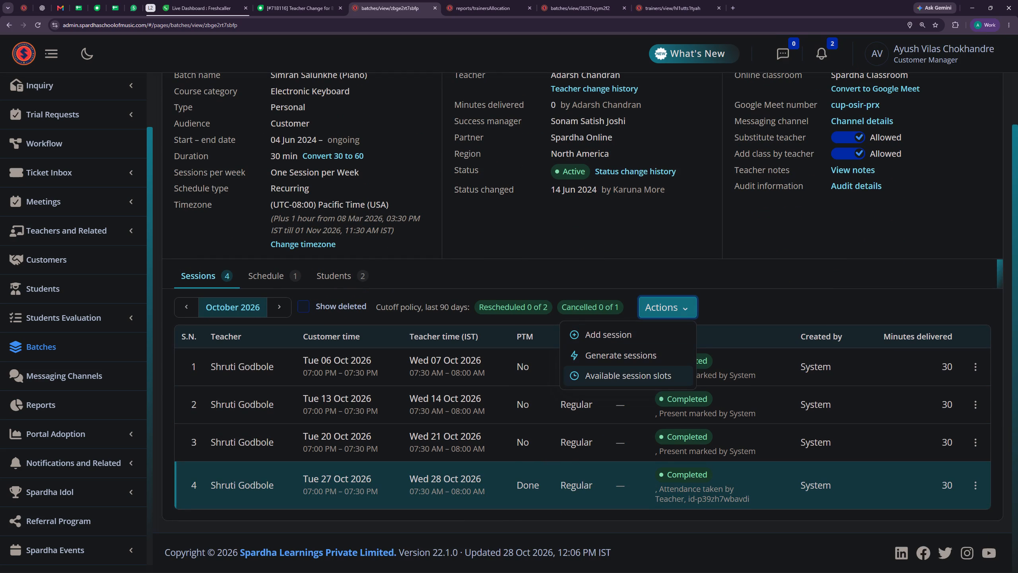
{"action": "left_click", "coordinate": [634, 359]}
{"action": "left_click", "coordinate": [618, 333]}
{"action": "left_click", "coordinate": [449, 302]}
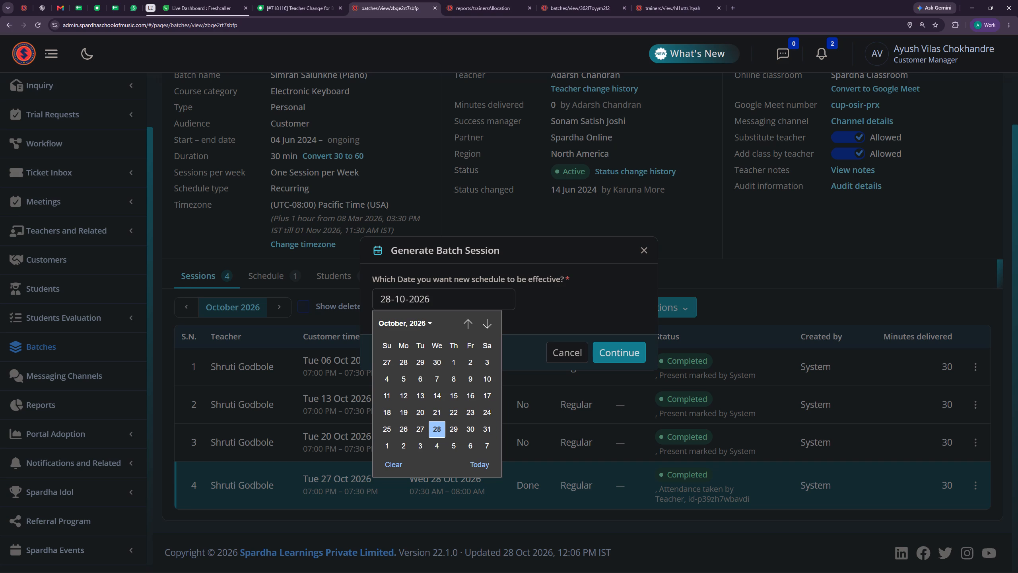
{"action": "left_click", "coordinate": [406, 442]}
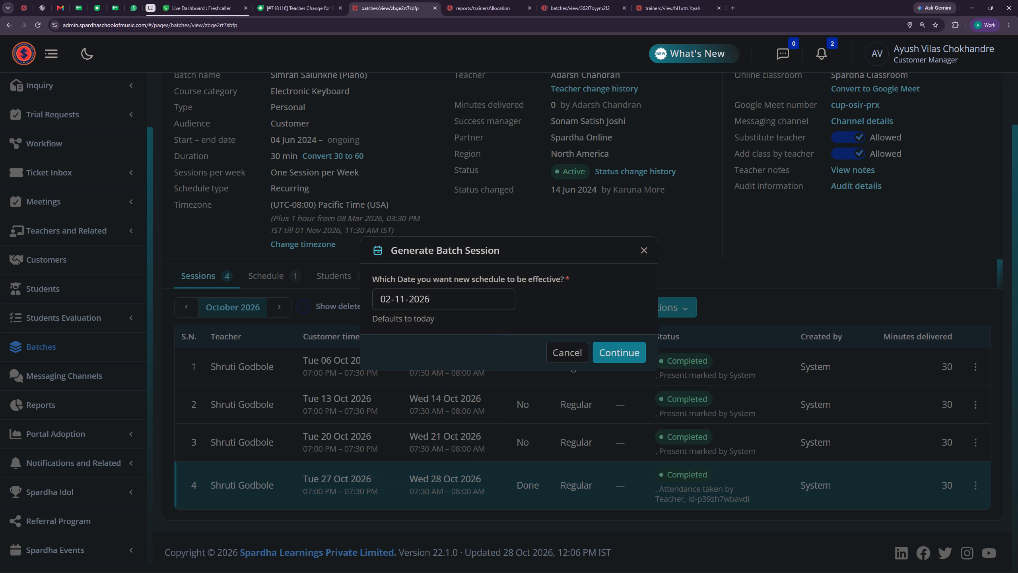
{"action": "left_click", "coordinate": [453, 304]}
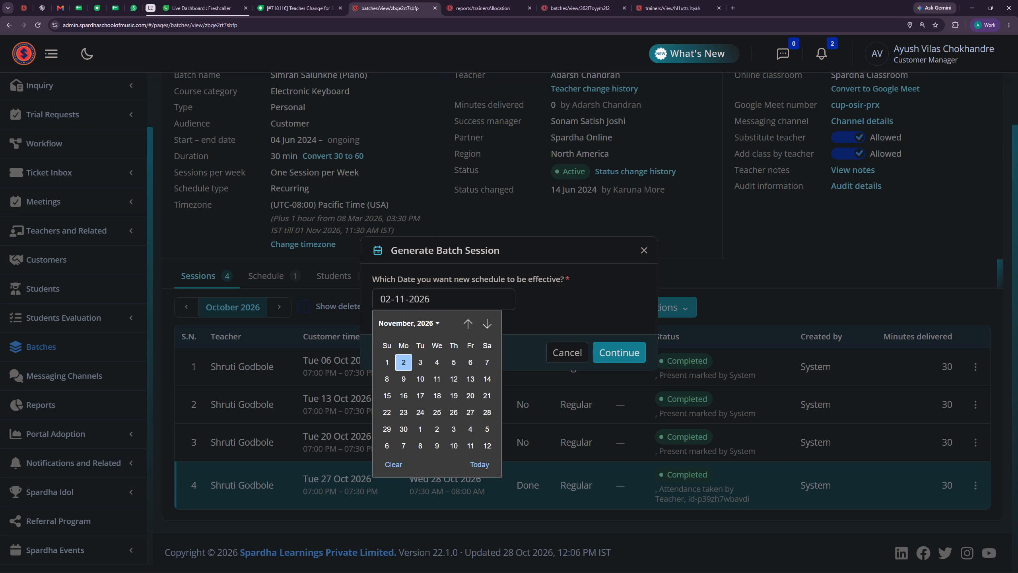
{"action": "left_click", "coordinate": [406, 357]}
{"action": "left_click", "coordinate": [606, 350]}
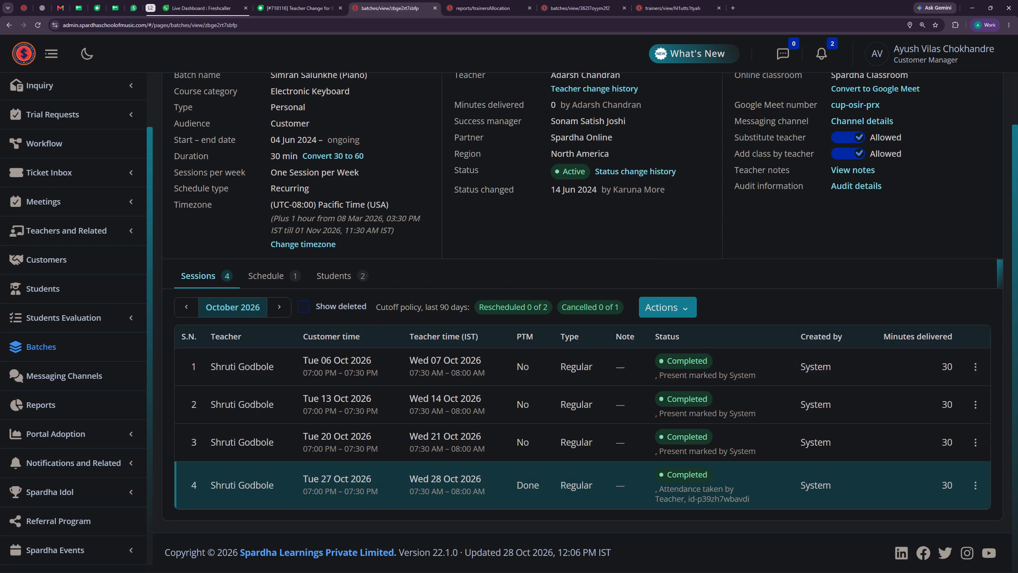
Check the piano batch's generated session list for November 2026.
{"action": "left_click", "coordinate": [276, 308]}
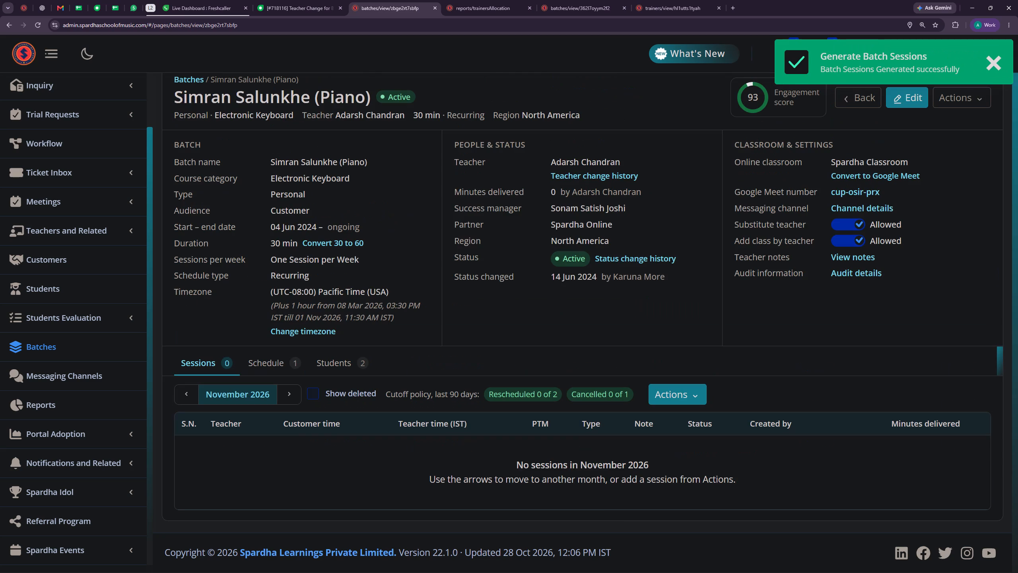
{"action": "left_click", "coordinate": [185, 400]}
{"action": "left_click", "coordinate": [272, 386]}
{"action": "scroll", "coordinate": [249, 408], "scroll_direction": "down", "scroll_amount": 5}
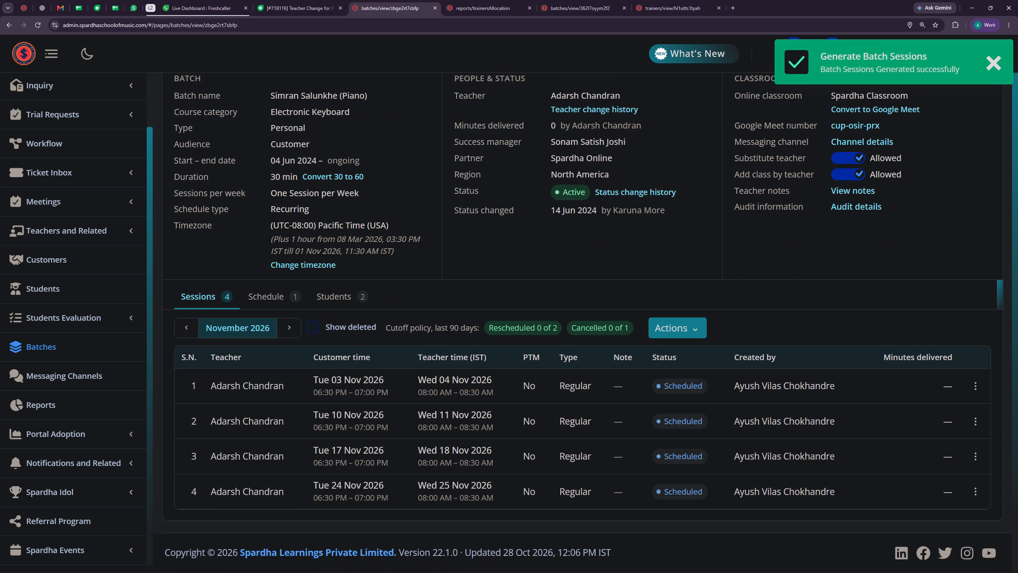
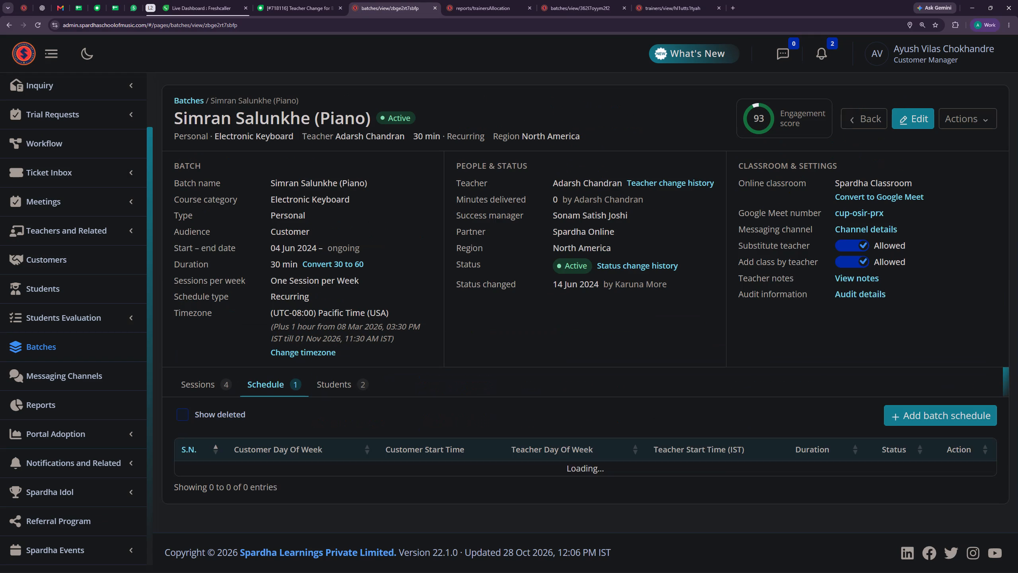
Select the customer day and start time, Tuesday 06:30 PM, in the piano batch's schedule entry.
{"action": "left_click_drag", "start_coordinate": [229, 464], "coordinate": [429, 464]}
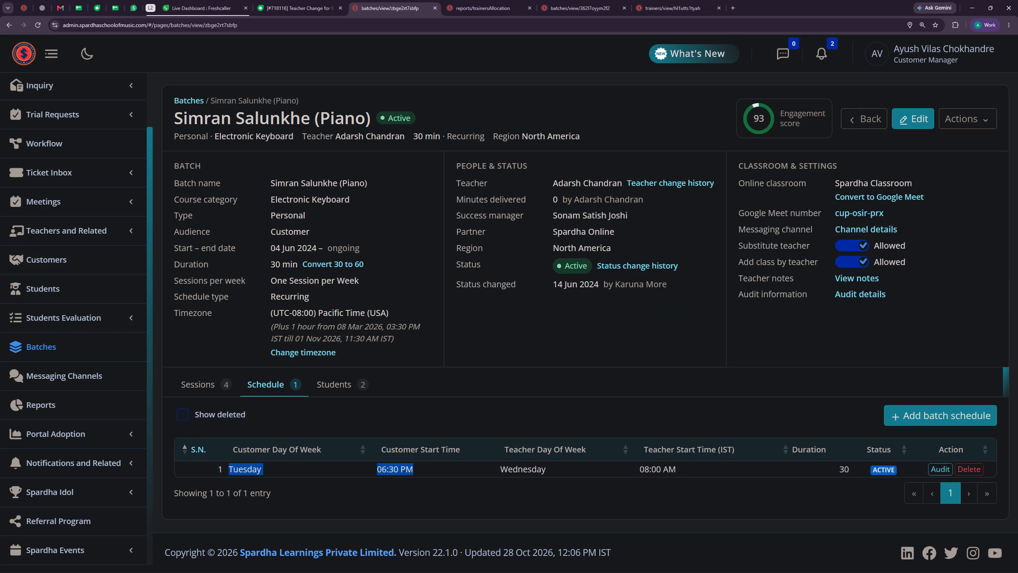
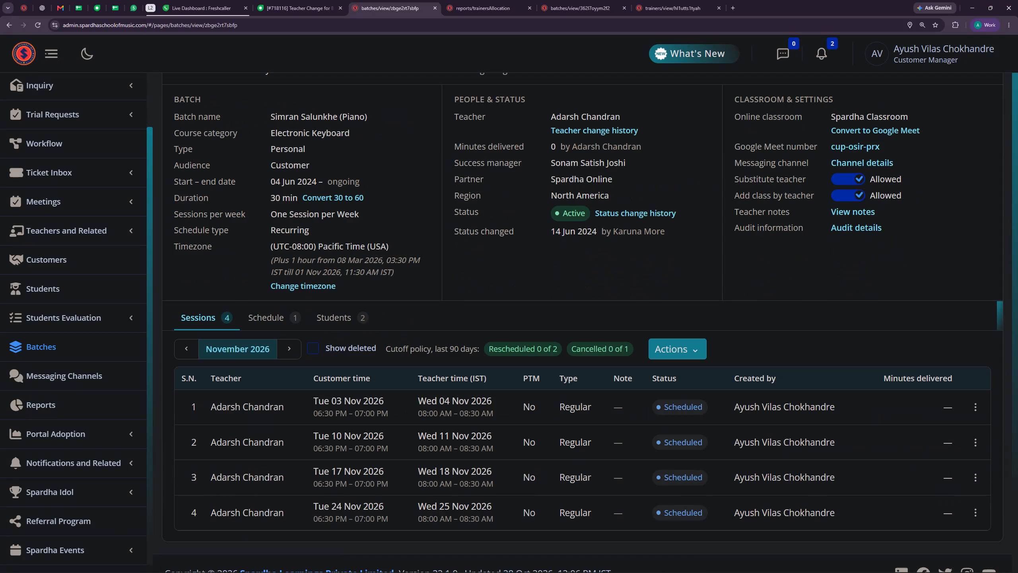
Highlight the customer date and time of the piano batch's first November 2026 session.
{"action": "scroll", "coordinate": [335, 390], "scroll_direction": "down", "scroll_amount": 3, "text": "ctrl"}
{"action": "left_click_drag", "start_coordinate": [309, 377], "coordinate": [389, 396], "text": "ctrl"}
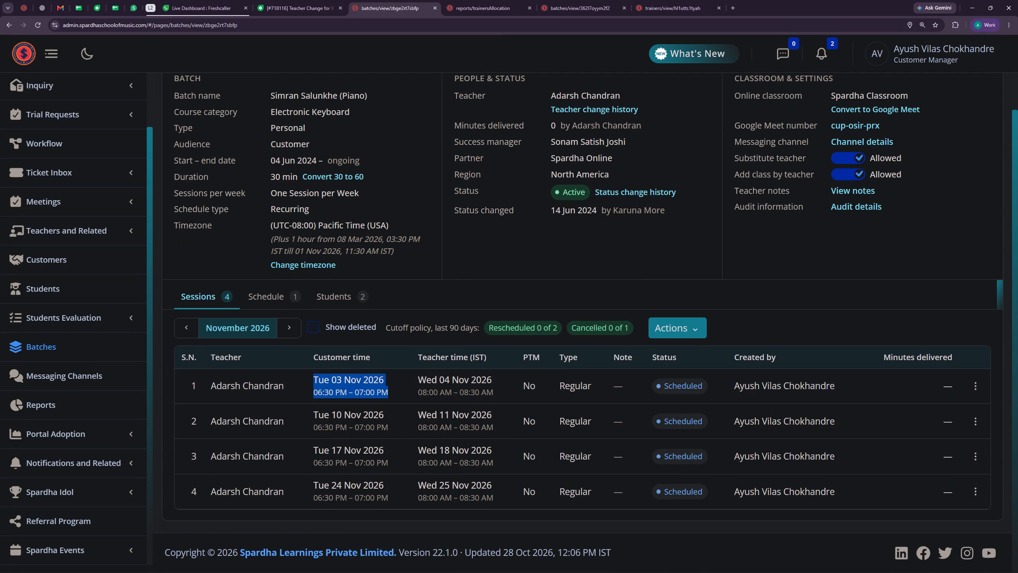
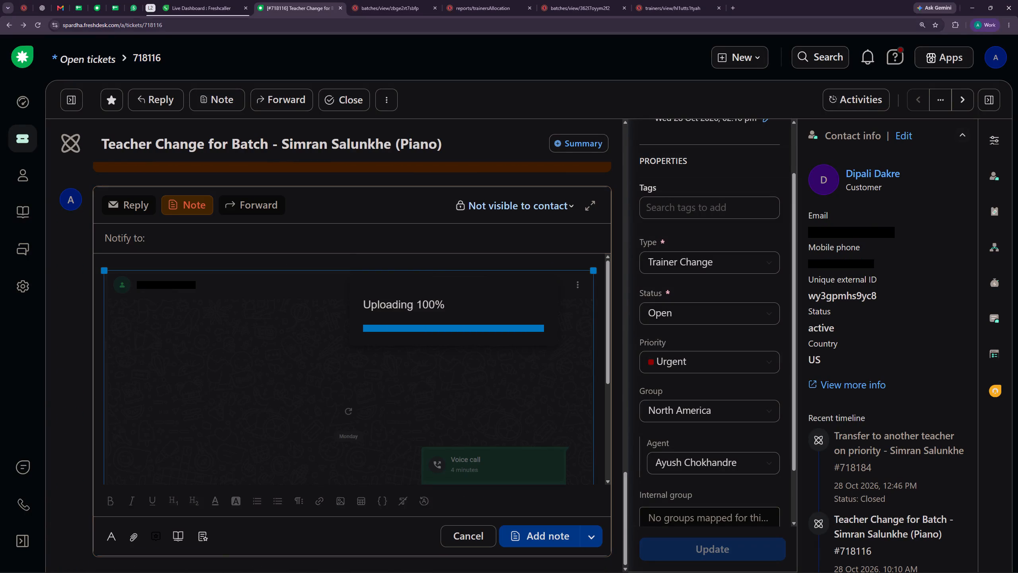
Capture a Snipping Tool screenshot of the piano batch's session rows for November 2026, from Tue 03 Nov to Tue 24 Nov.
{"action": "left_click", "coordinate": [411, 5]}
{"action": "left_click", "coordinate": [572, 276]}
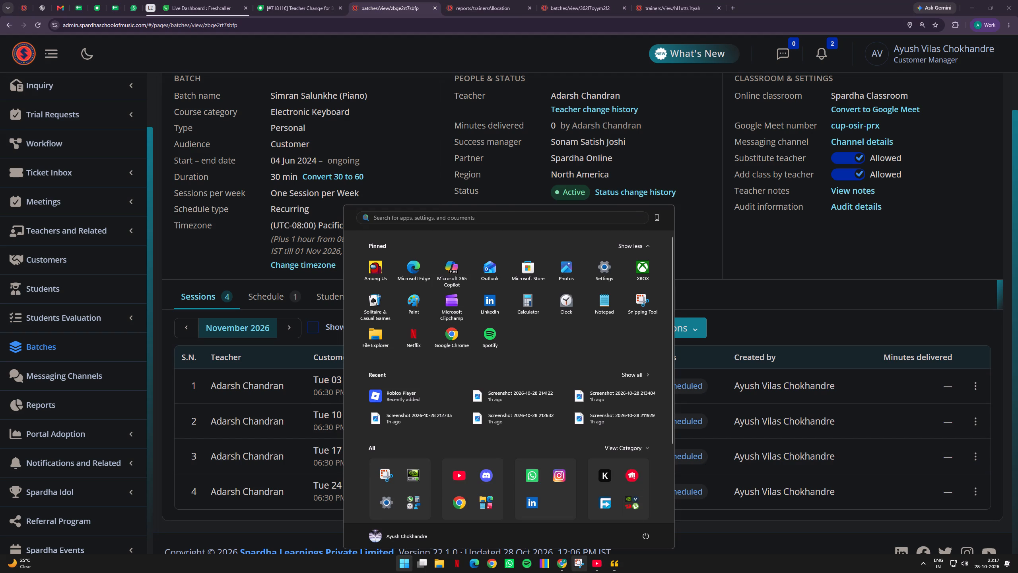
{"action": "left_click", "coordinate": [579, 563]}
{"action": "left_click", "coordinate": [432, 255]}
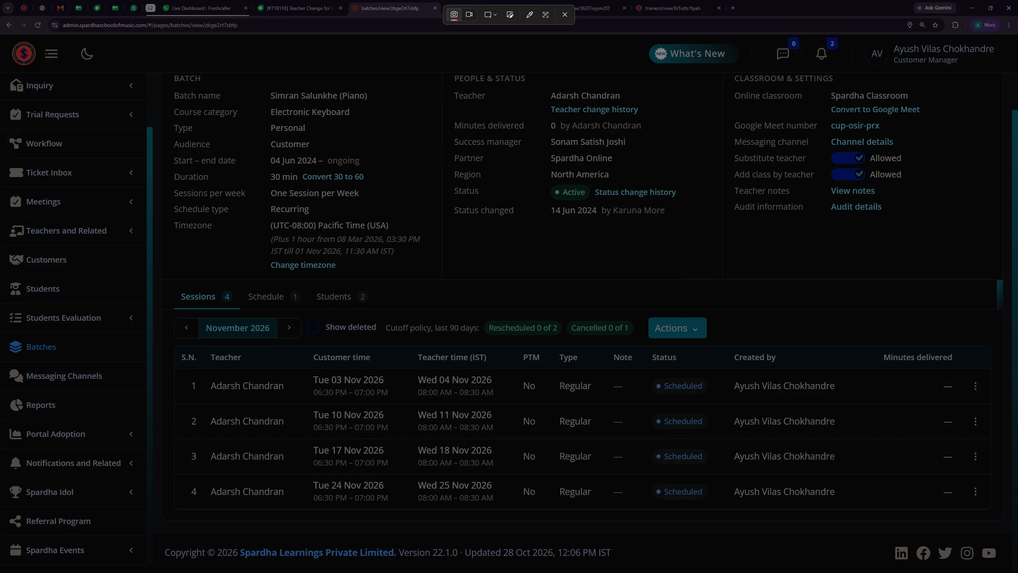
{"action": "left_click_drag", "start_coordinate": [175, 368], "coordinate": [988, 514]}
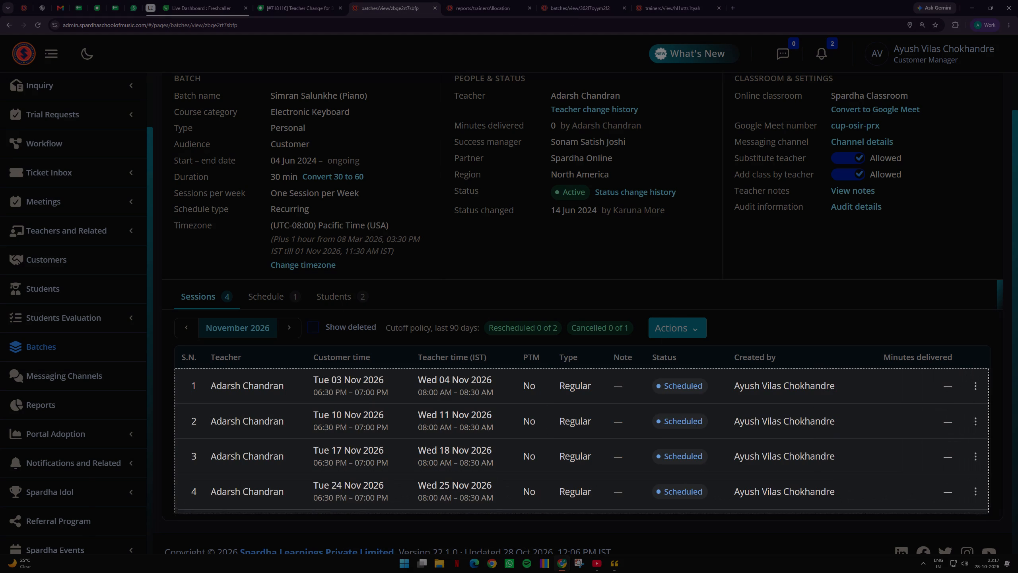
{"action": "left_click_drag", "start_coordinate": [988, 514], "coordinate": [990, 513]}
{"action": "left_click", "coordinate": [837, 261]}
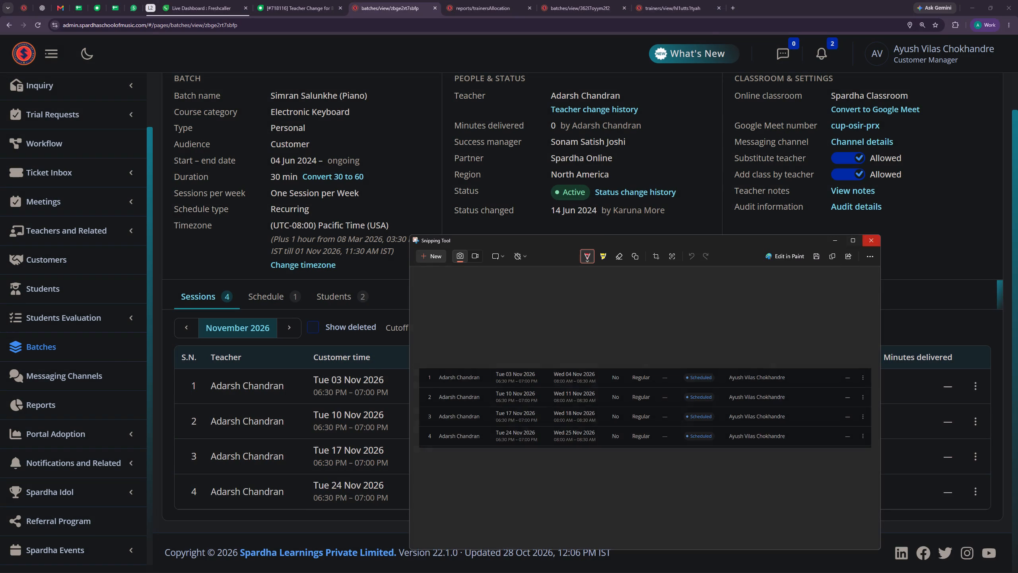
{"action": "left_click", "coordinate": [868, 243]}
{"action": "left_click", "coordinate": [300, 0]}
{"action": "scroll", "coordinate": [327, 312], "scroll_direction": "up", "scroll_amount": 3}
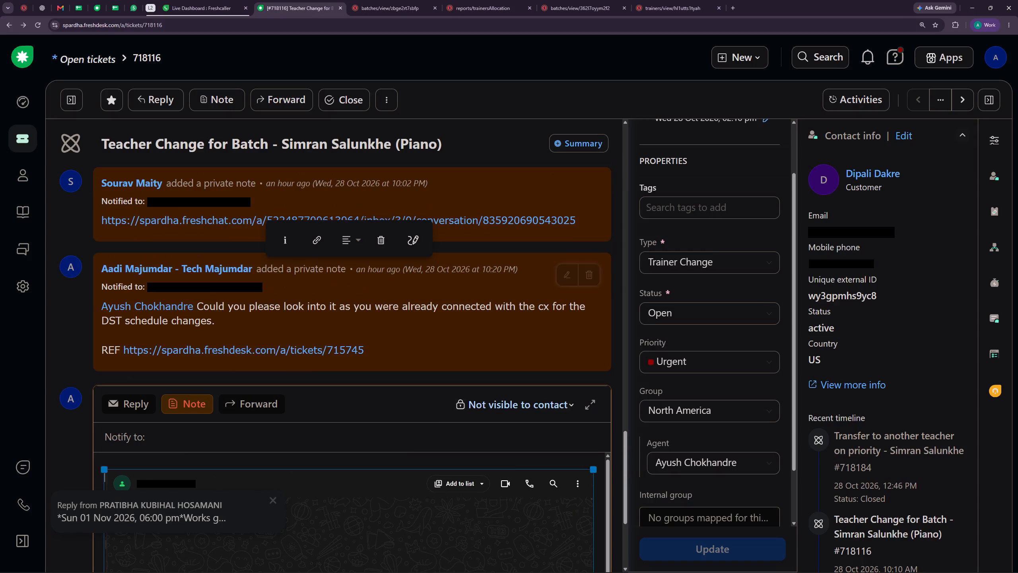
{"action": "scroll", "coordinate": [349, 386], "scroll_direction": "up", "scroll_amount": 3}
{"action": "scroll", "coordinate": [507, 384], "scroll_direction": "up", "scroll_amount": 5}
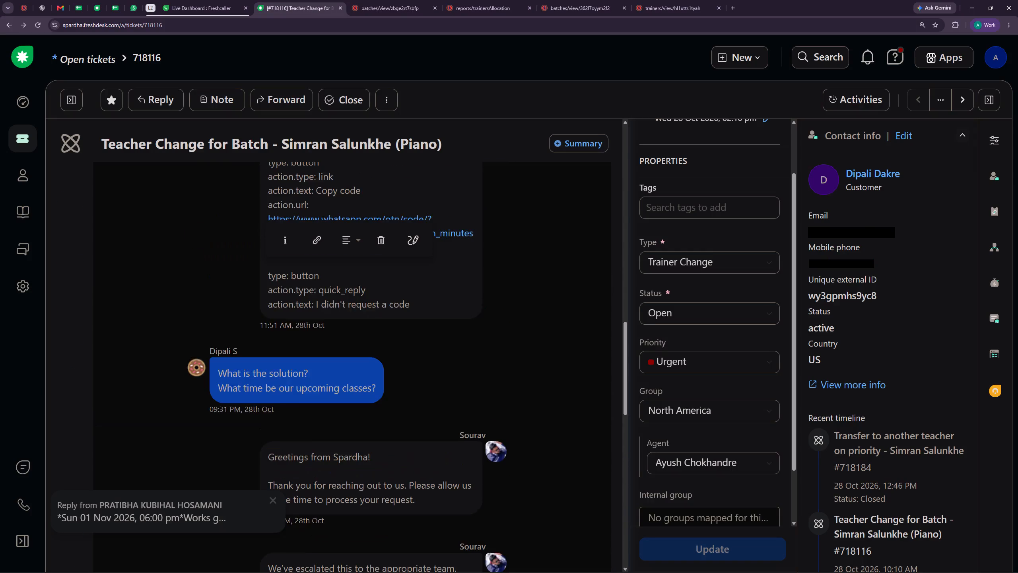
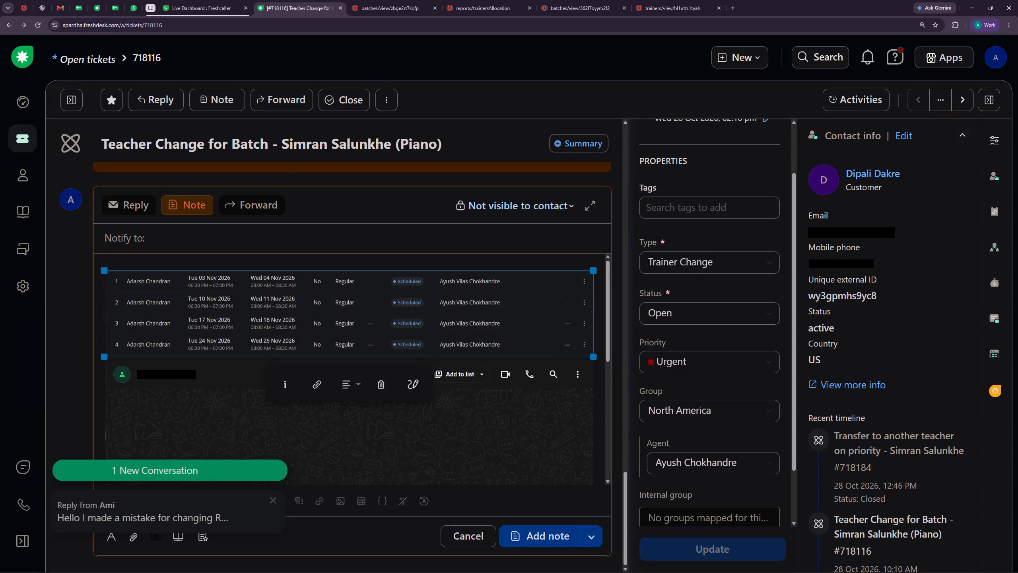
Place the text cursor at the start of the private note, before the pasted session schedule image.
{"action": "left_click", "coordinate": [130, 262]}
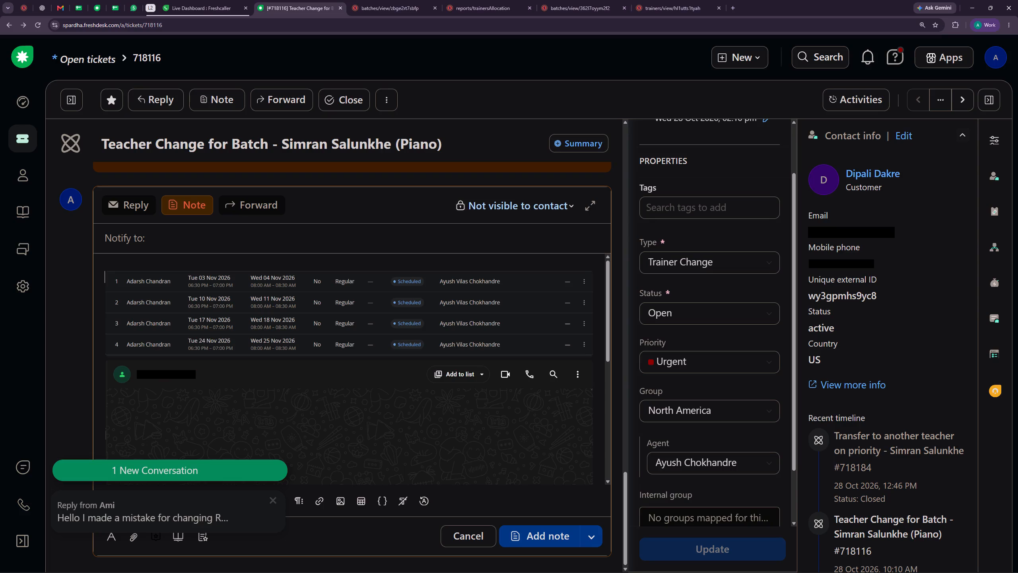
Write in the ticket's private note, above the screenshots, "Spoke with the cx they will only attend the remaining session as they are really busy".
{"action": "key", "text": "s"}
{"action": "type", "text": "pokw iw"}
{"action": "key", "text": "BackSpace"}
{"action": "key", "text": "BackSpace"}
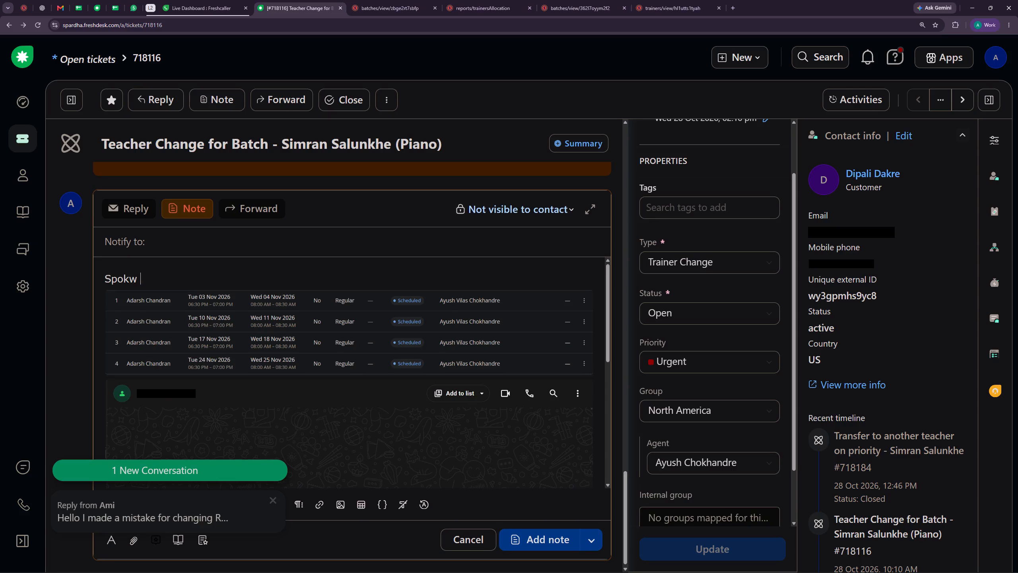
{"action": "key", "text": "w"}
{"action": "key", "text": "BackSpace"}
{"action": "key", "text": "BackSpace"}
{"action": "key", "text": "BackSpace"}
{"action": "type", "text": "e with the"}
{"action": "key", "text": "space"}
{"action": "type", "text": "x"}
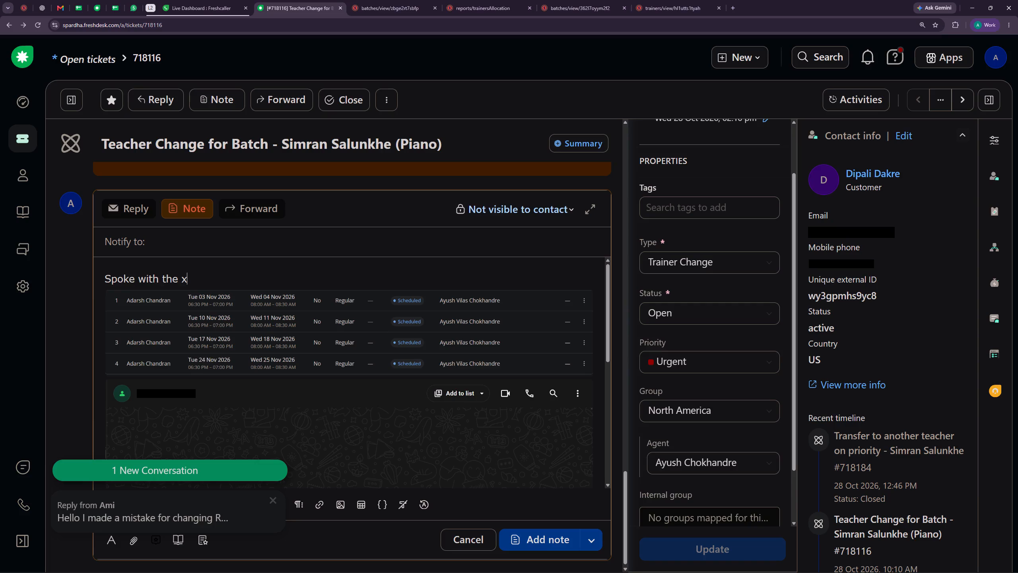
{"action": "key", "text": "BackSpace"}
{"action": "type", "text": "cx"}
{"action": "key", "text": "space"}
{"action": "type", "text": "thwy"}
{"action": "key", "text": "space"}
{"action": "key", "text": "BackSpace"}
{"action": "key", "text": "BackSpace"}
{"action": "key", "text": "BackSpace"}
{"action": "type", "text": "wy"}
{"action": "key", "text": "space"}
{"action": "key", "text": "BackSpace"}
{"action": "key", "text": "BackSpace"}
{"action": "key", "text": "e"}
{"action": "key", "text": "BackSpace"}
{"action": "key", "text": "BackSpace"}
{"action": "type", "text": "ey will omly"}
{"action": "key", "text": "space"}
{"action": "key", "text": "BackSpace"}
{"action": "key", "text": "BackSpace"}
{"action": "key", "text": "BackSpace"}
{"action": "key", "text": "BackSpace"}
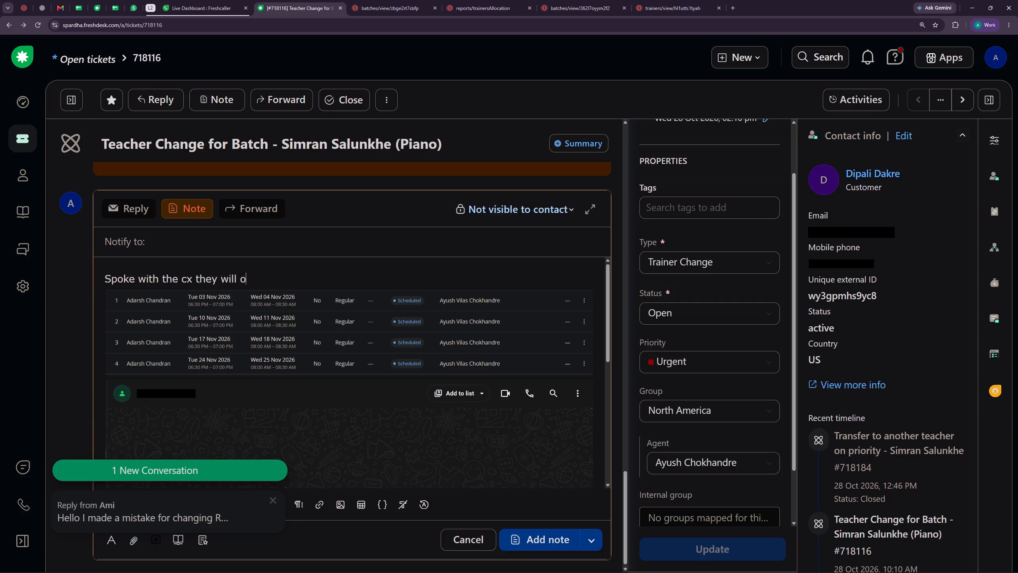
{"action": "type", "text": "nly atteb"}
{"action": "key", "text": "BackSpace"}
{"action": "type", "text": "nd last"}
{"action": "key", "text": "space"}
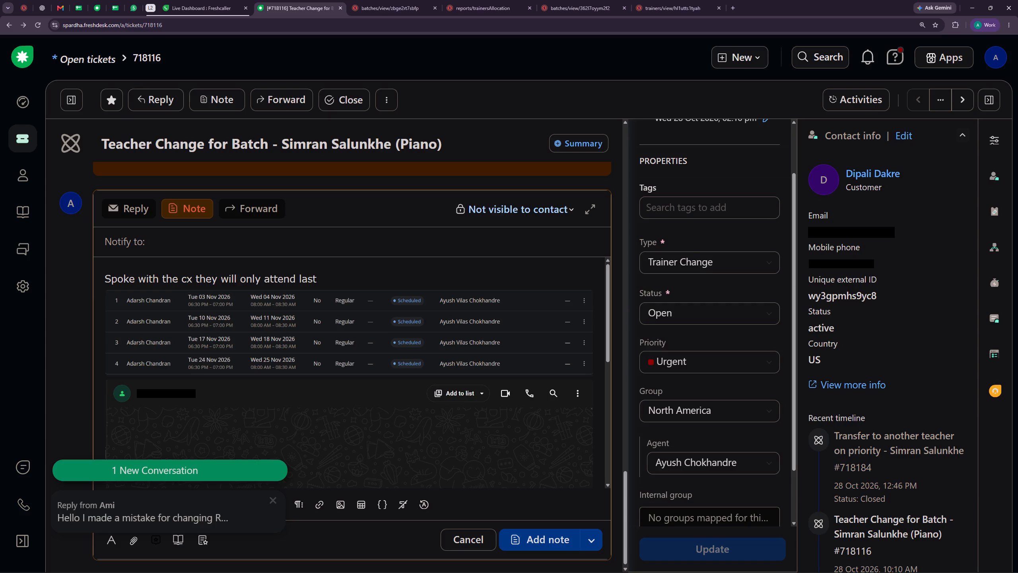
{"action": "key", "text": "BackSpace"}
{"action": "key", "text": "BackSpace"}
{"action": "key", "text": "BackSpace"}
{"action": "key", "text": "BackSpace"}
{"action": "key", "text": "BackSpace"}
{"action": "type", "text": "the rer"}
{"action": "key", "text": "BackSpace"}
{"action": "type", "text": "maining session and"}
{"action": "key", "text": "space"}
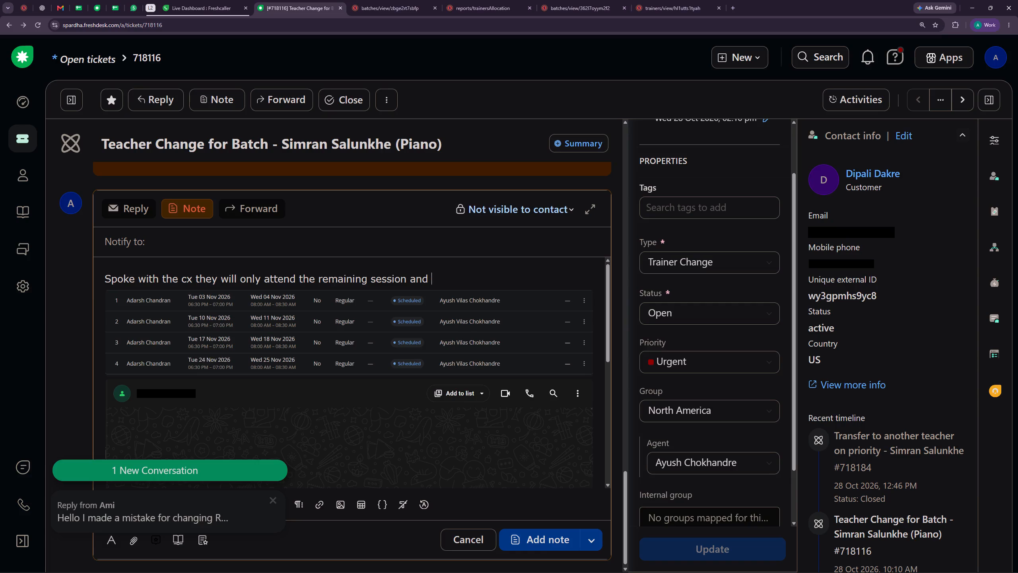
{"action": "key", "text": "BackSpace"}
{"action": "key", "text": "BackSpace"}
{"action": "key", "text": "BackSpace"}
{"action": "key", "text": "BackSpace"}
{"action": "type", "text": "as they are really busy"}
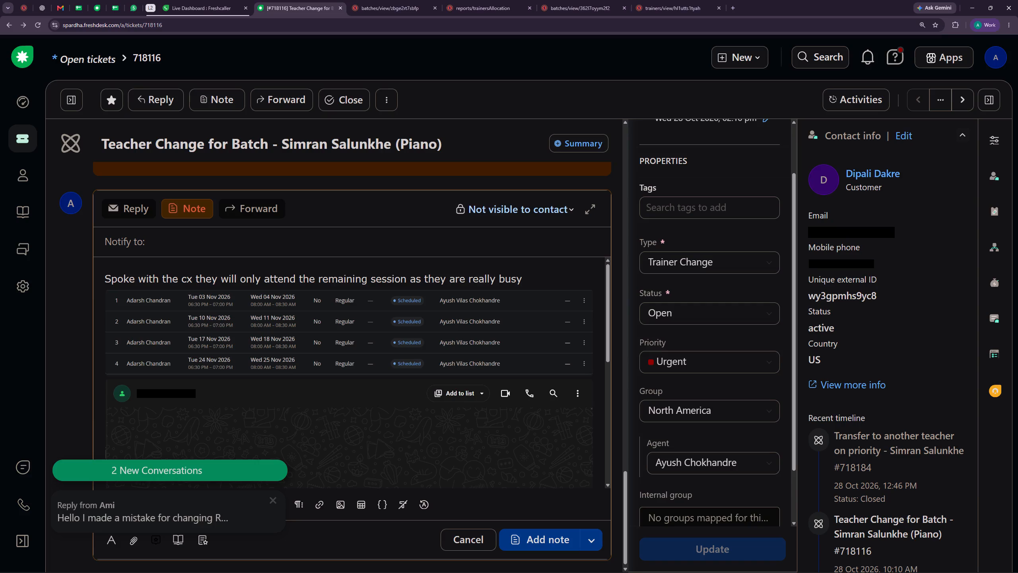
Continue the note's sentence with "and will return in future".
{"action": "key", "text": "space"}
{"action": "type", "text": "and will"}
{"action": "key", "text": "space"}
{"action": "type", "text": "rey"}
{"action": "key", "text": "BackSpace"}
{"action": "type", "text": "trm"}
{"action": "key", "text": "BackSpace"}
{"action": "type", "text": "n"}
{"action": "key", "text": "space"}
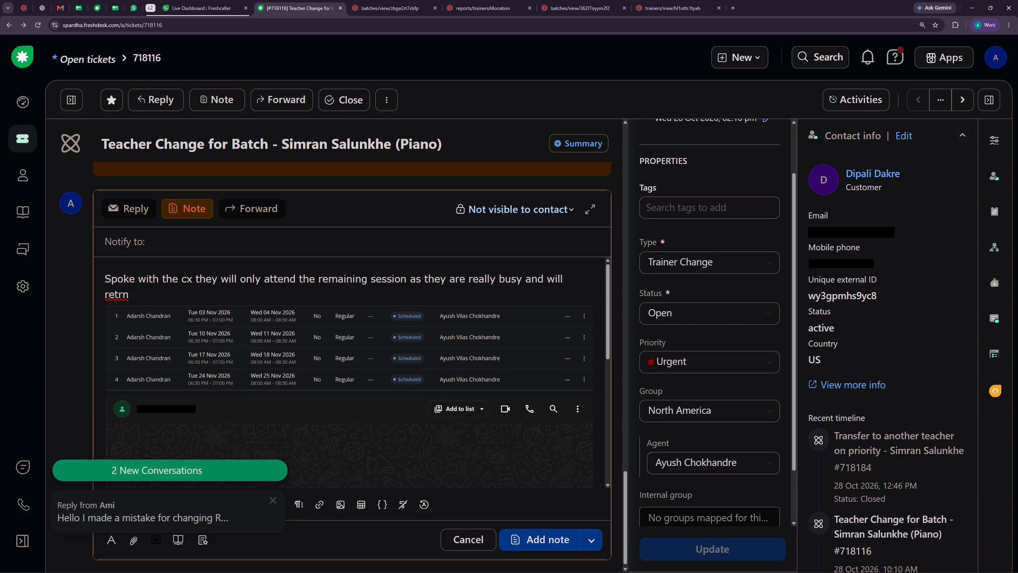
{"action": "right_click", "coordinate": [122, 295]}
{"action": "left_click", "coordinate": [163, 307]}
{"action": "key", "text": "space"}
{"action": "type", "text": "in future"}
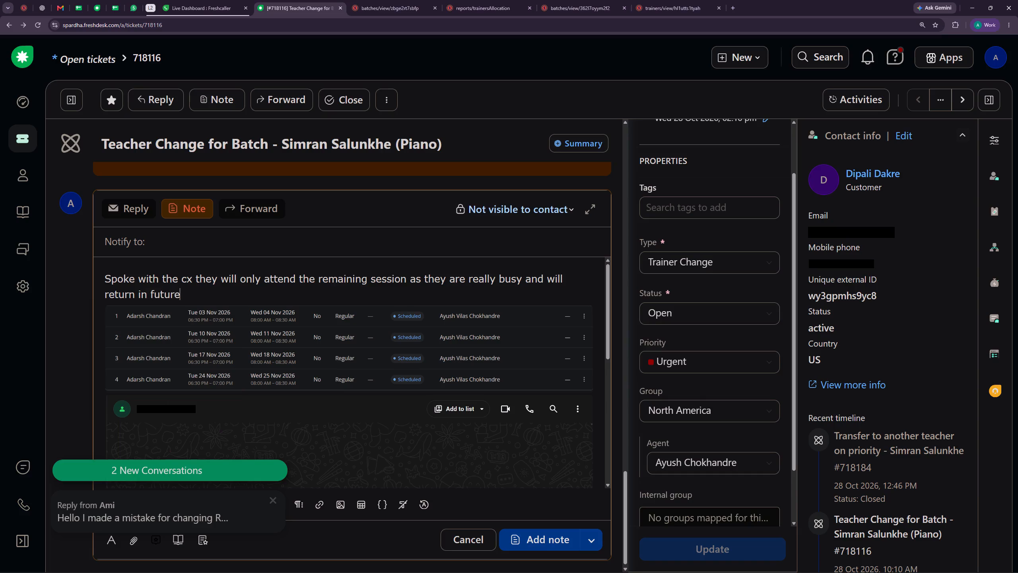
Replace "future" in the note with "once they have free schedule." and add the private note to the ticket.
{"action": "left_click_drag", "start_coordinate": [187, 297], "coordinate": [155, 297]}
{"action": "left_click_drag", "start_coordinate": [155, 297], "coordinate": [152, 298]}
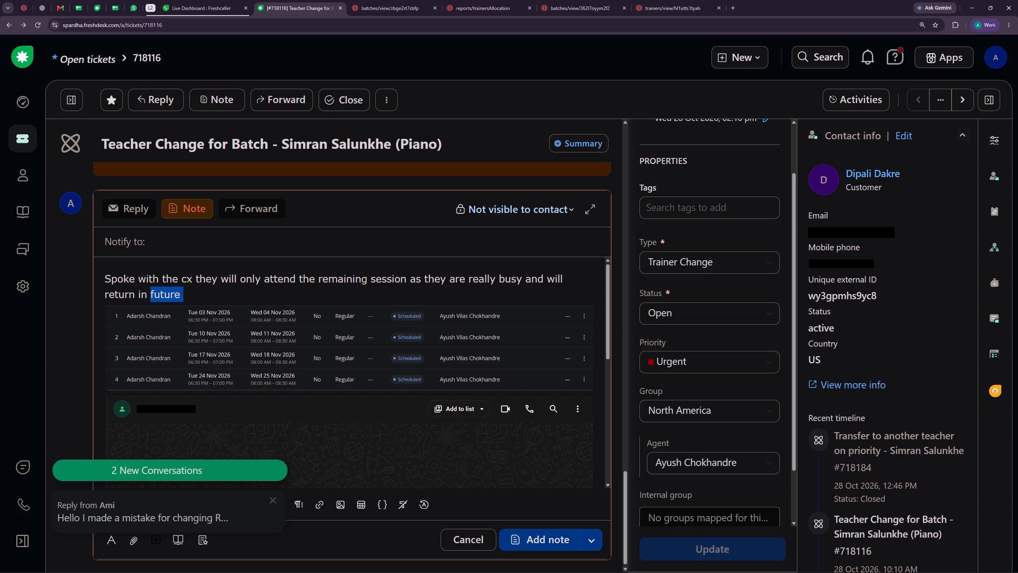
{"action": "left_click_drag", "start_coordinate": [152, 298], "coordinate": [172, 298]}
{"action": "left_click", "coordinate": [204, 298]}
{"action": "key", "text": "BackSpace"}
{"action": "key", "text": "BackSpace"}
{"action": "key", "text": "BackSpace"}
{"action": "key", "text": "BackSpace"}
{"action": "key", "text": "BackSpace"}
{"action": "key", "text": "BackSpace"}
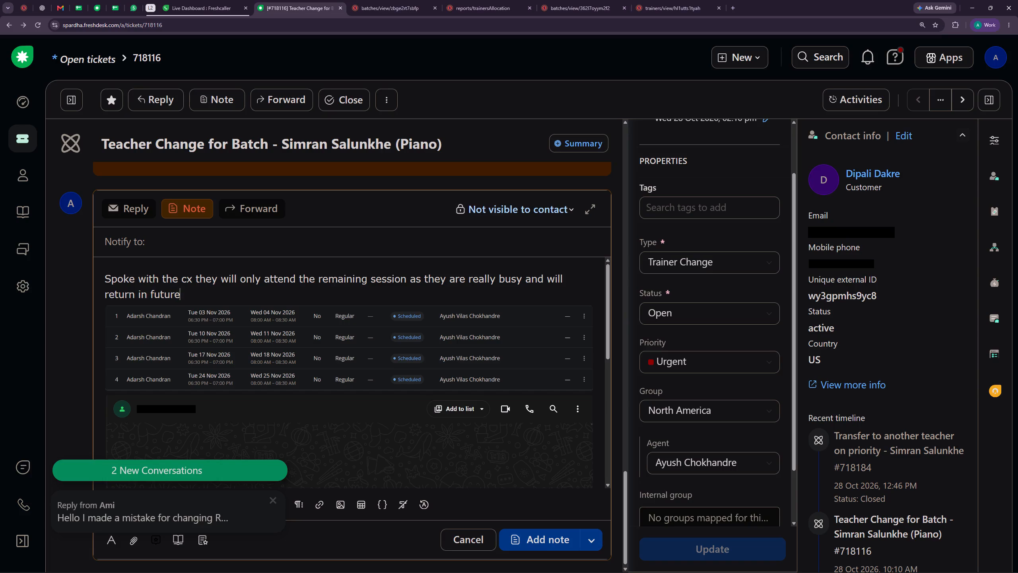
{"action": "key", "text": "BackSpace"}
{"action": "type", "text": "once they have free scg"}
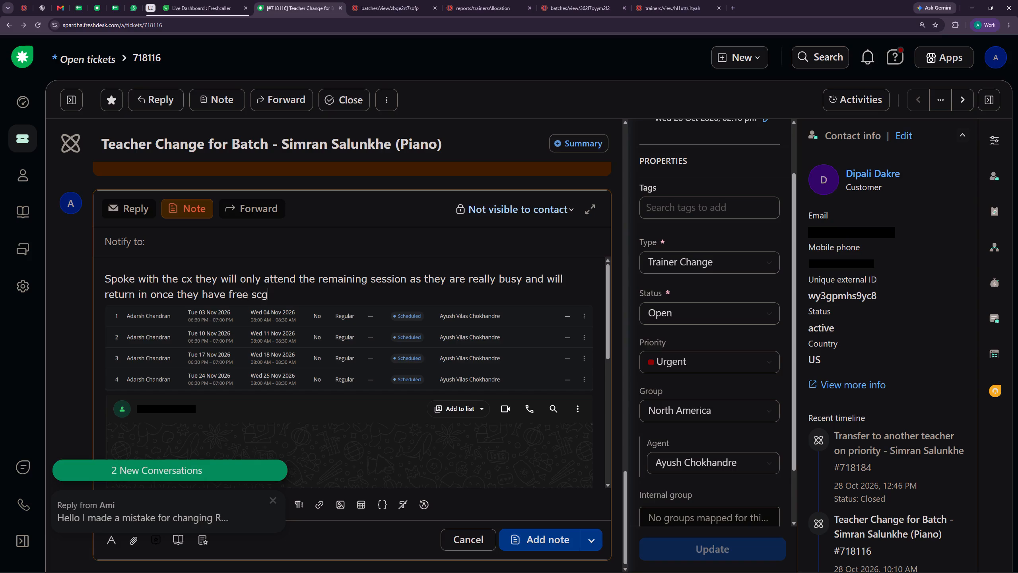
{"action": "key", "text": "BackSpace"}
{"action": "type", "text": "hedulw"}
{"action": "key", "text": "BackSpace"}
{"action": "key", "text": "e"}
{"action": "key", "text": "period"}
{"action": "left_click_drag", "start_coordinate": [541, 539], "coordinate": [536, 539]}
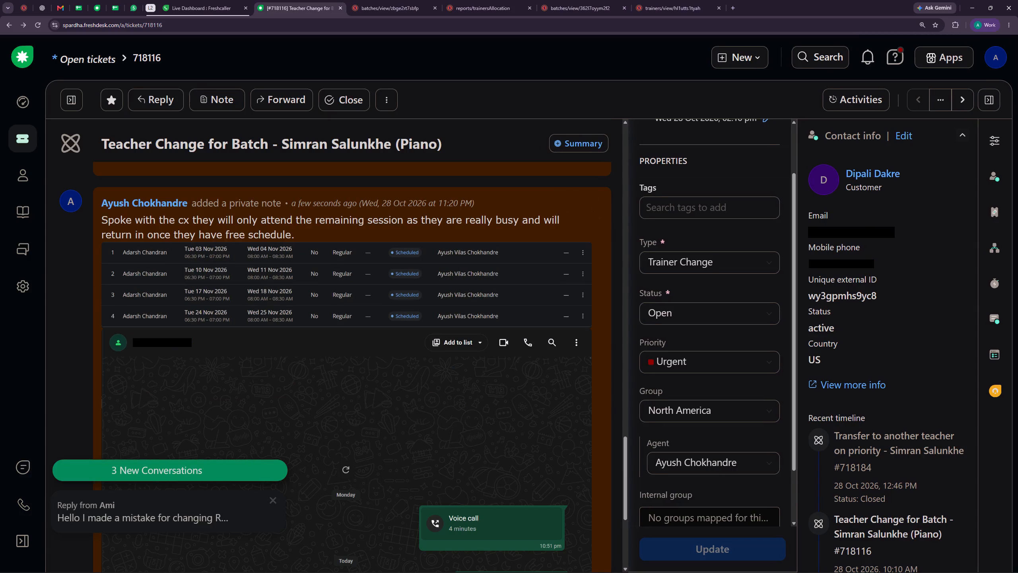
{"action": "double_click", "coordinate": [142, 58]}
{"action": "key", "text": "ctrl+c"}
{"action": "left_click", "coordinate": [18, 0]}
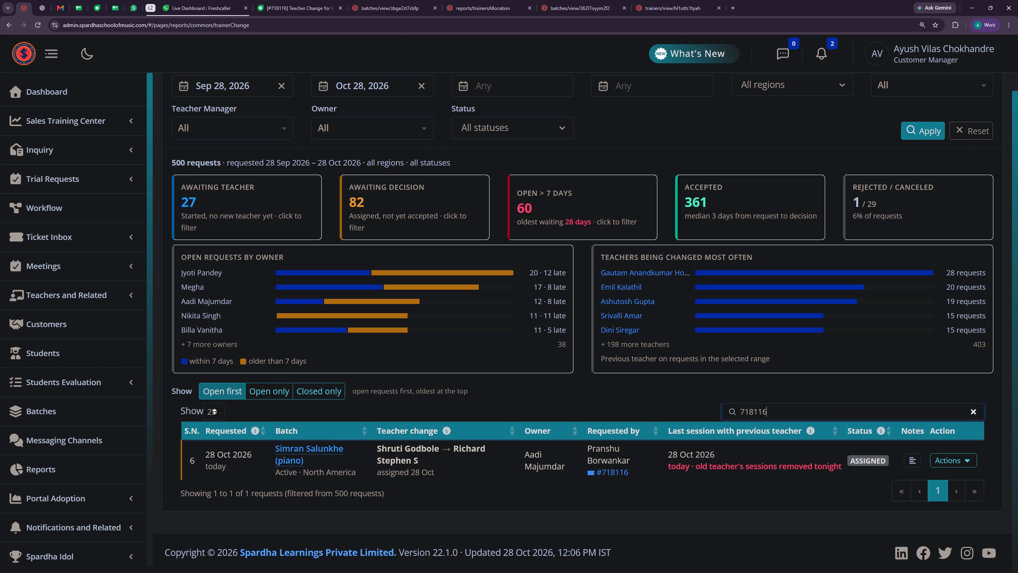
{"action": "left_click", "coordinate": [949, 459]}
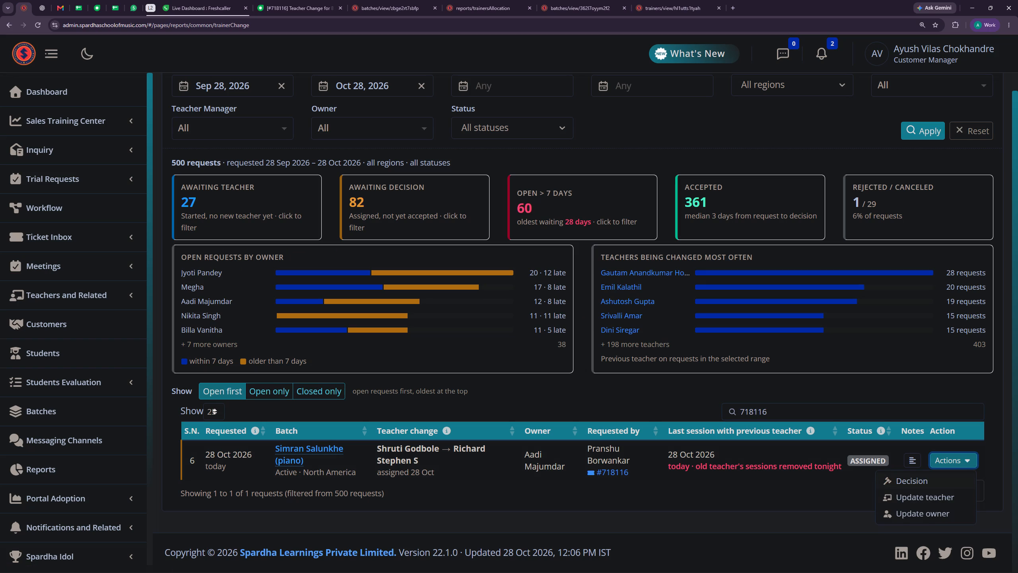
{"action": "left_click", "coordinate": [926, 515]}
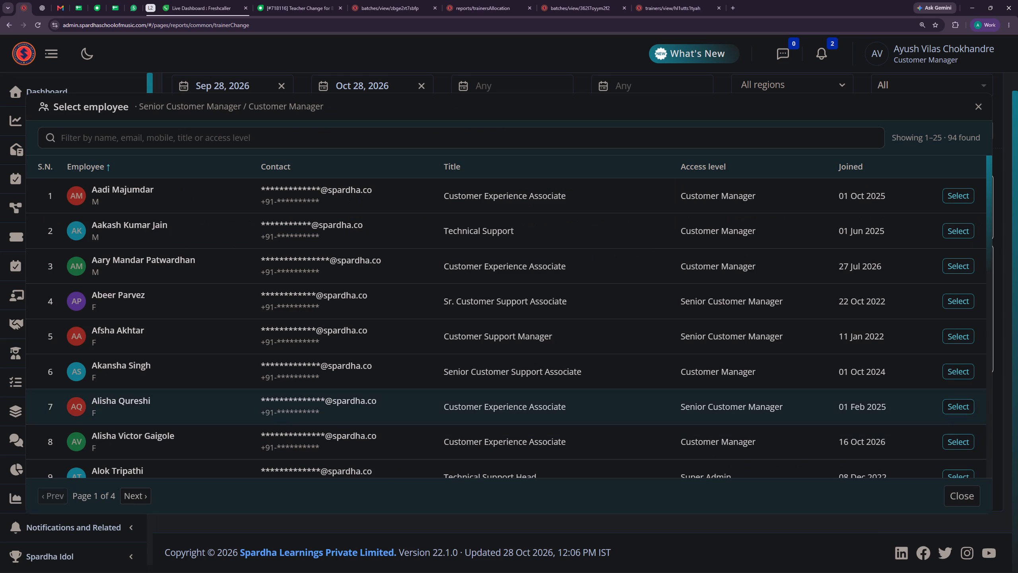
{"action": "left_click", "coordinate": [477, 133]}
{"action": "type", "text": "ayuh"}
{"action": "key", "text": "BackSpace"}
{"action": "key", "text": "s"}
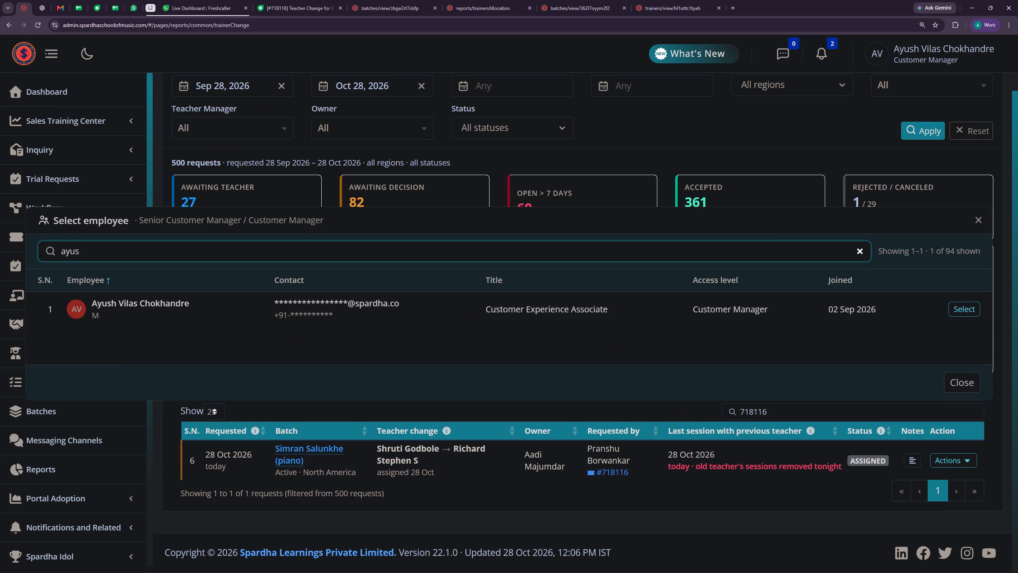
{"action": "left_click", "coordinate": [960, 310]}
{"action": "left_click", "coordinate": [614, 341]}
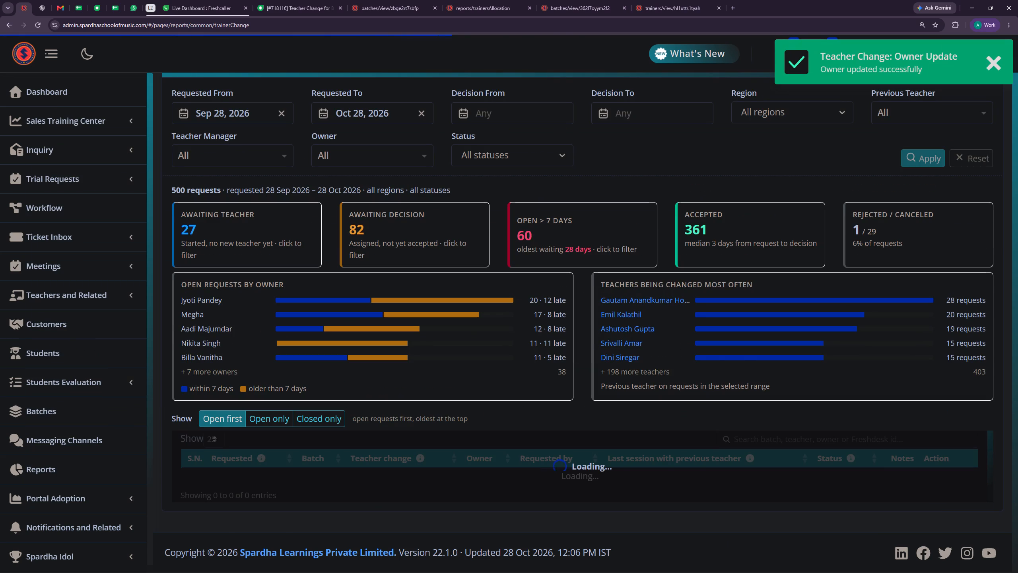
{"action": "left_click", "coordinate": [813, 408]}
{"action": "key", "text": "ctrl+v"}
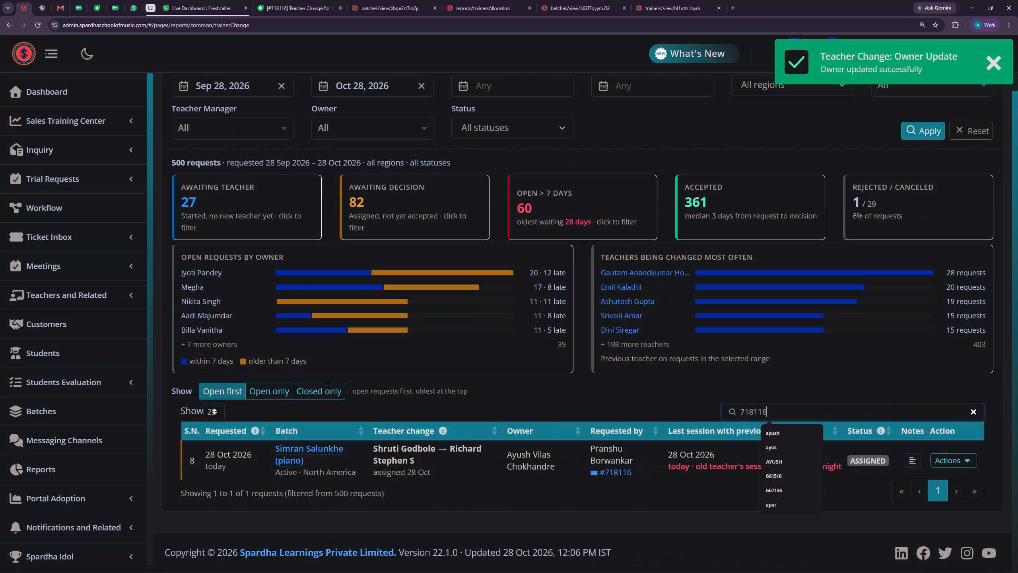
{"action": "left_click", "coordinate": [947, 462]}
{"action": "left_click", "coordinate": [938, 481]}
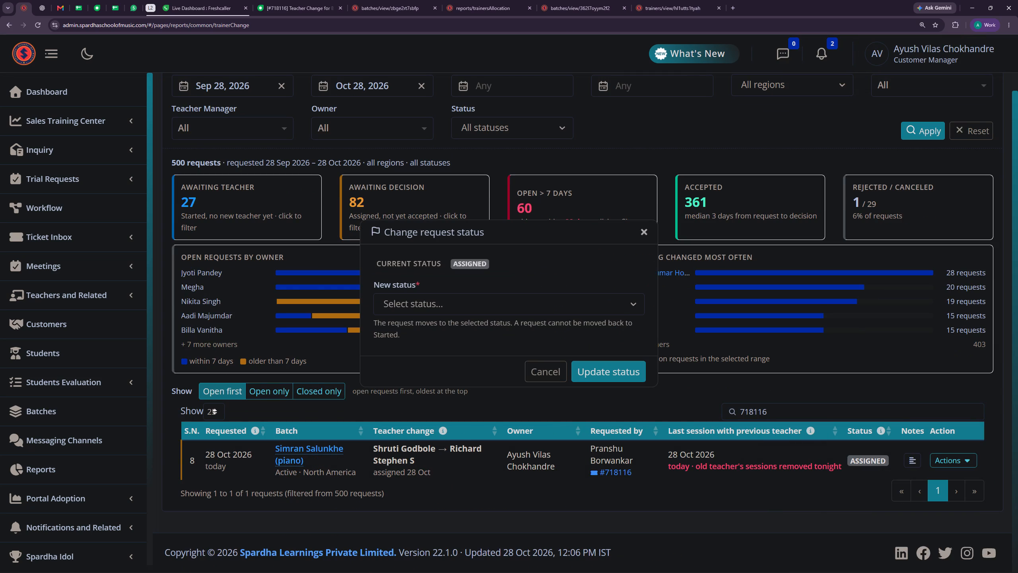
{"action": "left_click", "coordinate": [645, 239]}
{"action": "left_click", "coordinate": [958, 464]}
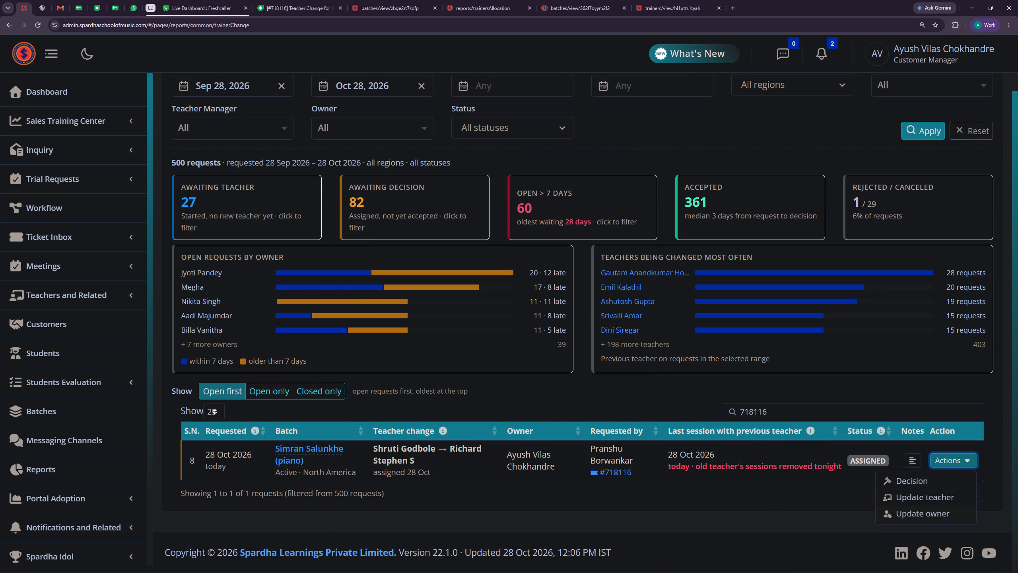
{"action": "left_click", "coordinate": [924, 496]}
{"action": "left_click", "coordinate": [478, 298]}
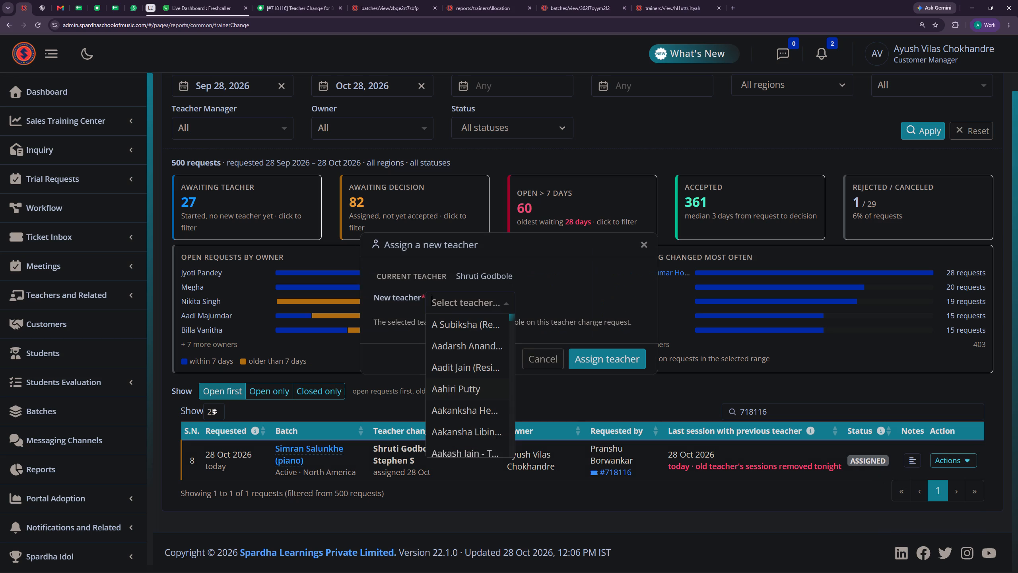
{"action": "left_click", "coordinate": [463, 306]}
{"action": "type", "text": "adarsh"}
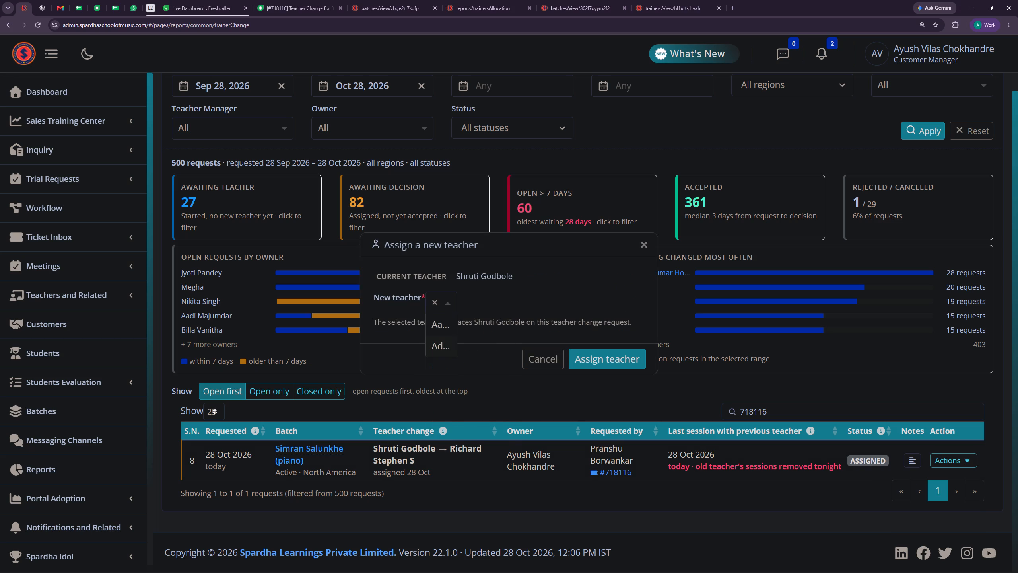
{"action": "left_click", "coordinate": [443, 328]}
{"action": "left_click", "coordinate": [441, 347]}
{"action": "left_click", "coordinate": [596, 351]}
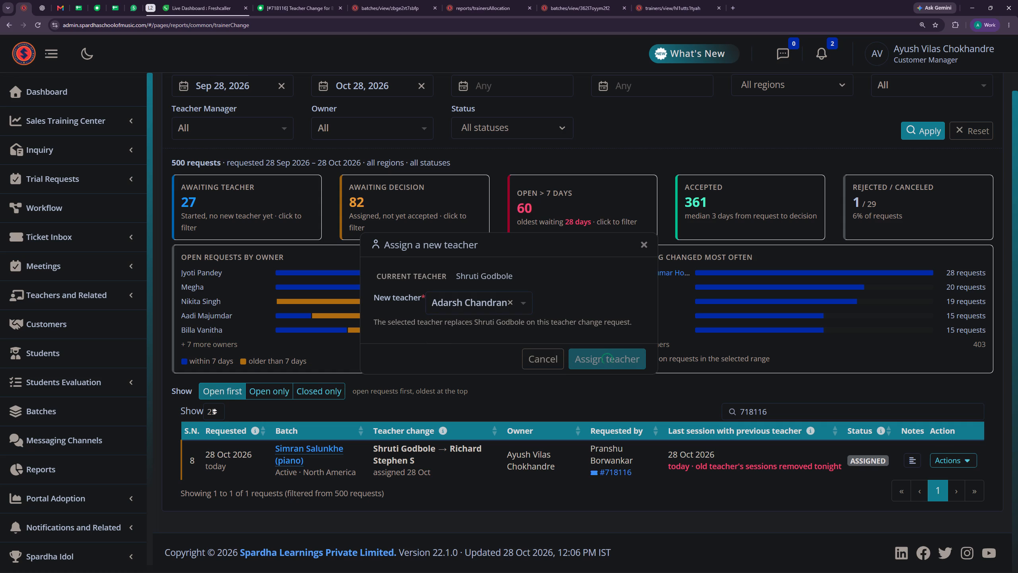
Search for request 718116 again and update its status to Accepted.
{"action": "left_click", "coordinate": [865, 412]}
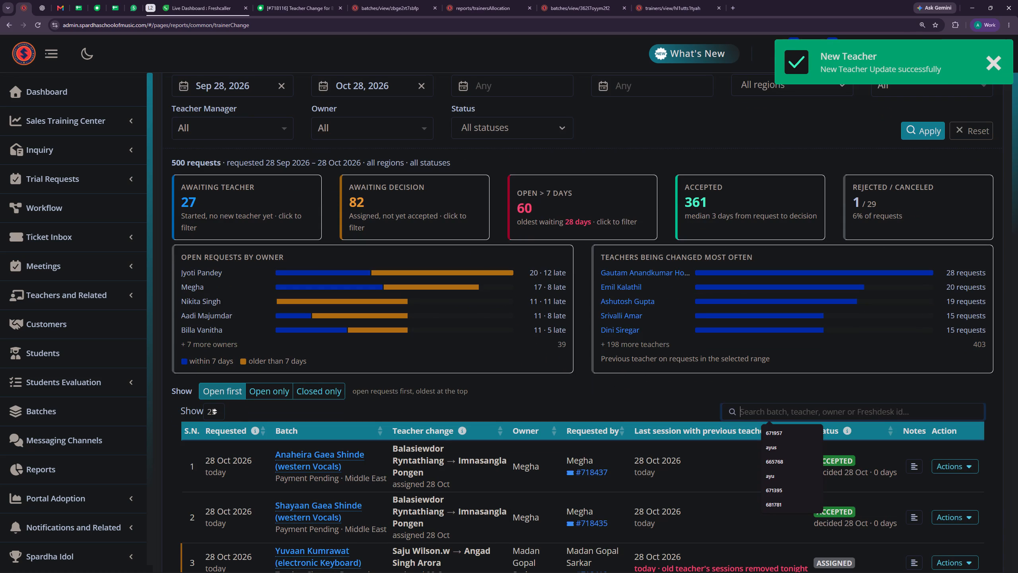
{"action": "key", "text": "ctrl+v"}
{"action": "left_click", "coordinate": [942, 467]}
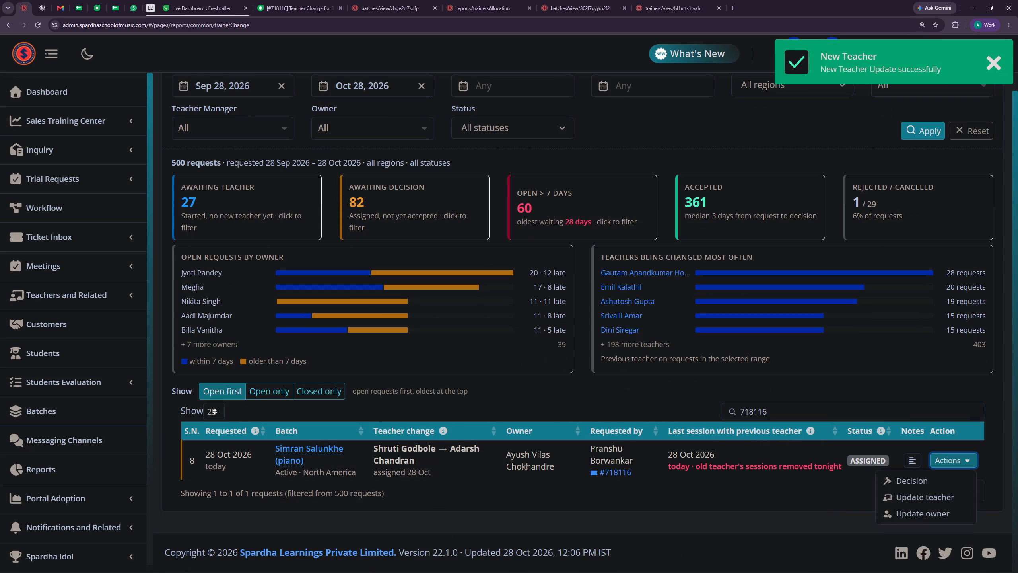
{"action": "left_click", "coordinate": [928, 488]}
{"action": "left_click", "coordinate": [560, 313]}
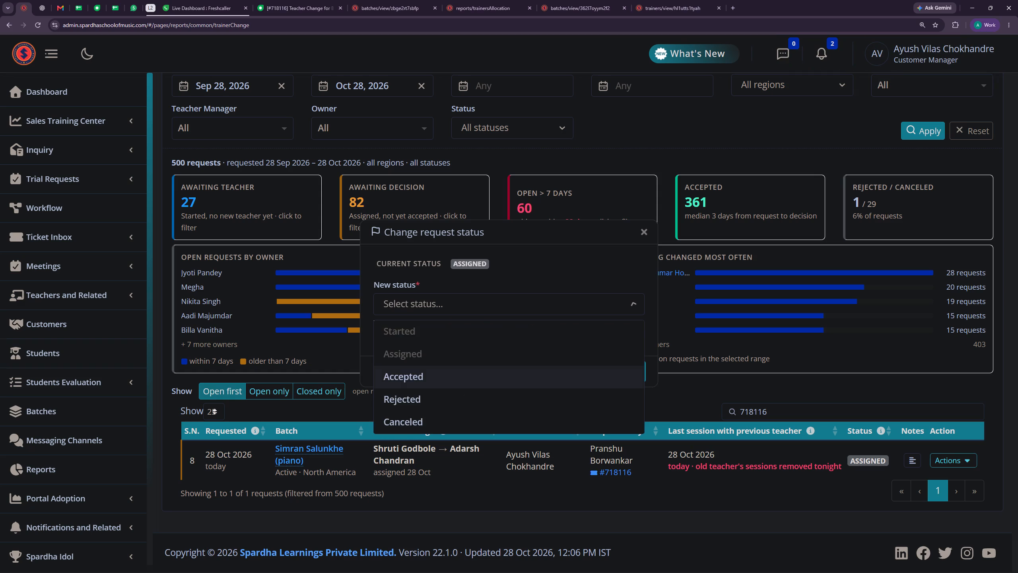
{"action": "left_click", "coordinate": [458, 379]}
{"action": "left_click", "coordinate": [618, 372]}
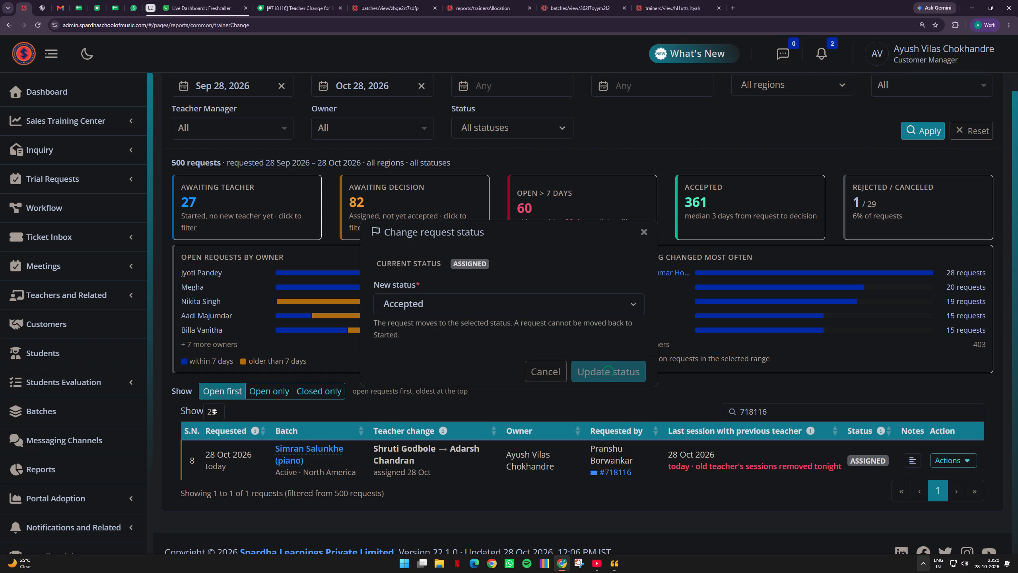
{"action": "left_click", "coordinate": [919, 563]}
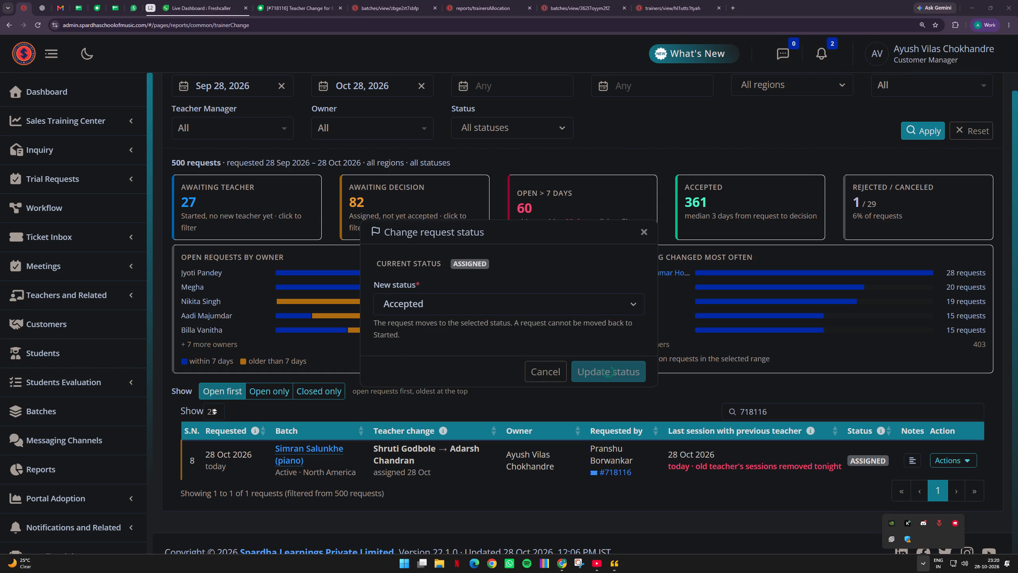
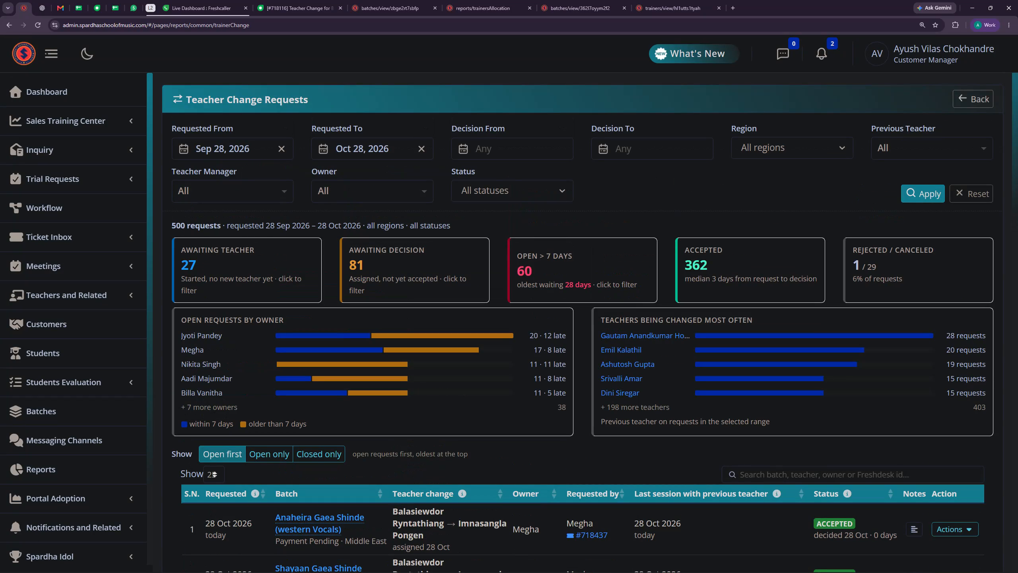
{"action": "left_click", "coordinate": [400, 195]}
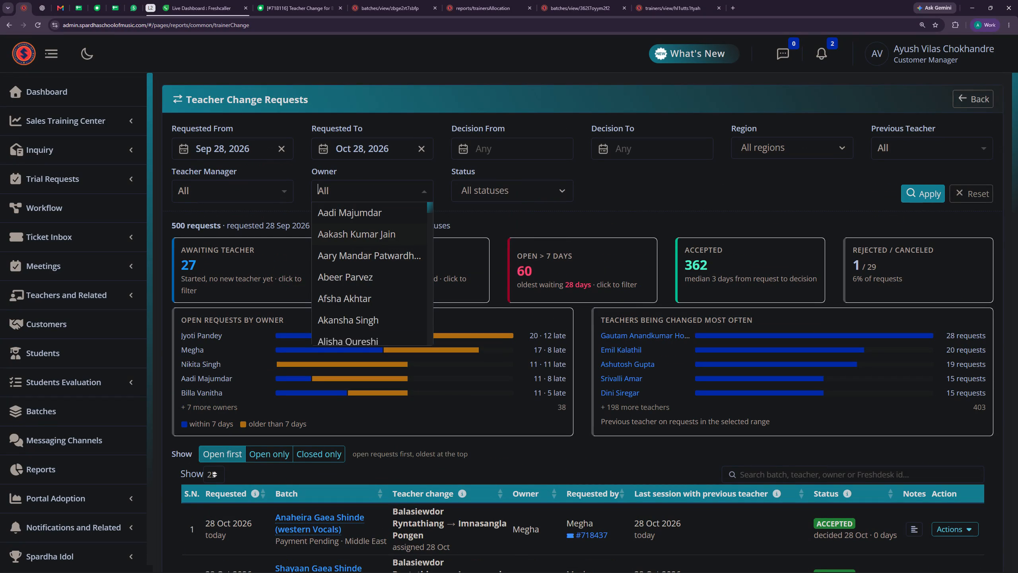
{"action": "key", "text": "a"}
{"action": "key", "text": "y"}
{"action": "left_click", "coordinate": [363, 218]}
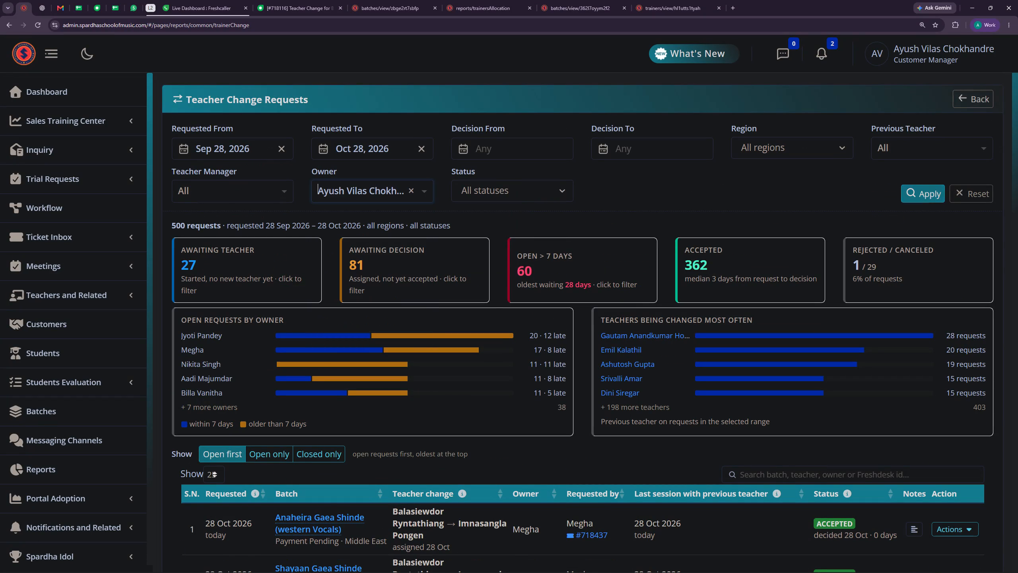
{"action": "left_click", "coordinate": [919, 185]}
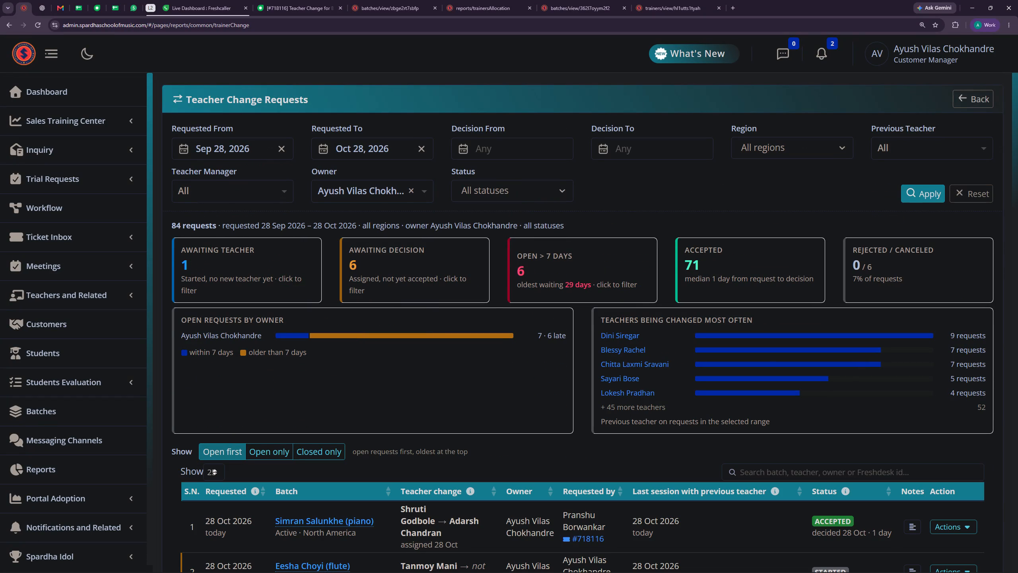
{"action": "left_click_drag", "start_coordinate": [709, 267], "coordinate": [642, 256]}
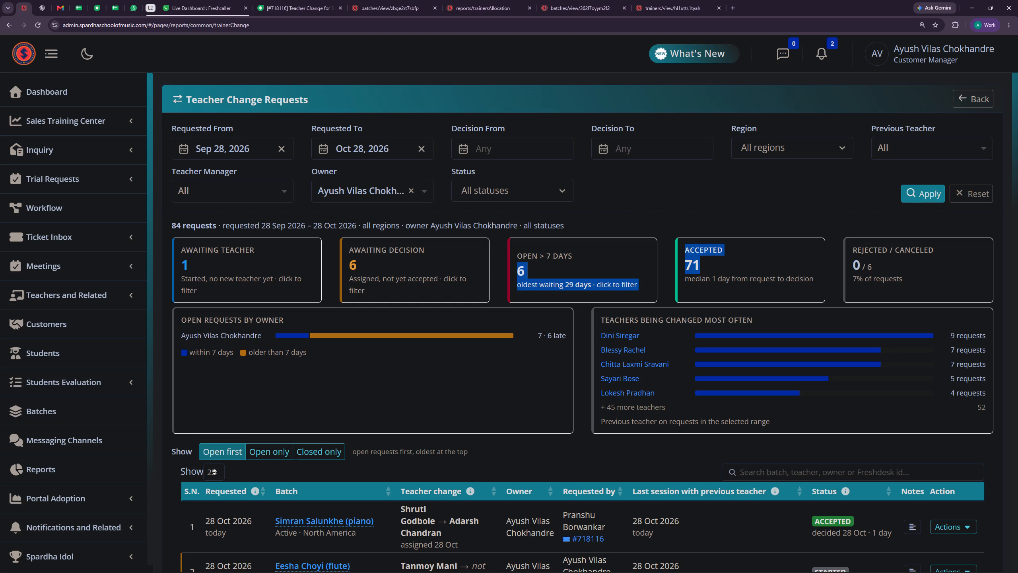
{"action": "left_click_drag", "start_coordinate": [642, 256], "coordinate": [662, 217]}
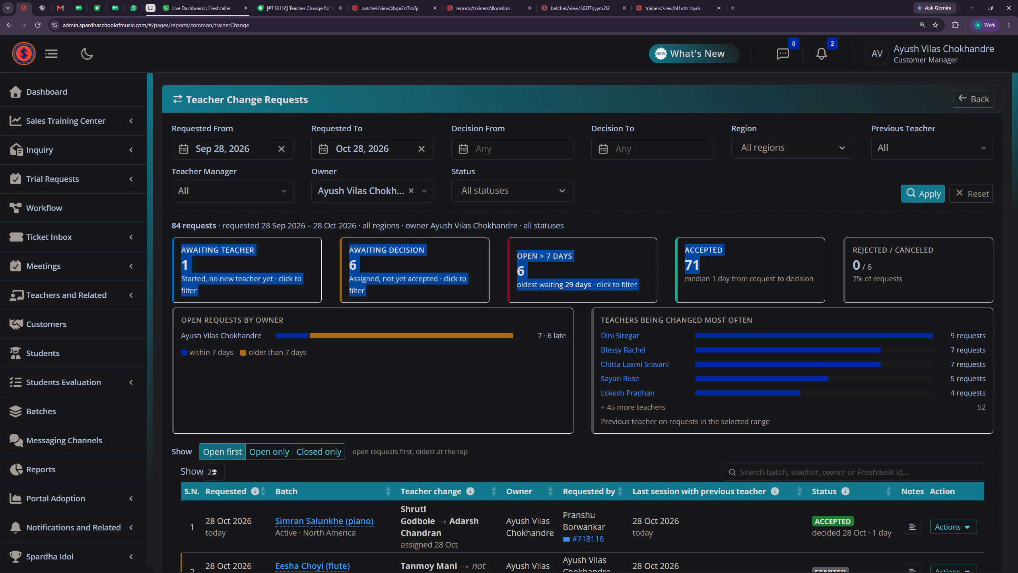
{"action": "left_click_drag", "start_coordinate": [662, 217], "coordinate": [653, 248]}
{"action": "left_click", "coordinate": [649, 189]}
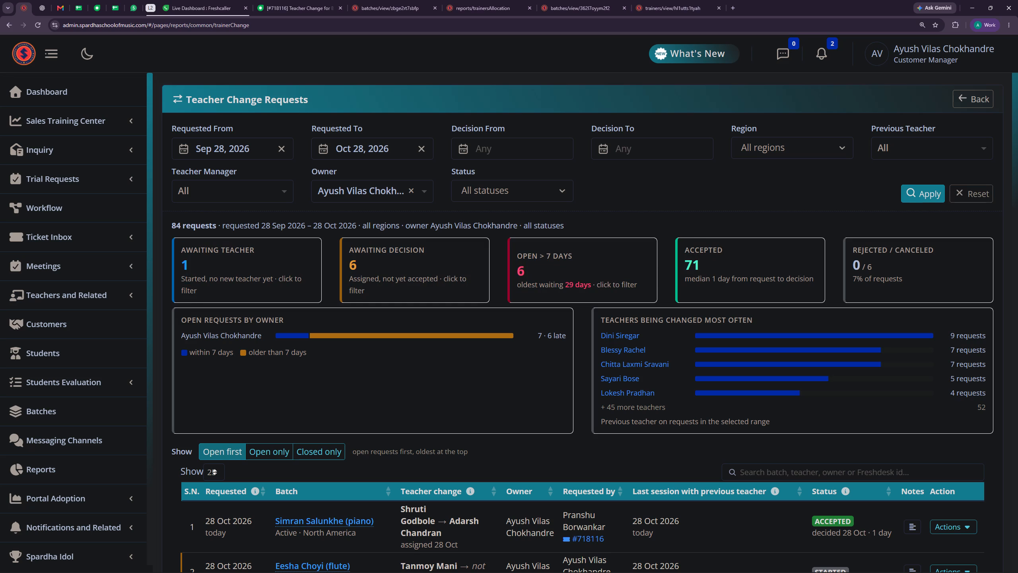
Clear the requested dates and filter the report by decision dates from Oct 1, 2026 to Oct 28, 2026.
{"action": "left_click", "coordinate": [423, 150]}
{"action": "left_click", "coordinate": [289, 149]}
{"action": "left_click", "coordinate": [505, 146]}
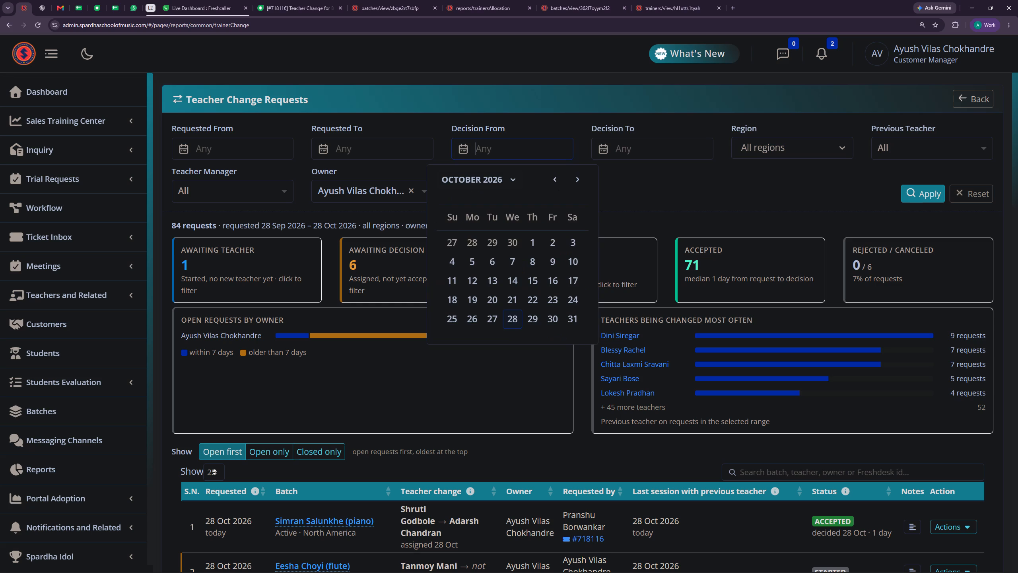
{"action": "left_click", "coordinate": [533, 245]}
{"action": "left_click", "coordinate": [643, 149]}
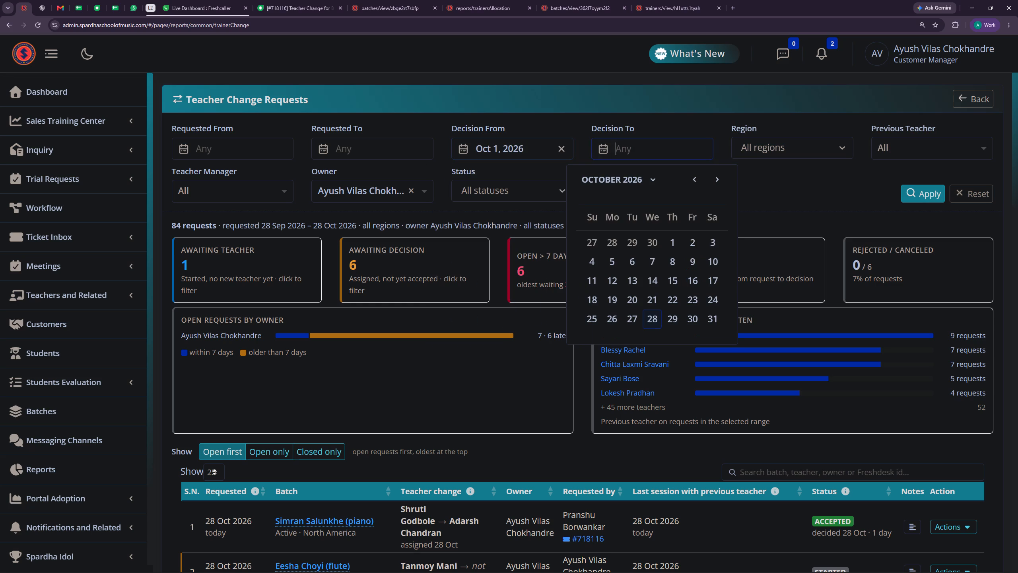
{"action": "left_click", "coordinate": [651, 316]}
{"action": "left_click", "coordinate": [923, 190]}
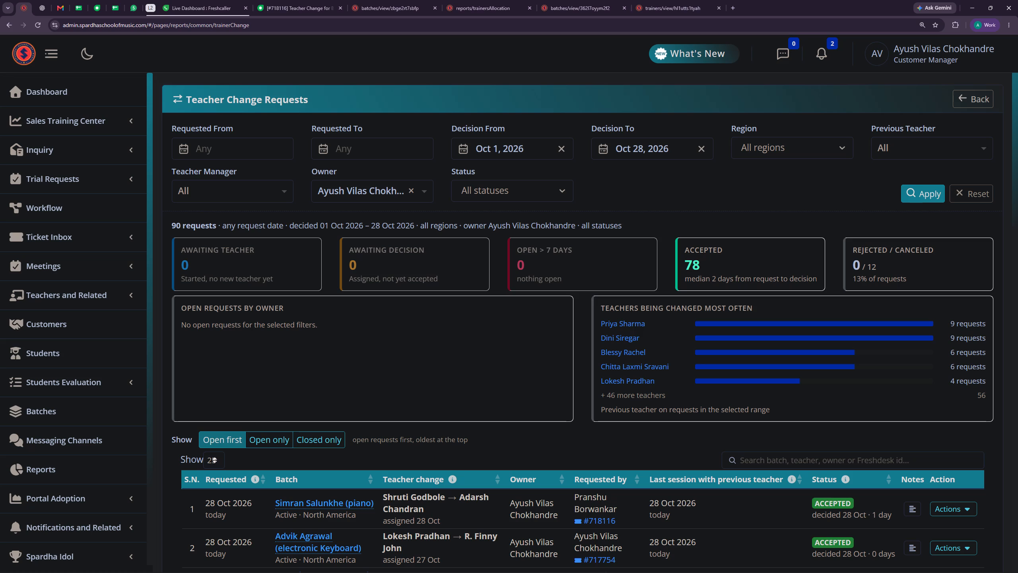
Clear the decision date range and the owner filter on the teacher change report.
{"action": "left_click", "coordinate": [706, 149]}
{"action": "left_click", "coordinate": [567, 149]}
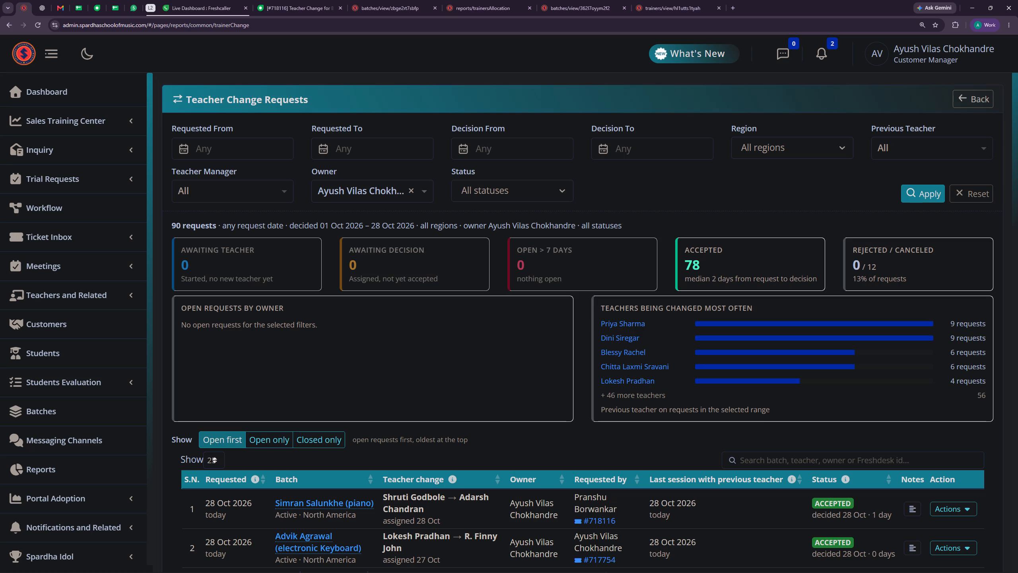
{"action": "left_click", "coordinate": [411, 189]}
Switch to ticket 718116 in Freshdesk and review its latest private notes and the notifications.
{"action": "left_click", "coordinate": [474, 6]}
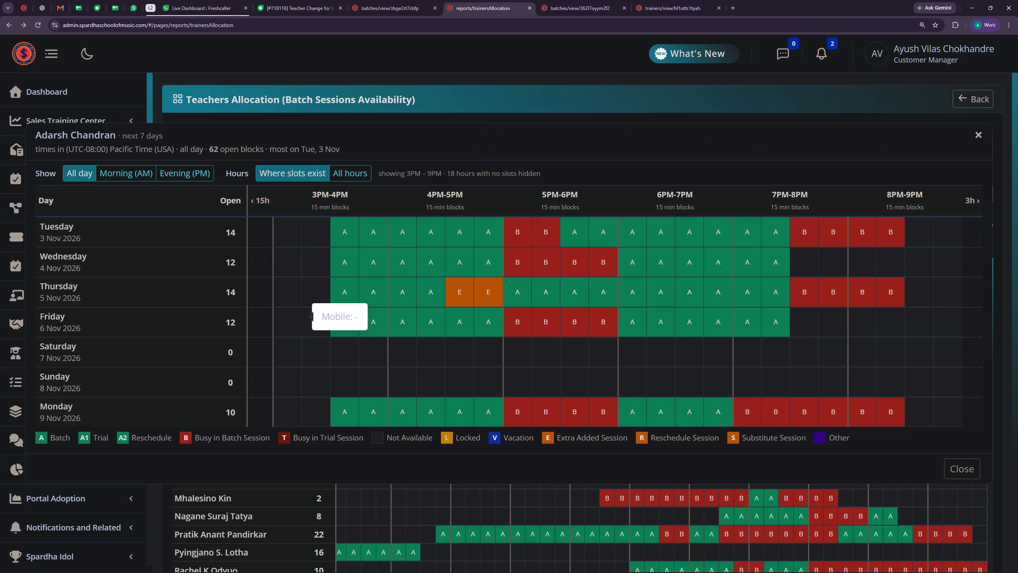
{"action": "left_click", "coordinate": [397, 0]}
{"action": "left_click", "coordinate": [315, 5]}
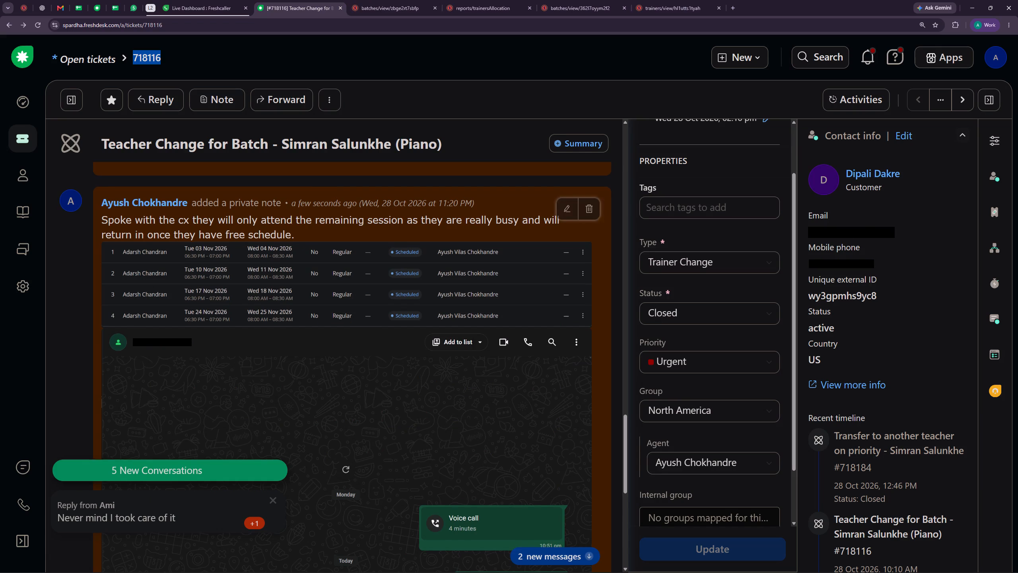
{"action": "scroll", "coordinate": [456, 278], "scroll_direction": "up", "scroll_amount": 5}
{"action": "scroll", "coordinate": [457, 278], "scroll_direction": "down", "scroll_amount": 5}
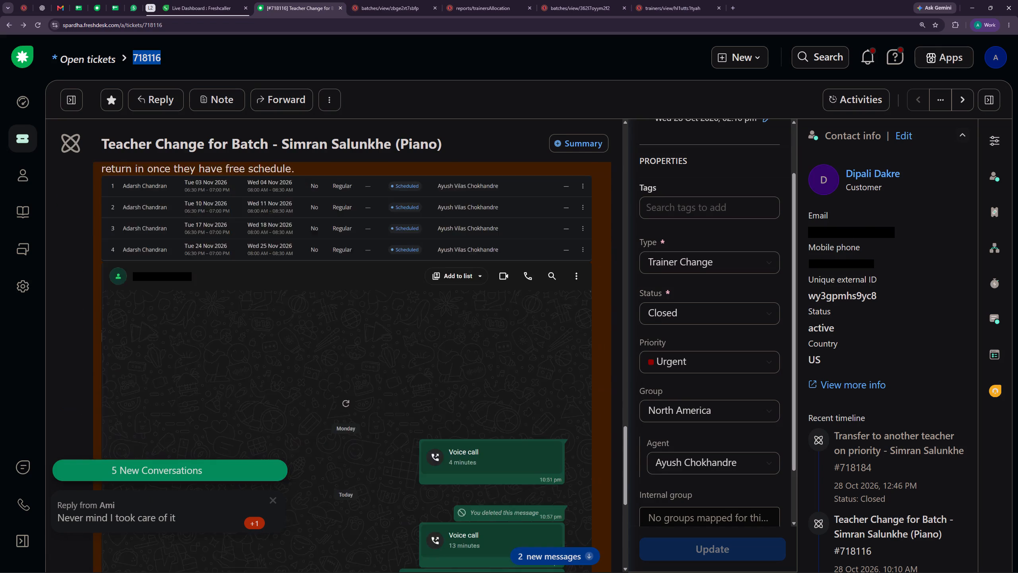
{"action": "scroll", "coordinate": [462, 279], "scroll_direction": "down", "scroll_amount": 11}
{"action": "left_click", "coordinate": [868, 55]}
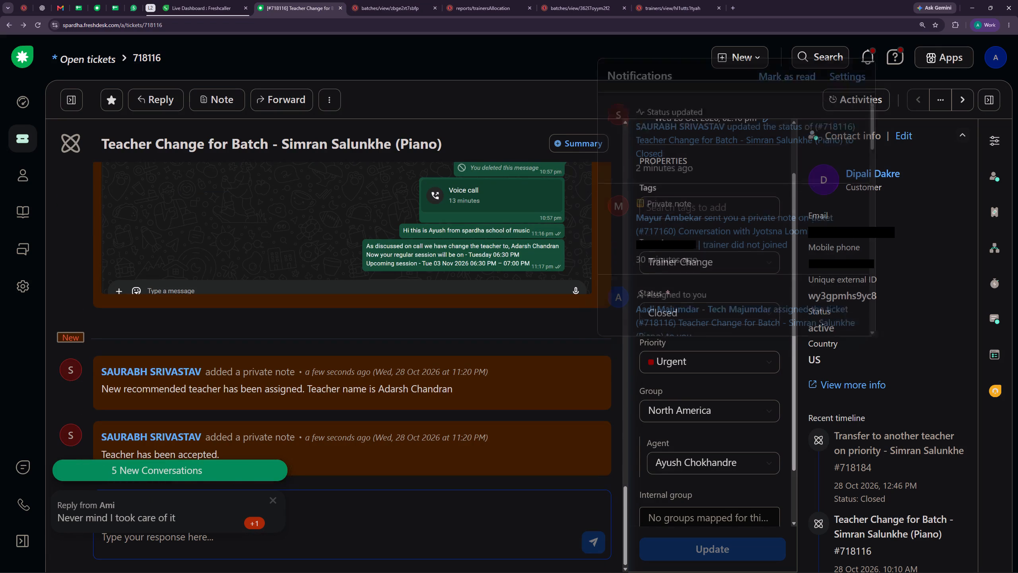
{"action": "left_click", "coordinate": [868, 55]}
Open the next ticket, 718012, dismiss the chat reply pop-up and read the customer's conversation and private note.
{"action": "left_click", "coordinate": [958, 102]}
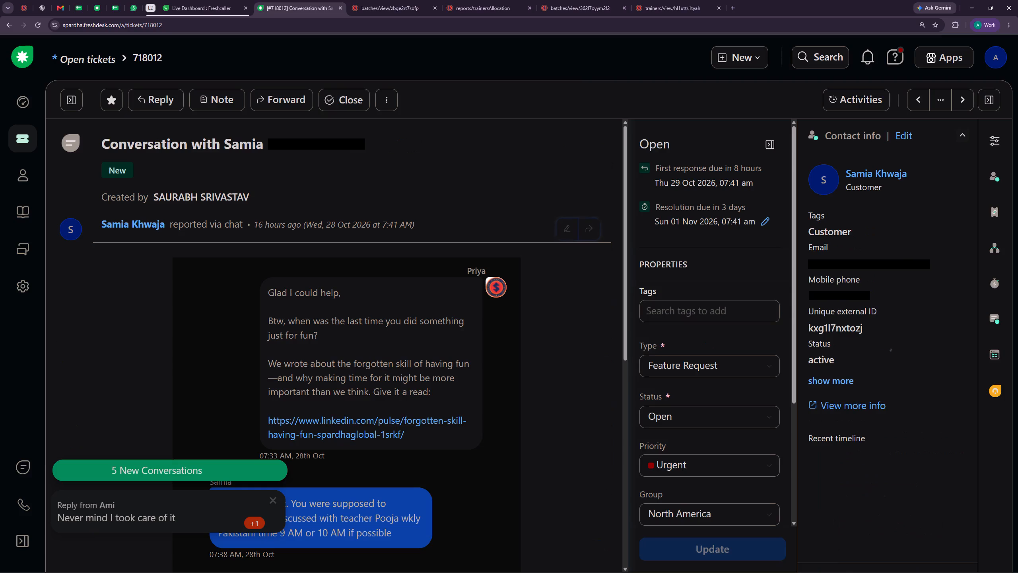
{"action": "left_click", "coordinate": [279, 503]}
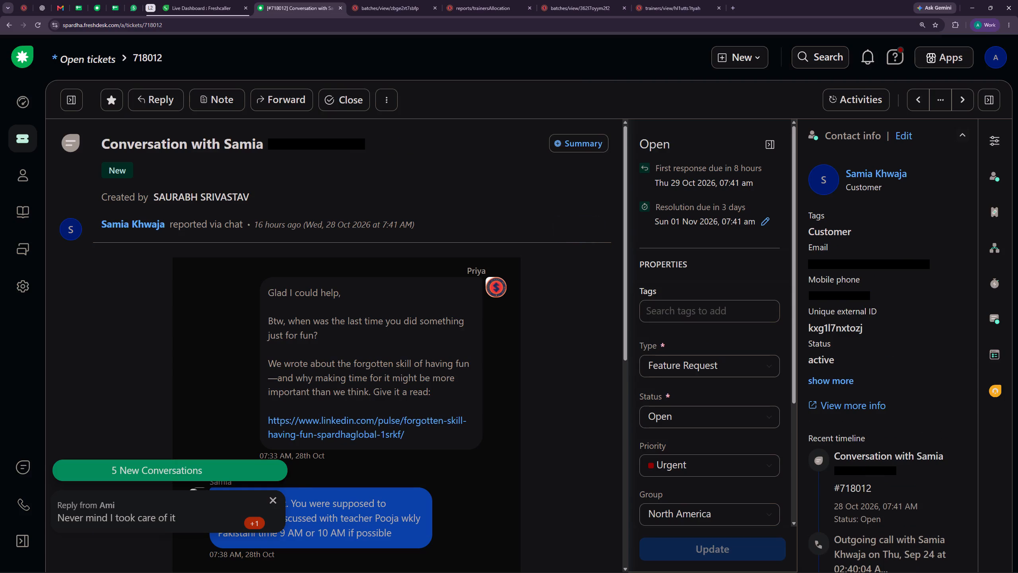
{"action": "left_click", "coordinate": [273, 500]}
{"action": "scroll", "coordinate": [378, 382], "scroll_direction": "down", "scroll_amount": 5}
{"action": "scroll", "coordinate": [394, 370], "scroll_direction": "up", "scroll_amount": 11}
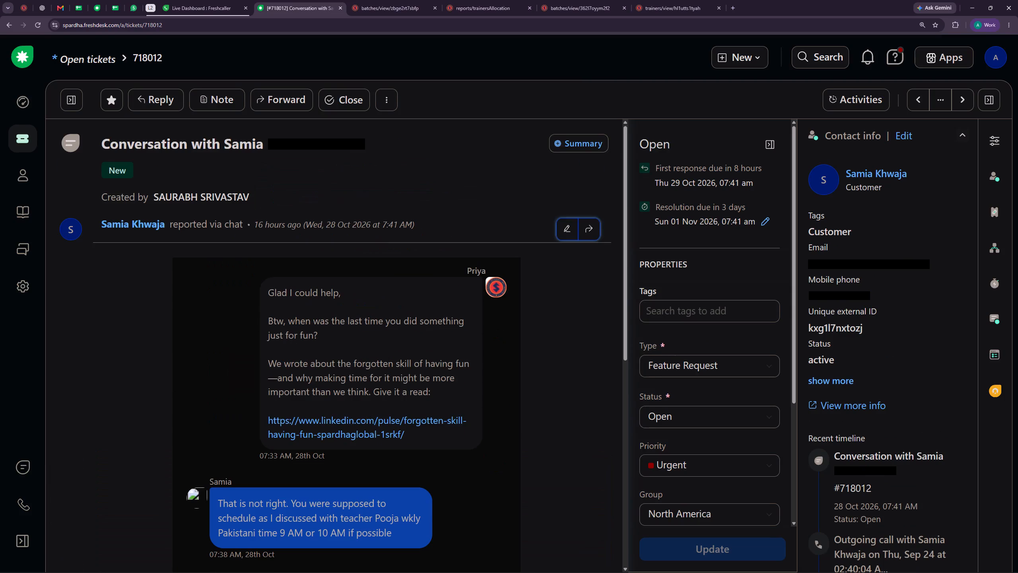
{"action": "scroll", "coordinate": [497, 364], "scroll_direction": "down", "scroll_amount": 5}
{"action": "scroll", "coordinate": [458, 343], "scroll_direction": "down", "scroll_amount": 4}
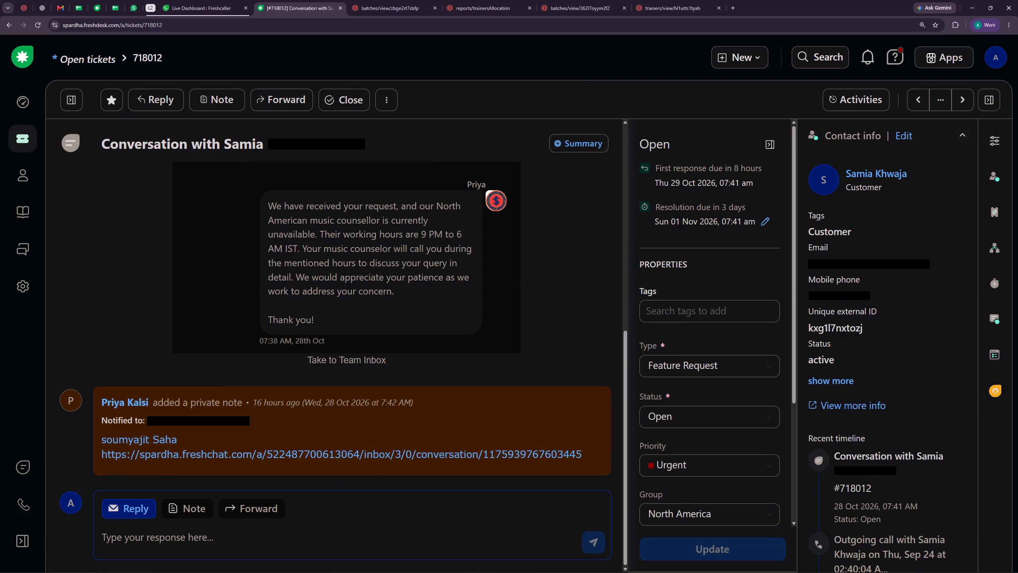
{"action": "scroll", "coordinate": [476, 294], "scroll_direction": "up", "scroll_amount": 4}
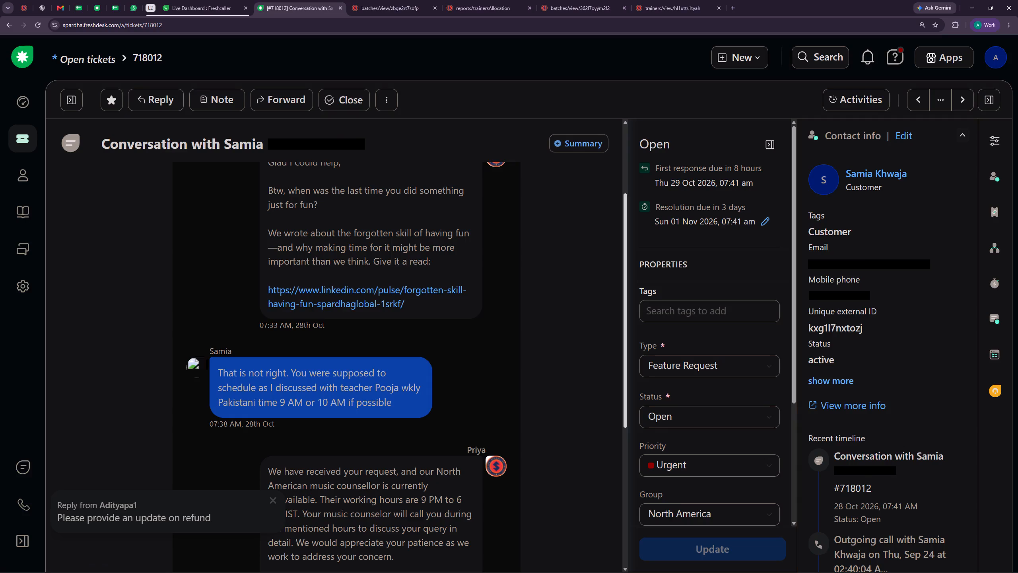
Open a new browser tab and search Google for "is indian and pakistani currency same".
{"action": "left_click", "coordinate": [740, 8]}
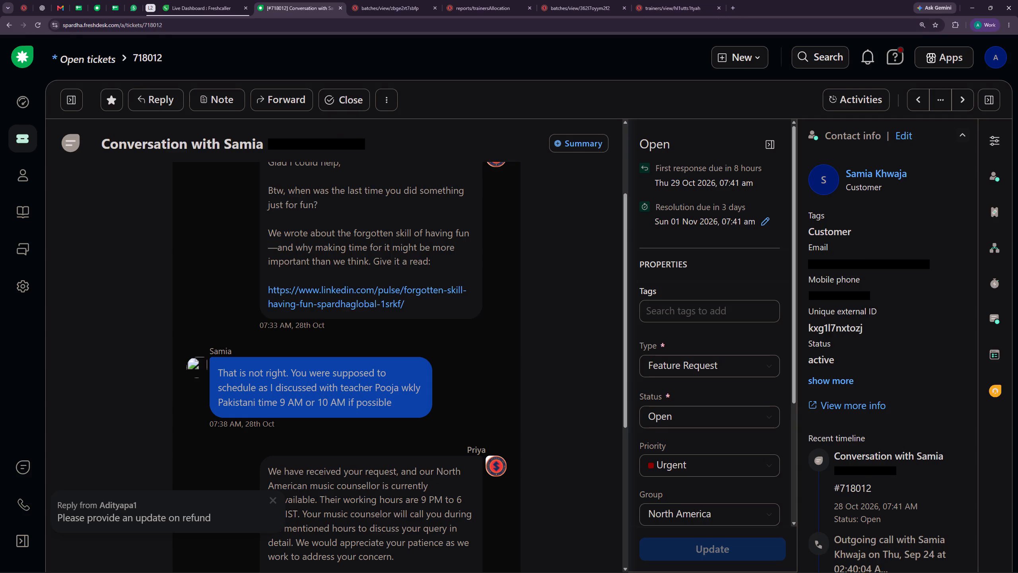
{"action": "left_click", "coordinate": [735, 6]}
{"action": "left_click", "coordinate": [548, 138]}
{"action": "left_click", "coordinate": [475, 136]}
{"action": "left_click", "coordinate": [453, 154]}
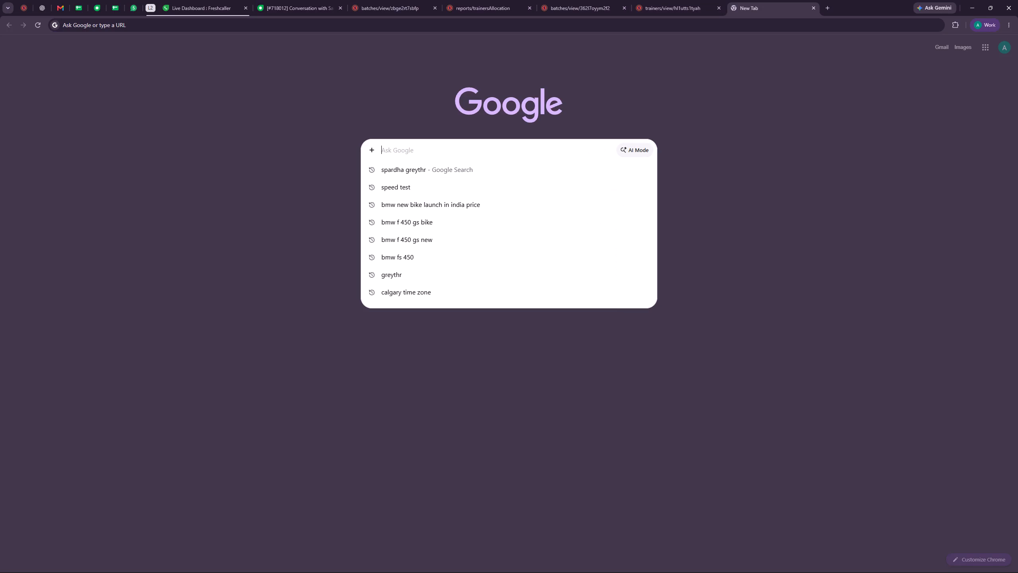
{"action": "key", "text": "BackSpace"}
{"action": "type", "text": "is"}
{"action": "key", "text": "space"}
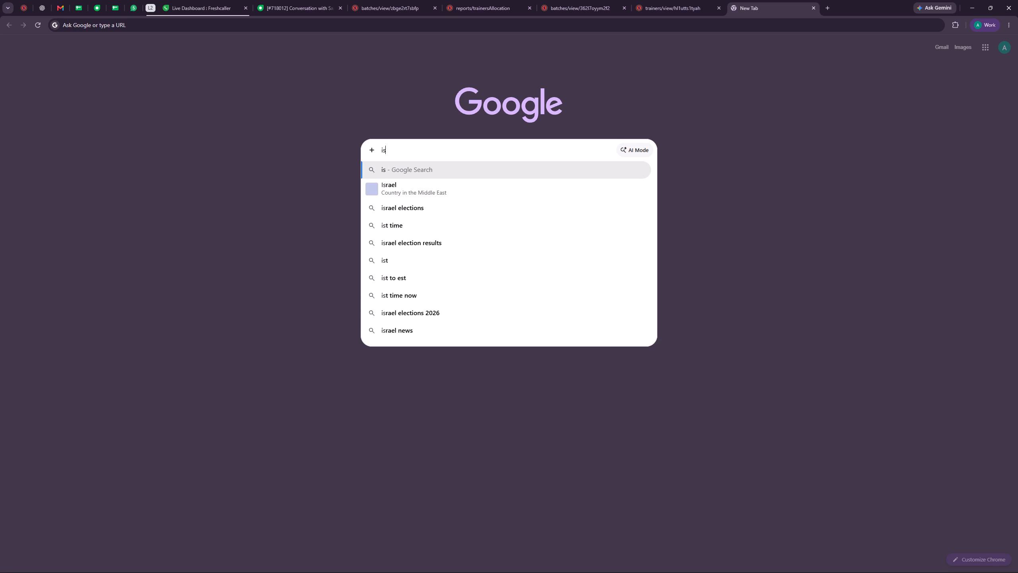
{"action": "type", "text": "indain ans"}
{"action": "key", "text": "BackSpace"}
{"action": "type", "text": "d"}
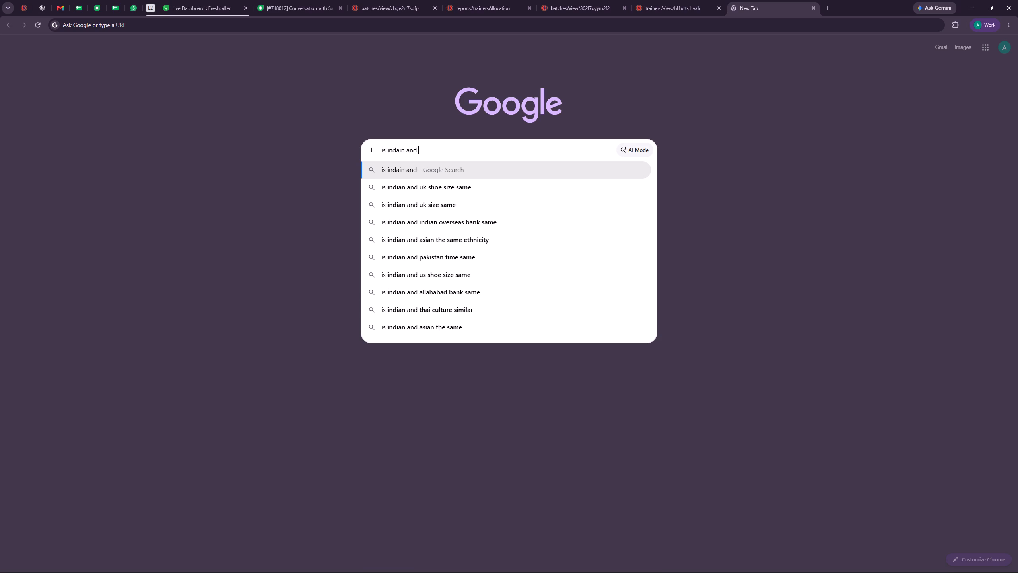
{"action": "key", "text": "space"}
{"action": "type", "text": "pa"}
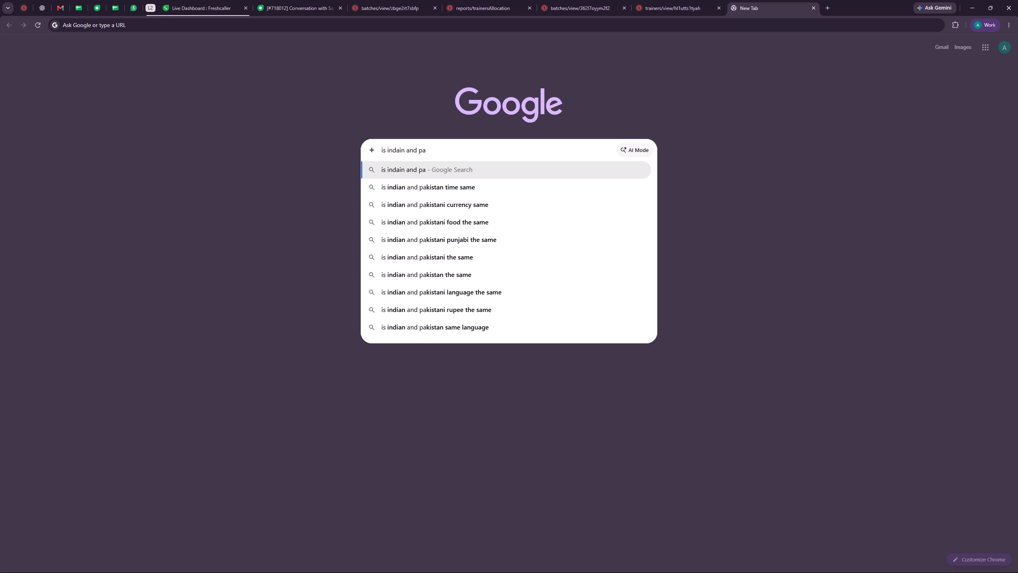
{"action": "left_click", "coordinate": [472, 197]}
Change the search query from currency to time, entering "is indian and pakistani ti".
{"action": "left_click_drag", "start_coordinate": [257, 52], "coordinate": [199, 52]}
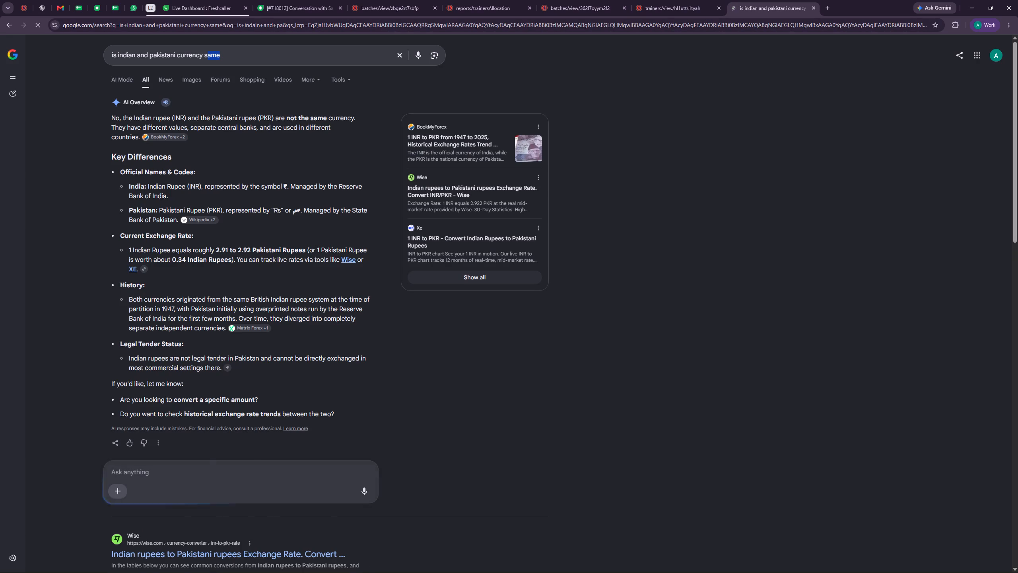
{"action": "left_click_drag", "start_coordinate": [199, 52], "coordinate": [177, 52]}
{"action": "key", "text": "BackSpace"}
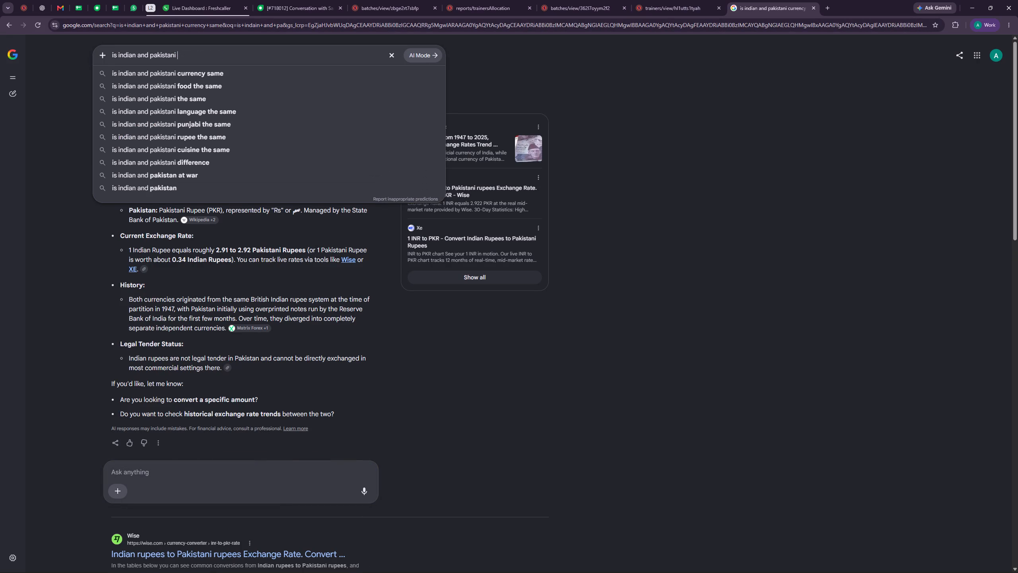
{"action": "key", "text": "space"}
{"action": "key", "text": "BackSpace"}
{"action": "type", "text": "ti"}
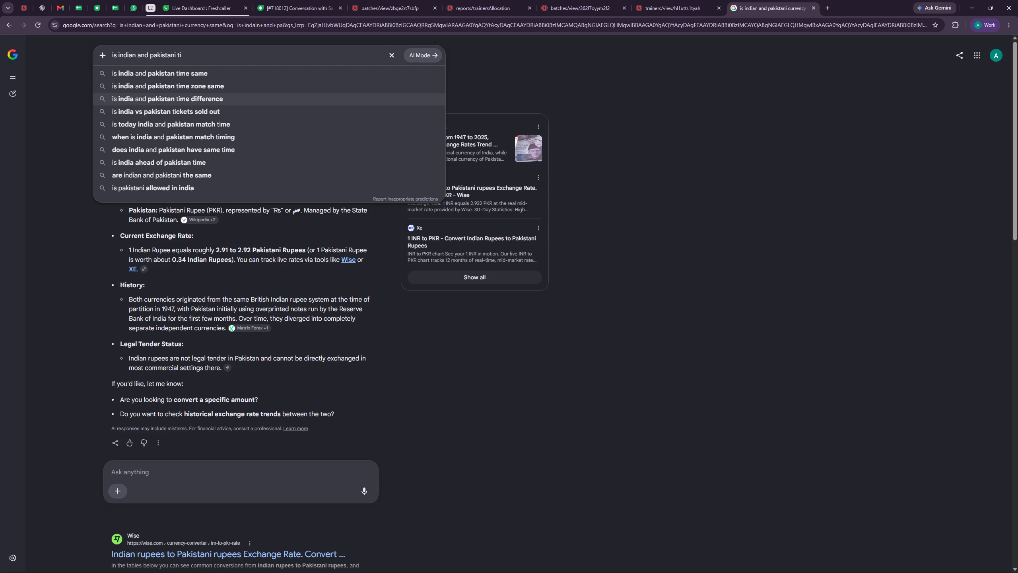
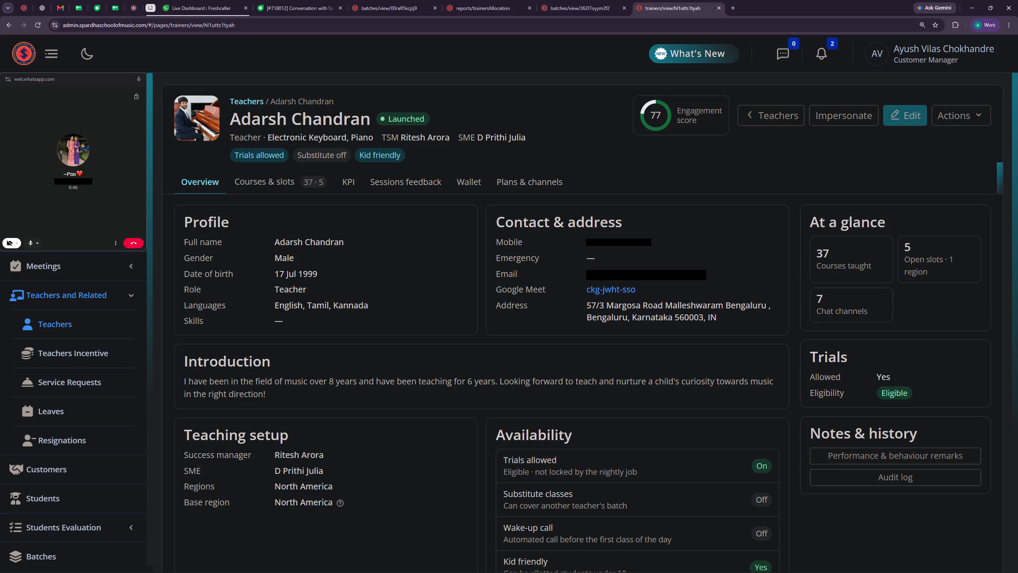
Look through ticket 718012, the open batch and teacher pages, and the Teachers Allocation report to find the relevant record.
{"action": "left_click", "coordinate": [309, 0]}
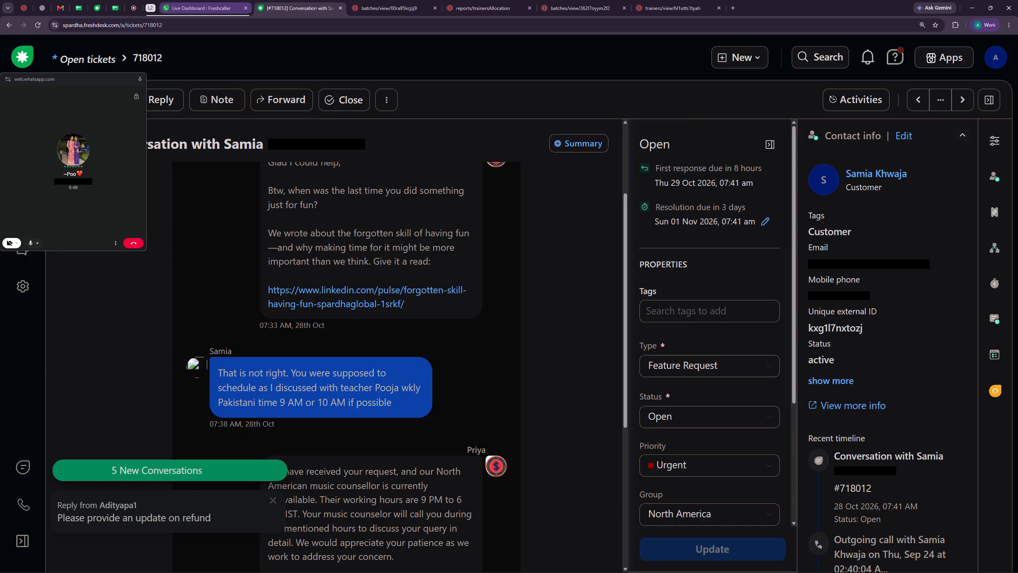
{"action": "left_click", "coordinate": [219, 0]}
{"action": "left_click", "coordinate": [315, 6]}
{"action": "left_click", "coordinate": [373, 0]}
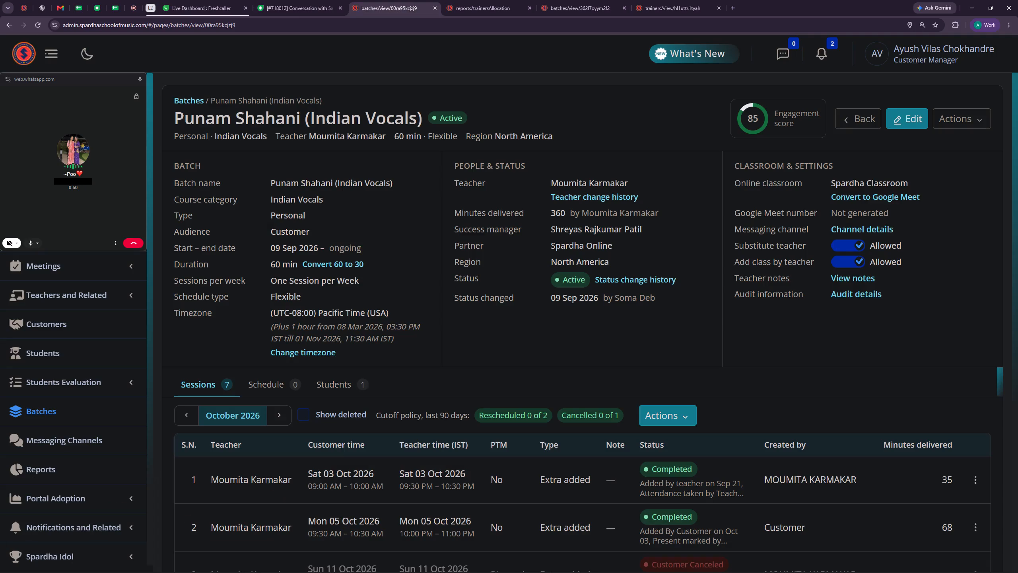
{"action": "left_click", "coordinate": [476, 0]}
{"action": "left_click", "coordinate": [560, 0]}
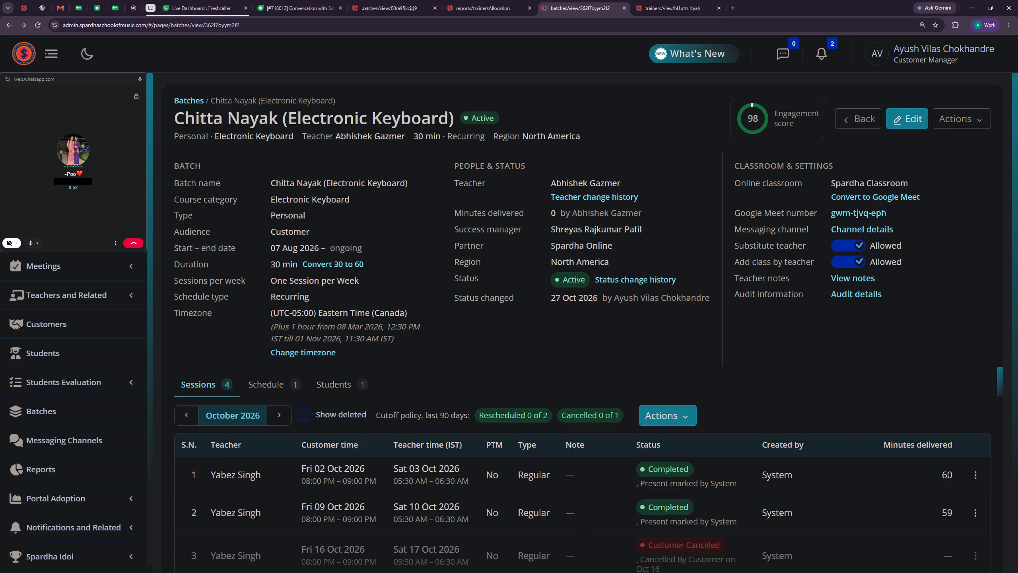
{"action": "left_click", "coordinate": [672, 3]}
{"action": "left_click", "coordinate": [600, 3]}
{"action": "left_click", "coordinate": [489, 2]}
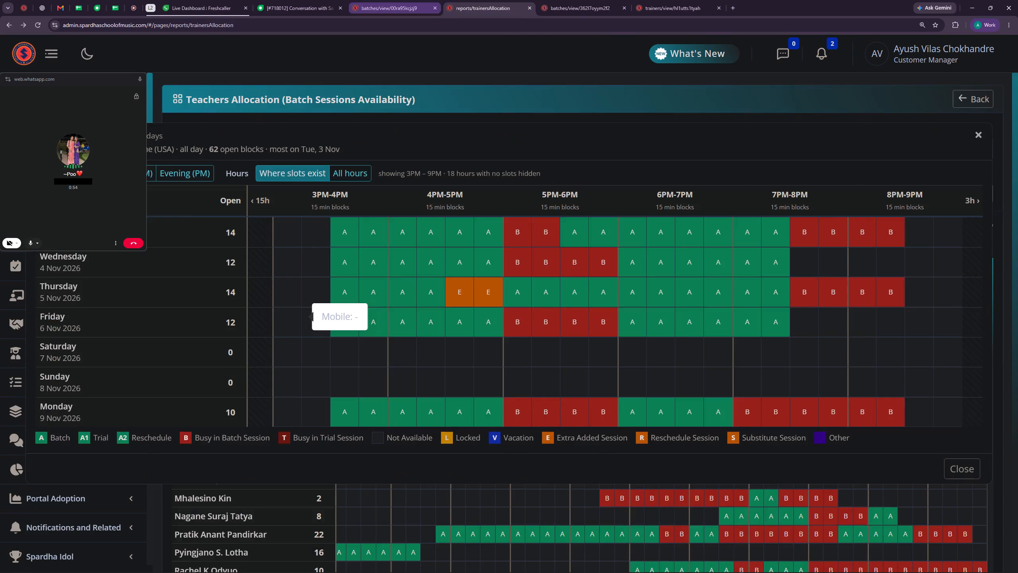
{"action": "left_click", "coordinate": [403, 1]}
{"action": "left_click", "coordinate": [330, 0]}
{"action": "left_click", "coordinate": [214, 0]}
{"action": "left_click", "coordinate": [291, 0]}
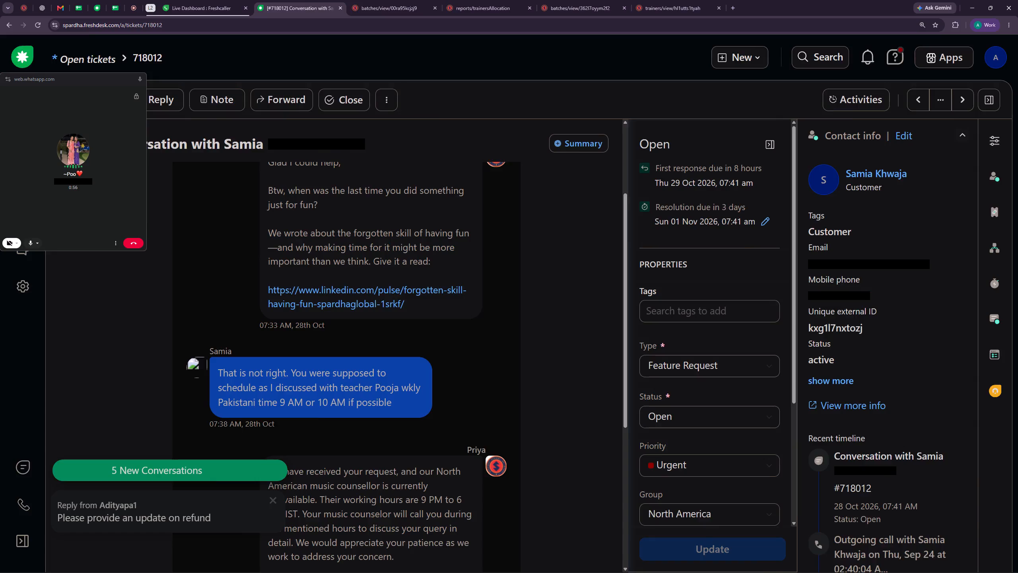
{"action": "left_click", "coordinate": [364, 0]}
{"action": "left_click", "coordinate": [478, 0]}
{"action": "left_click", "coordinate": [571, 0]}
{"action": "left_click", "coordinate": [463, 0]}
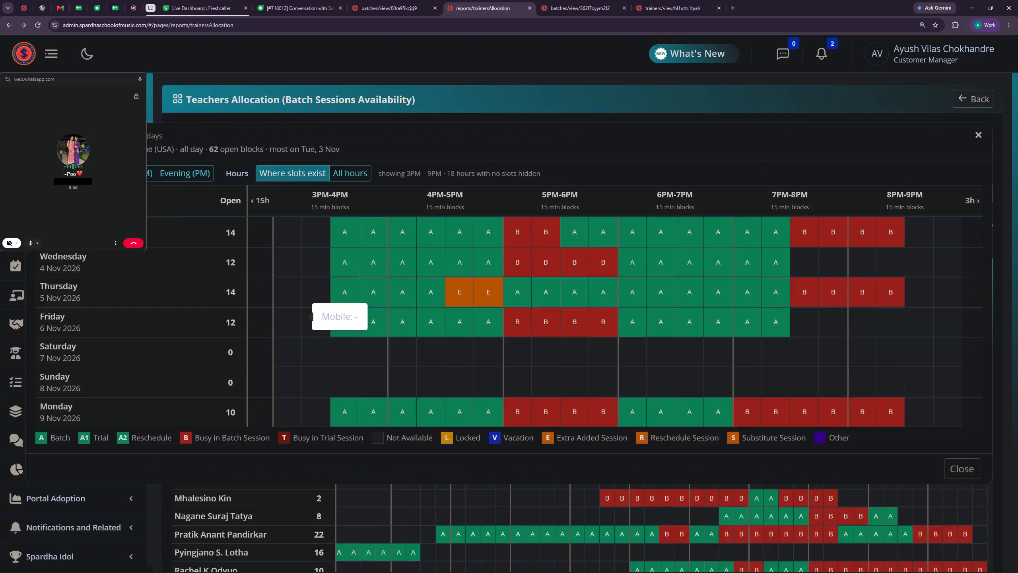
Review the Indian Vocals batch's October 2026 sessions, its schedule and its enrolled students.
{"action": "left_click", "coordinate": [403, 0]}
{"action": "scroll", "coordinate": [596, 207], "scroll_direction": "down", "scroll_amount": 4}
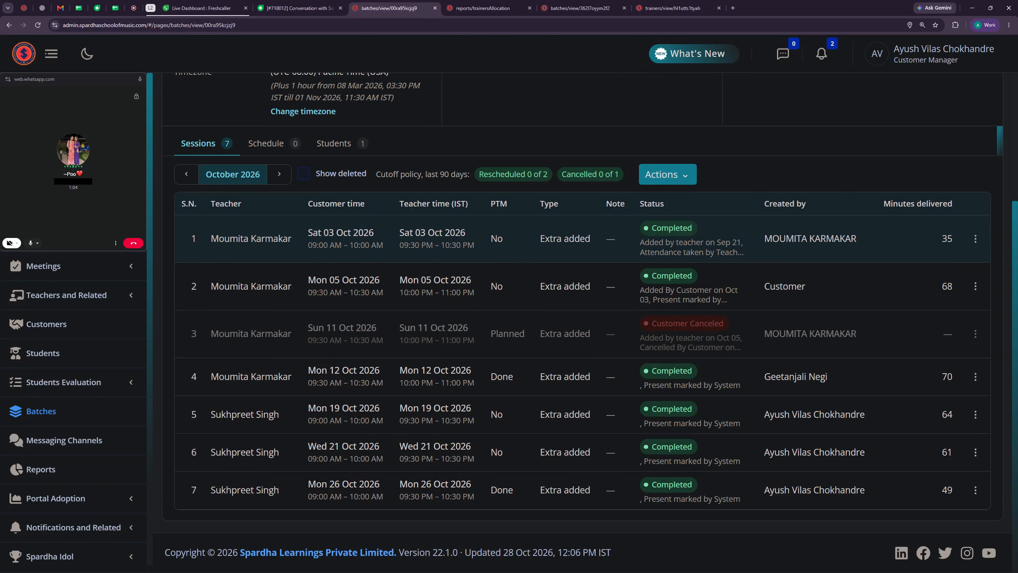
{"action": "scroll", "coordinate": [558, 263], "scroll_direction": "up", "scroll_amount": 5}
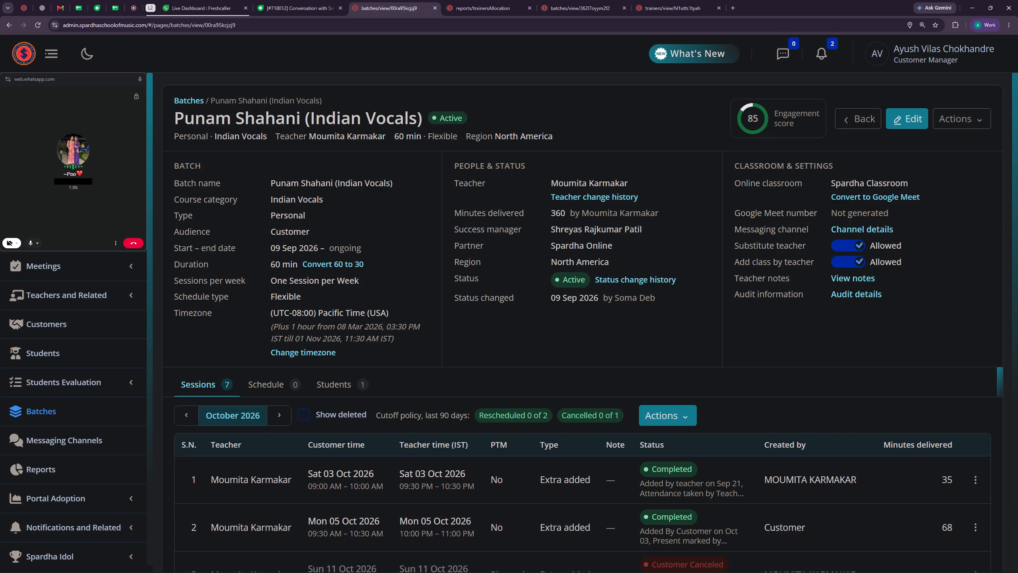
{"action": "left_click", "coordinate": [276, 386]}
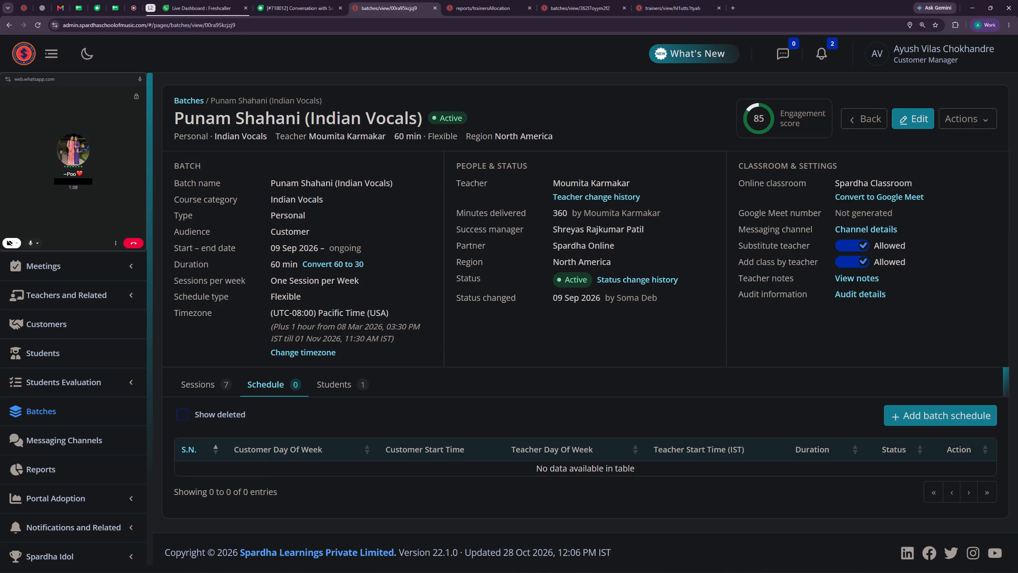
{"action": "left_click", "coordinate": [326, 384]}
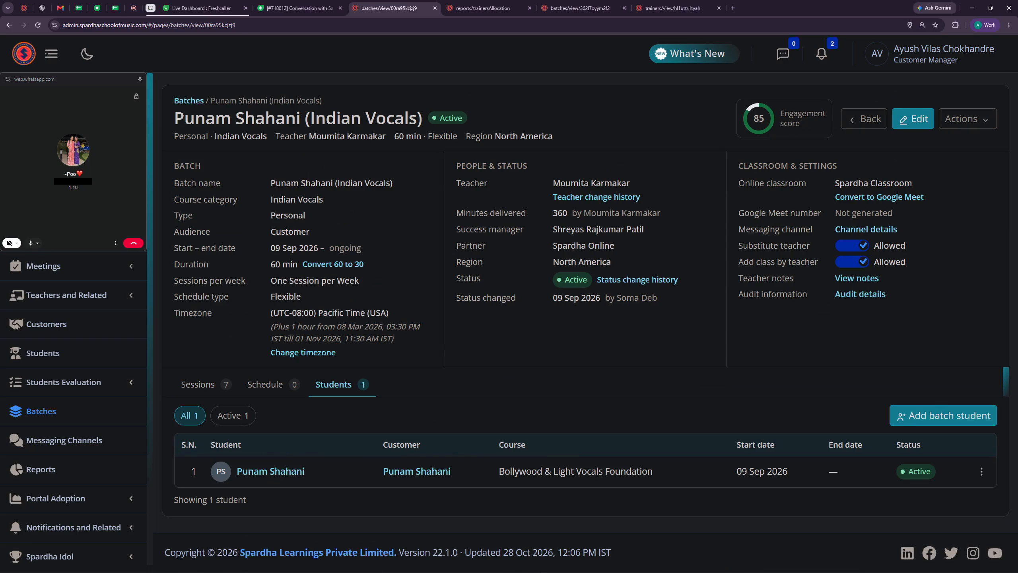
Open the customer profile linked to the Indian Vocals batch, reveal the contact details and review the orders.
{"action": "left_click", "coordinate": [420, 467]}
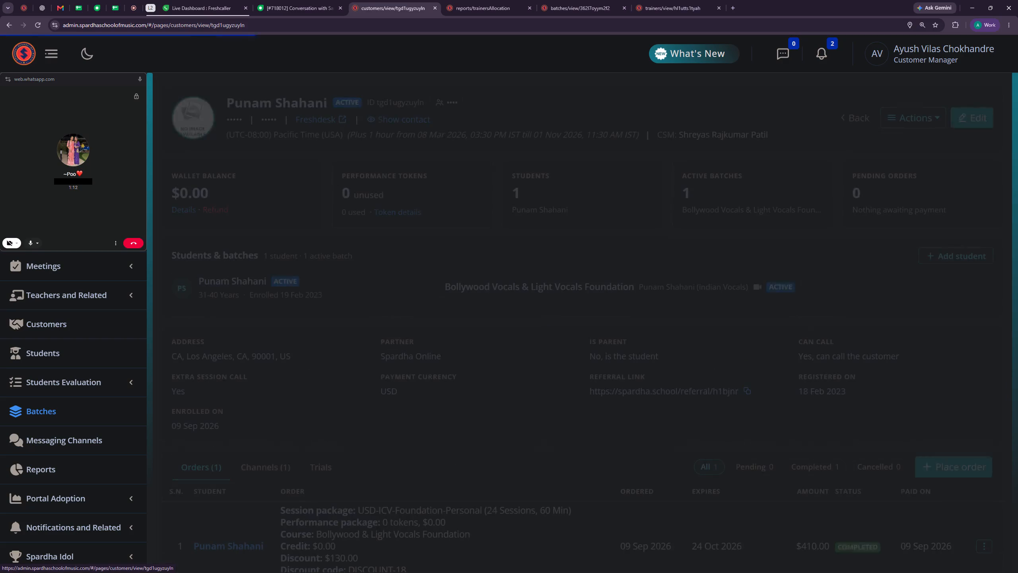
{"action": "left_click", "coordinate": [415, 125]}
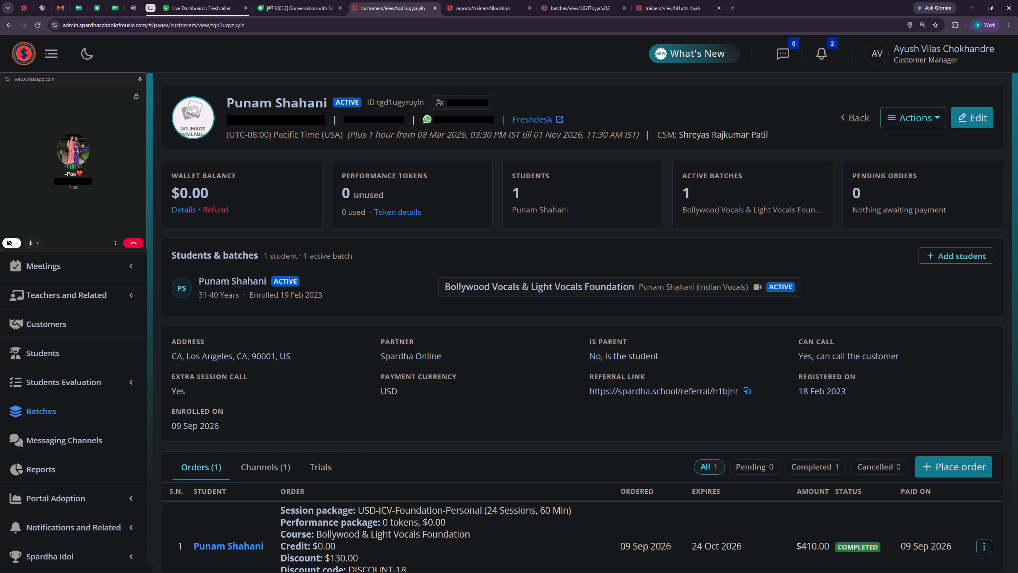
{"action": "scroll", "coordinate": [503, 428], "scroll_direction": "down", "scroll_amount": 3}
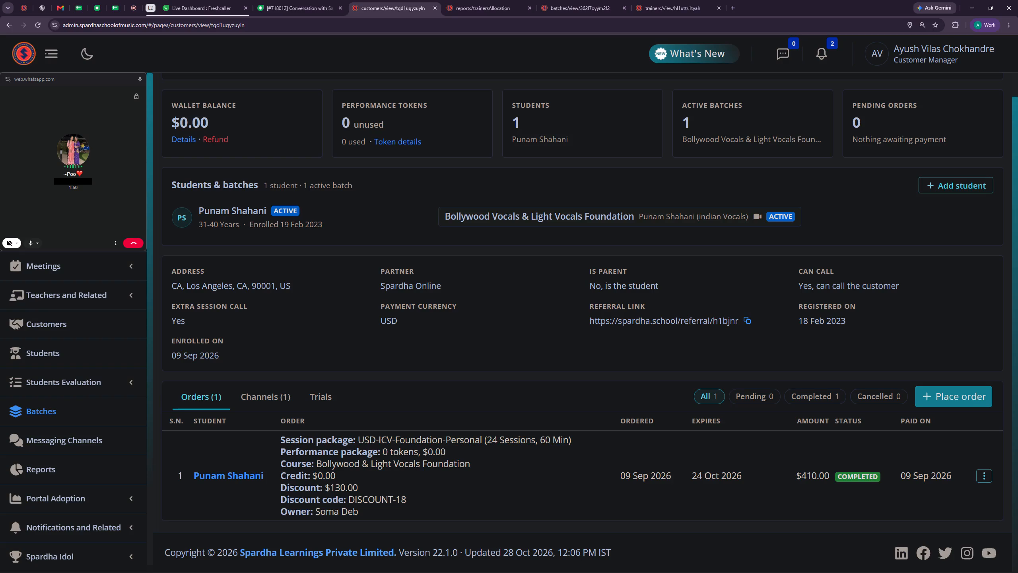
{"action": "scroll", "coordinate": [516, 424], "scroll_direction": "up", "scroll_amount": 6}
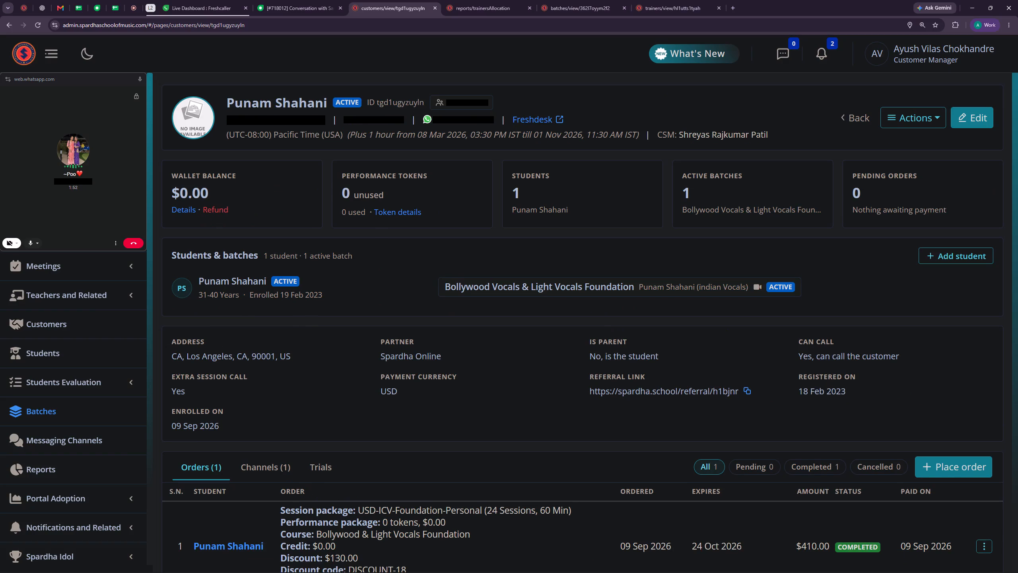
Open the available actions for this customer's profile.
{"action": "left_click", "coordinate": [910, 117]}
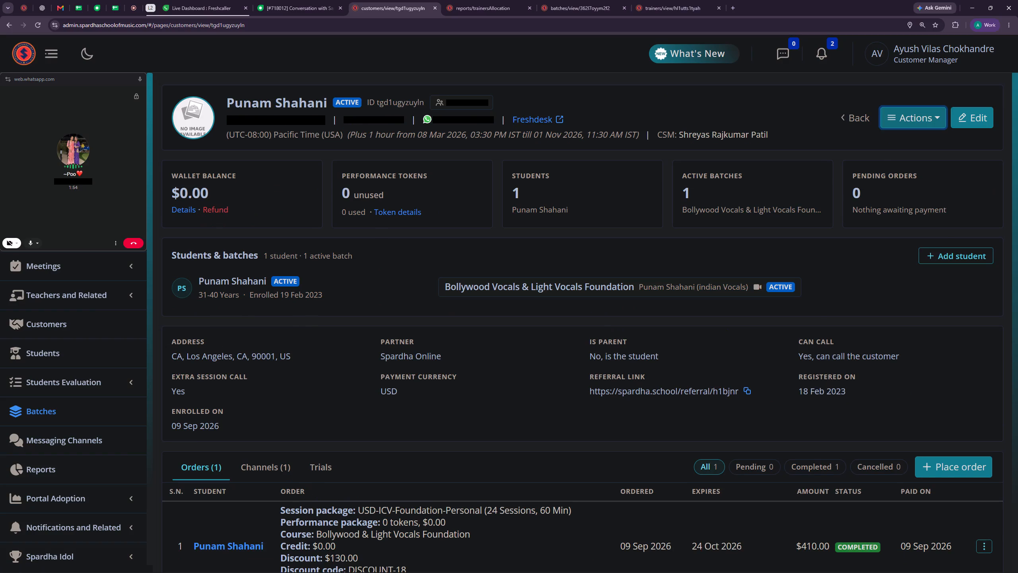
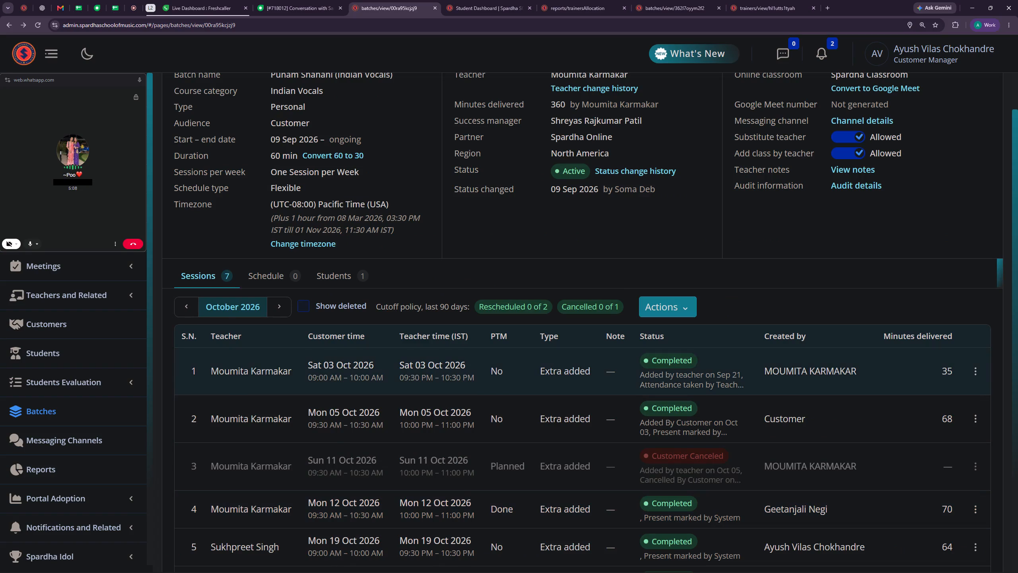
{"action": "scroll", "coordinate": [601, 364], "scroll_direction": "up", "scroll_amount": 2}
{"action": "left_click", "coordinate": [284, 387]}
{"action": "left_click", "coordinate": [213, 390]}
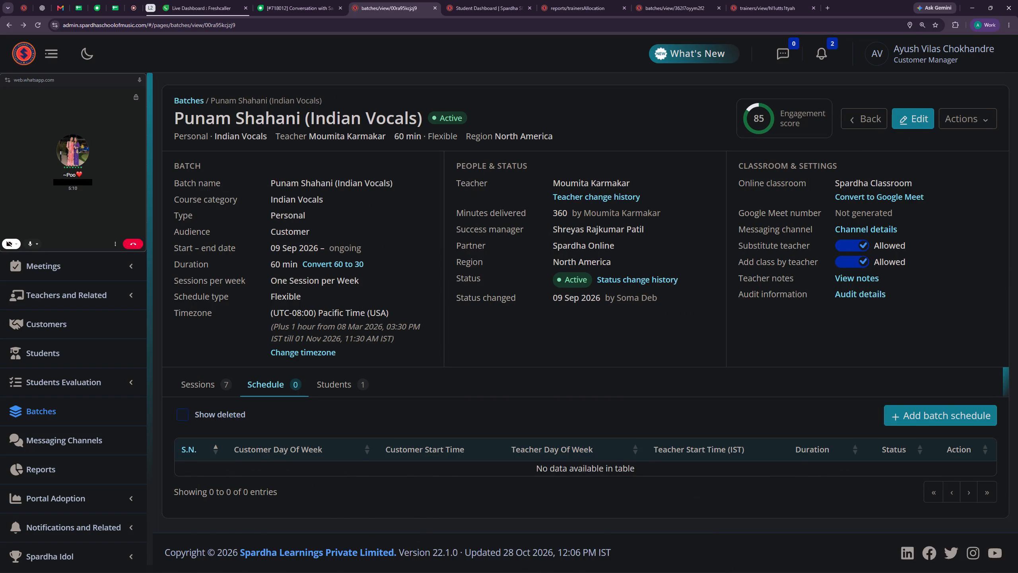
{"action": "scroll", "coordinate": [733, 417], "scroll_direction": "down", "scroll_amount": 5}
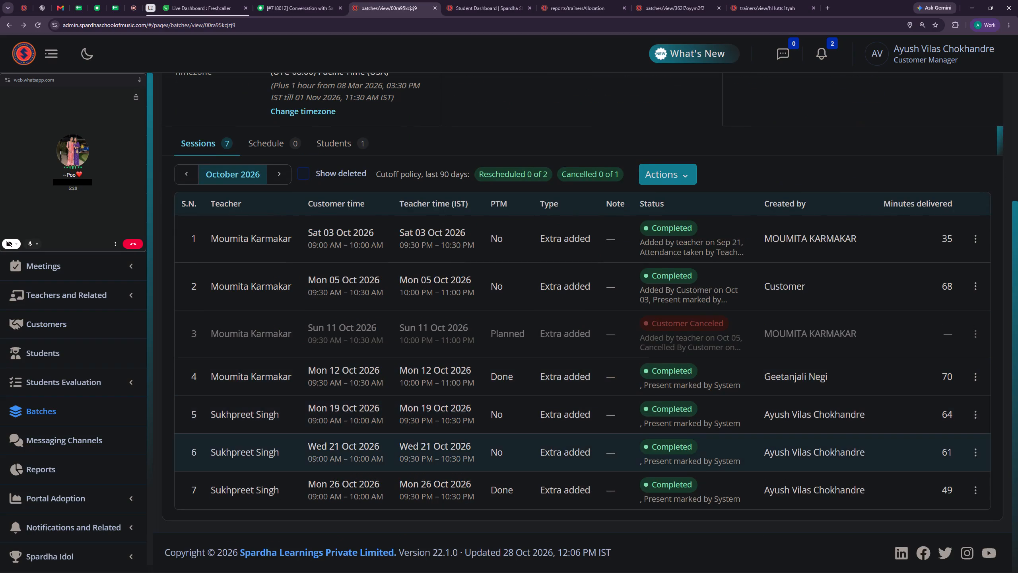
{"action": "scroll", "coordinate": [562, 359], "scroll_direction": "up", "scroll_amount": 1}
{"action": "scroll", "coordinate": [492, 339], "scroll_direction": "up", "scroll_amount": 3}
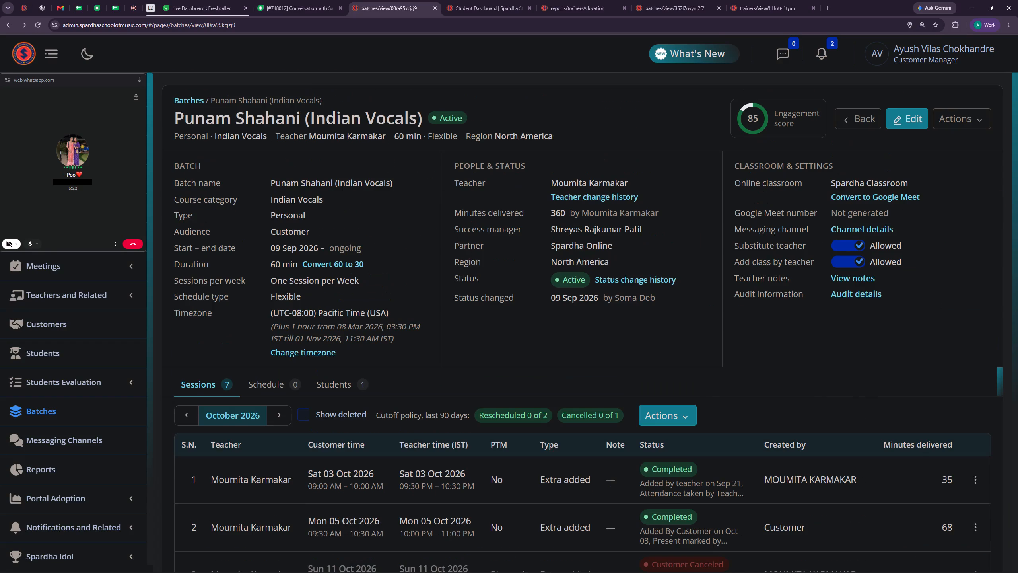
{"action": "left_click", "coordinate": [289, 4]}
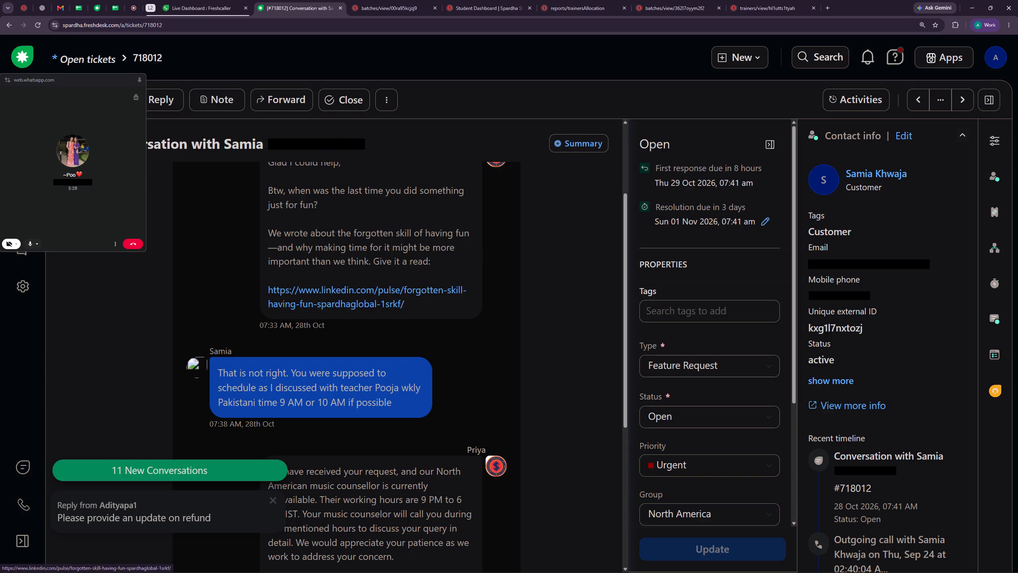
{"action": "left_click", "coordinate": [486, 0]}
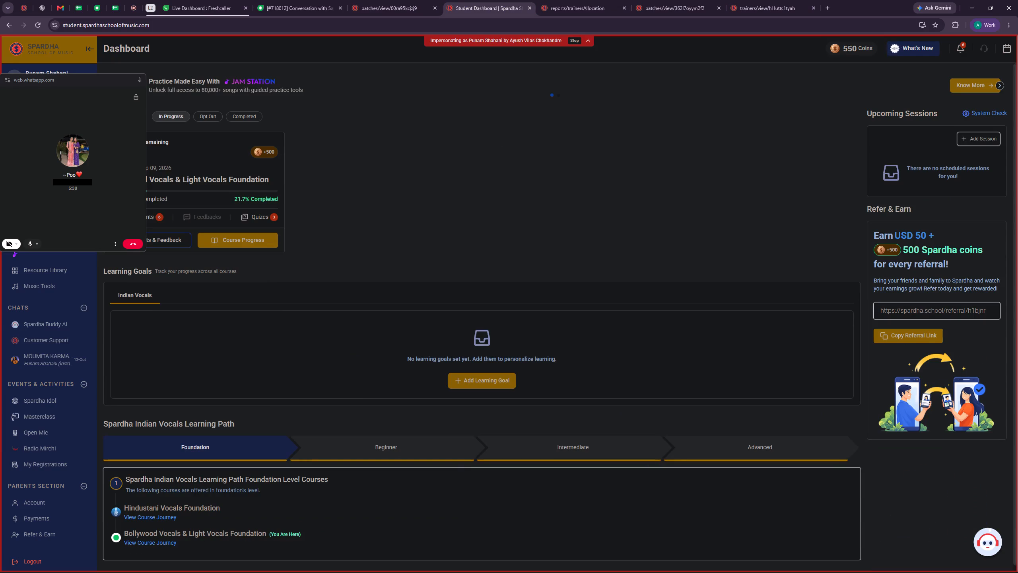
{"action": "scroll", "coordinate": [785, 227], "scroll_direction": "up", "scroll_amount": 1}
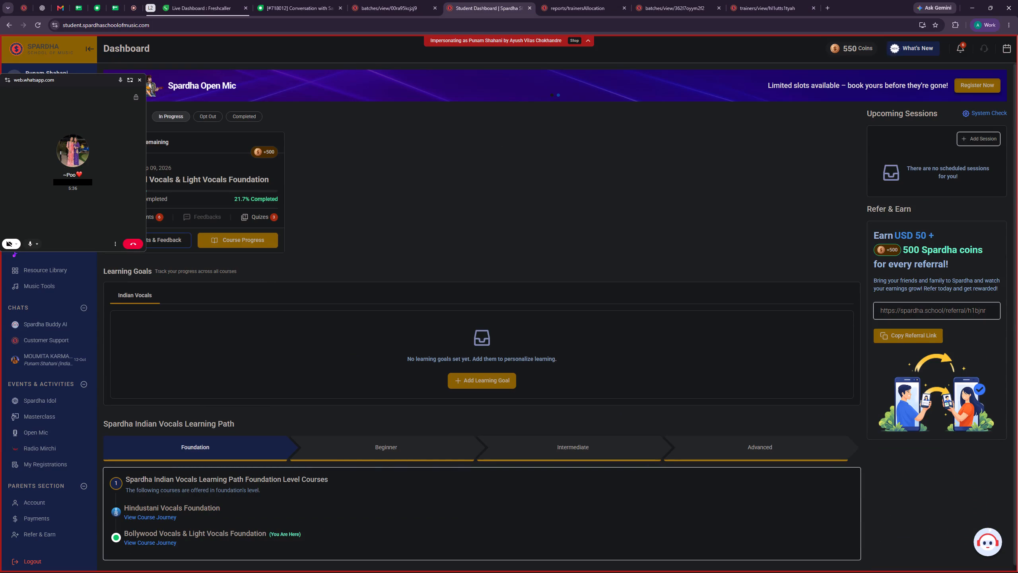
{"action": "left_click", "coordinate": [365, 0]}
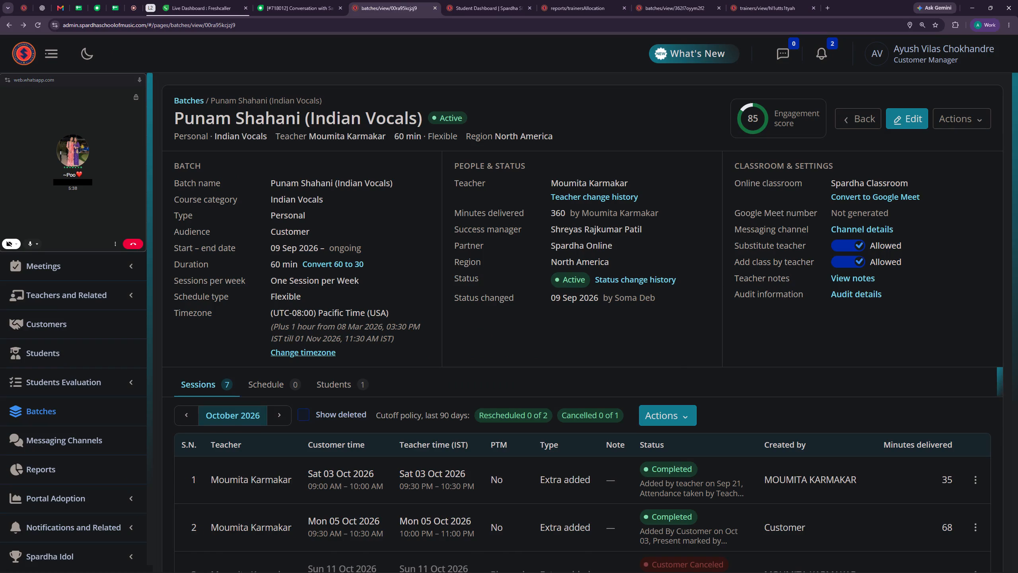
{"action": "left_click", "coordinate": [261, 383]}
{"action": "scroll", "coordinate": [299, 363], "scroll_direction": "down", "scroll_amount": 6}
{"action": "scroll", "coordinate": [320, 337], "scroll_direction": "down", "scroll_amount": 4}
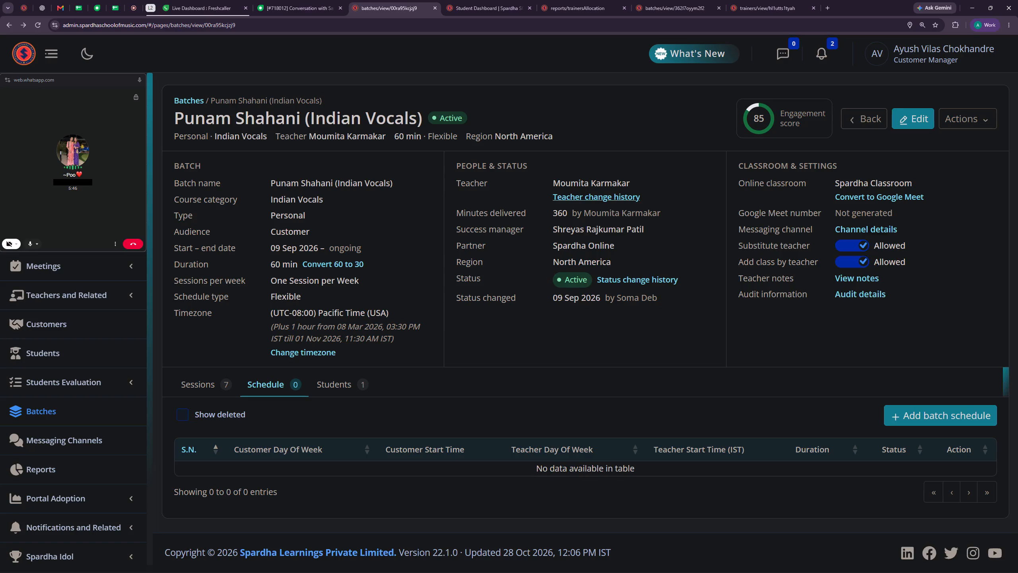
Check the Indian Vocals batch's available slots from Mon, 02 Nov 2026.
{"action": "left_click_drag", "start_coordinate": [556, 180], "coordinate": [633, 181]}
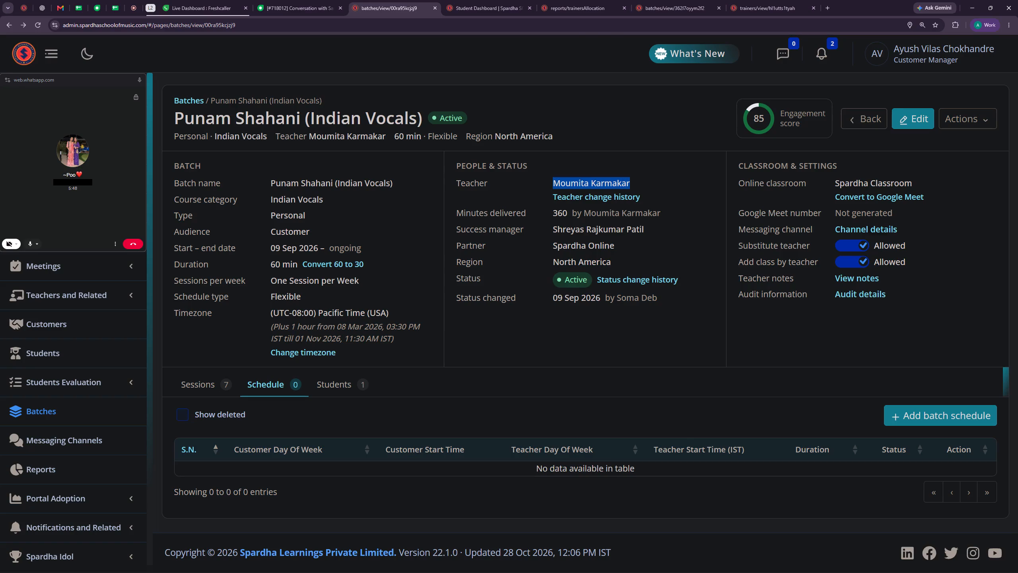
{"action": "key", "text": "ctrl+c"}
{"action": "left_click", "coordinate": [219, 388]}
{"action": "left_click", "coordinate": [657, 422]}
{"action": "left_click", "coordinate": [645, 480]}
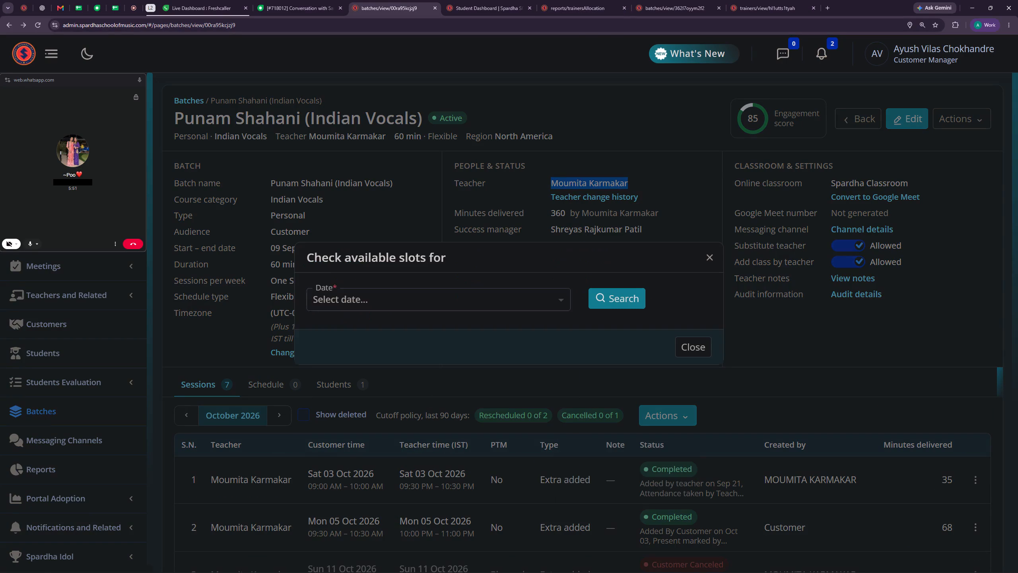
{"action": "left_click", "coordinate": [453, 298]}
{"action": "scroll", "coordinate": [364, 367], "scroll_direction": "down", "scroll_amount": 1}
{"action": "left_click", "coordinate": [356, 364]}
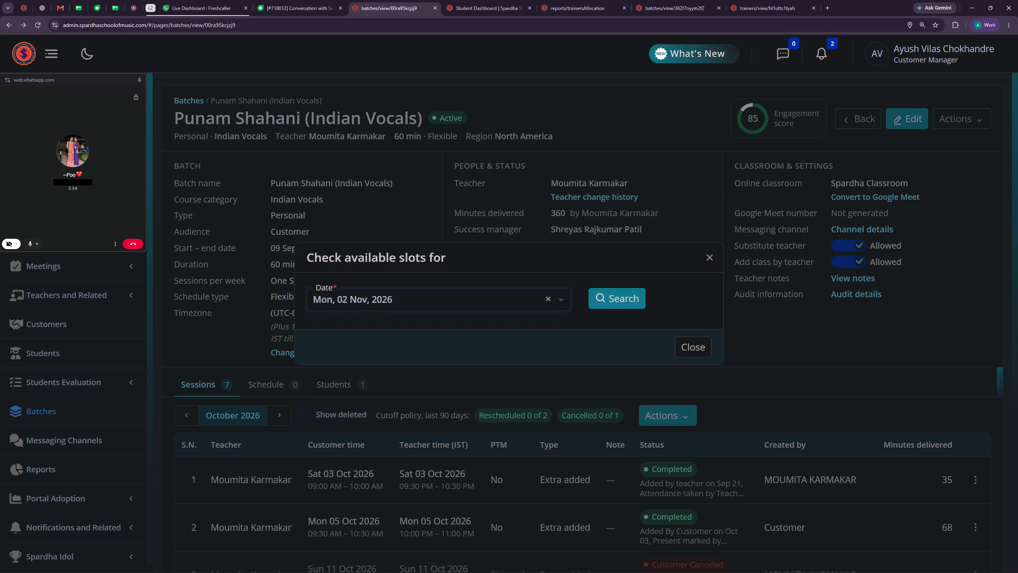
{"action": "left_click", "coordinate": [620, 298]}
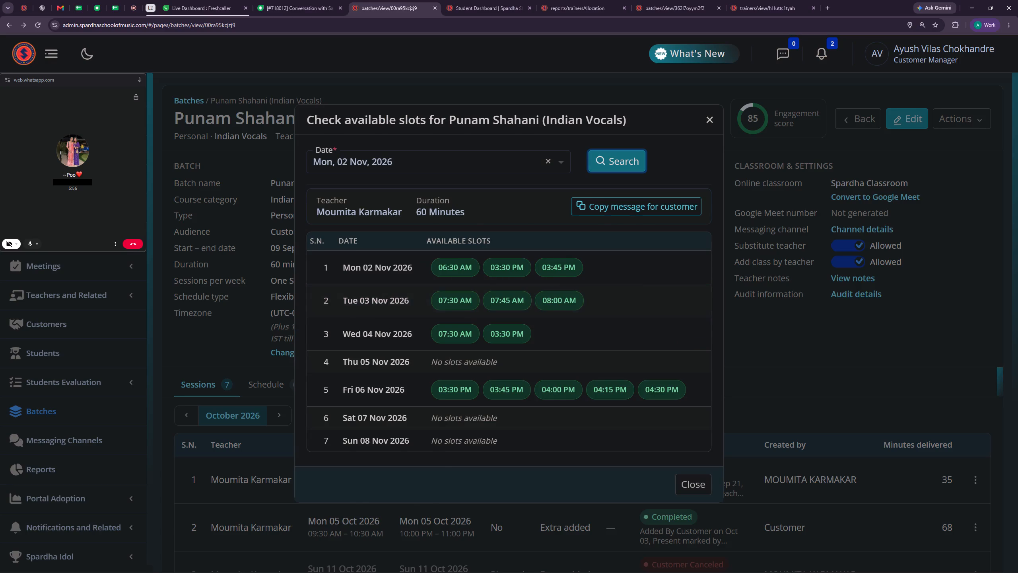
{"action": "left_click", "coordinate": [709, 118]}
Set the Teachers Allocation report's teacher filter to the Indian Vocals batch's assigned teacher and clear its course filter.
{"action": "left_click_drag", "start_coordinate": [540, 180], "coordinate": [643, 180]}
{"action": "key", "text": "ctrl+c"}
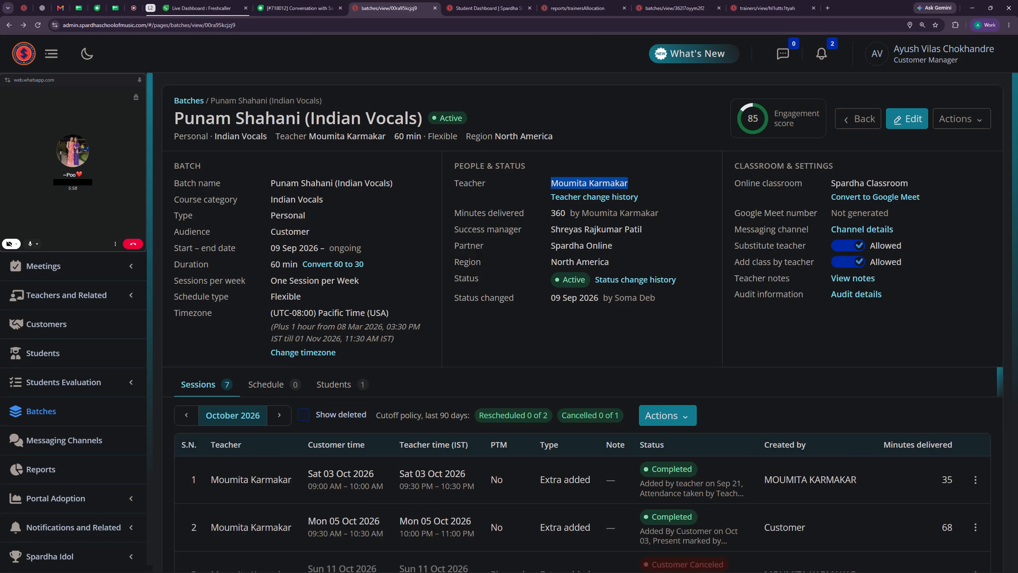
{"action": "left_click", "coordinate": [774, 0]}
{"action": "left_click", "coordinate": [662, 0]}
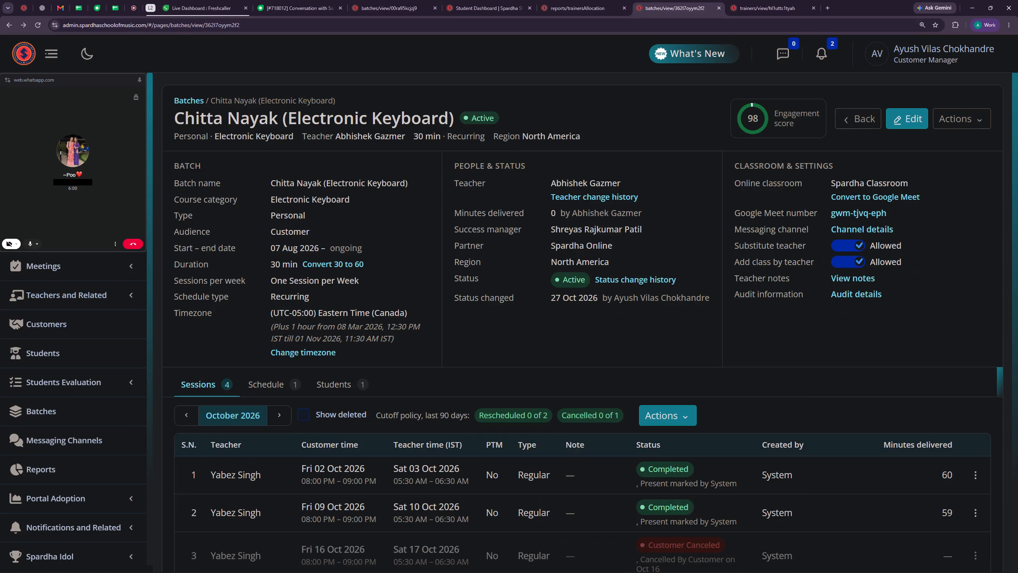
{"action": "left_click", "coordinate": [591, 0]}
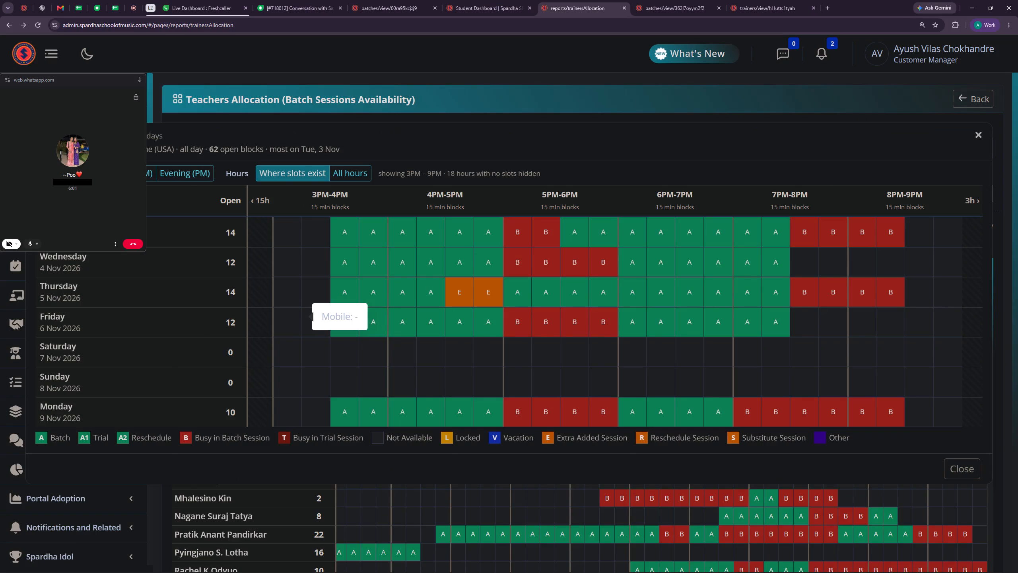
{"action": "left_click", "coordinate": [970, 131]}
{"action": "left_click", "coordinate": [500, 146]}
{"action": "key", "text": "ctrl+v"}
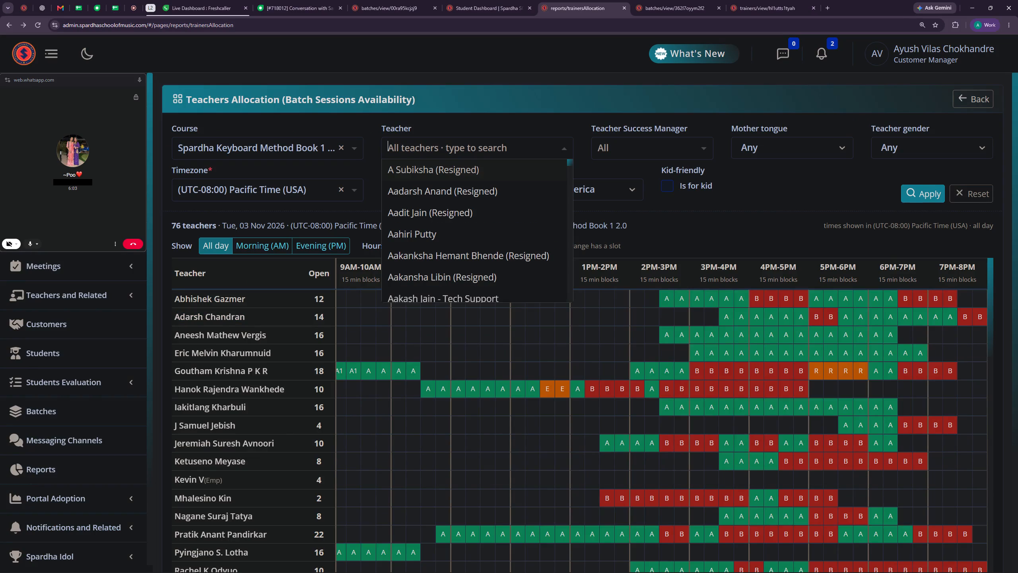
{"action": "key", "text": "ctrl+v"}
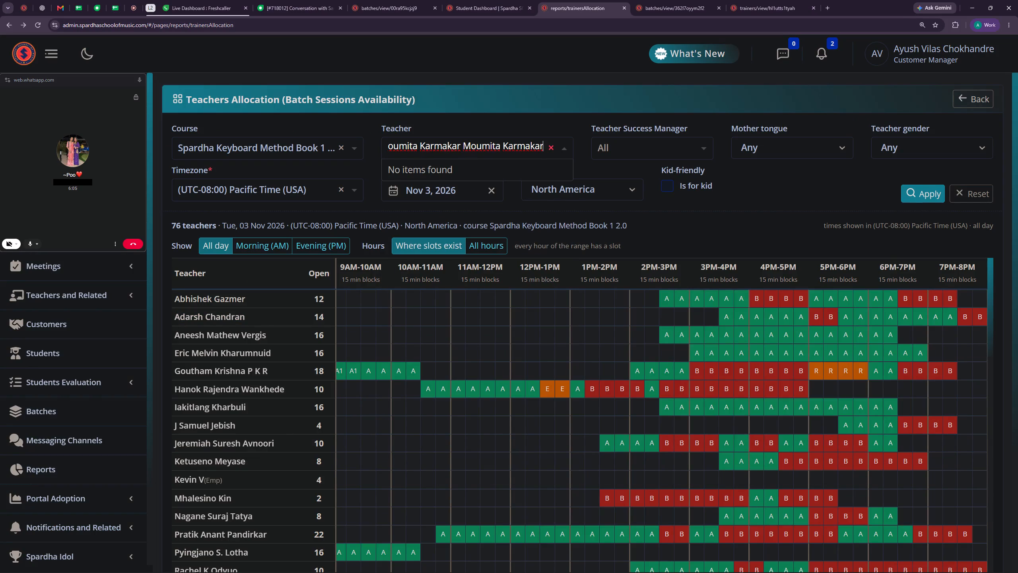
{"action": "left_click", "coordinate": [550, 145]}
{"action": "key", "text": "ctrl+v"}
{"action": "key", "text": "ctrl+c"}
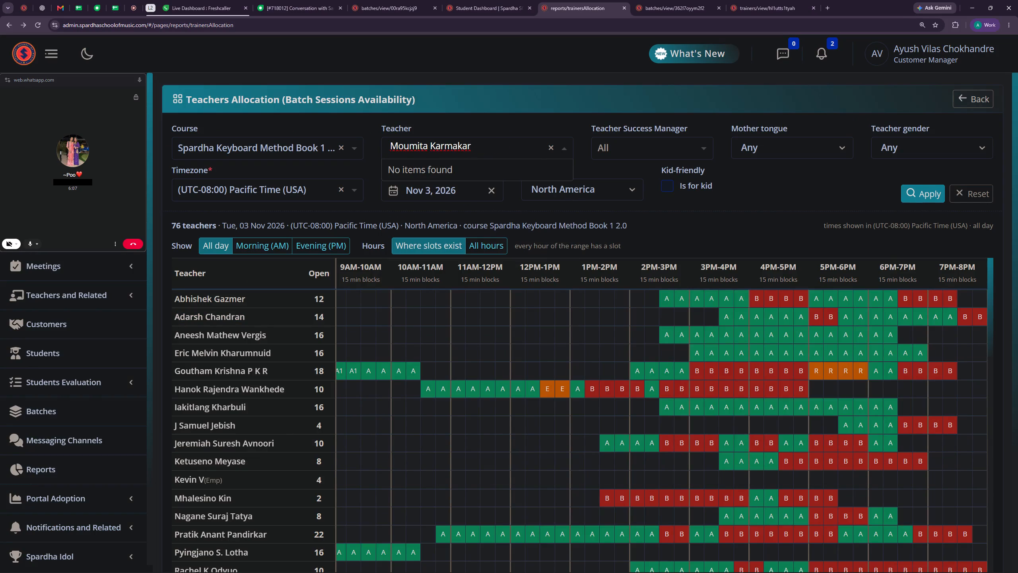
{"action": "left_click", "coordinate": [391, 141]}
{"action": "key", "text": "BackSpace"}
{"action": "left_click", "coordinate": [424, 166]}
{"action": "left_click", "coordinate": [343, 148]}
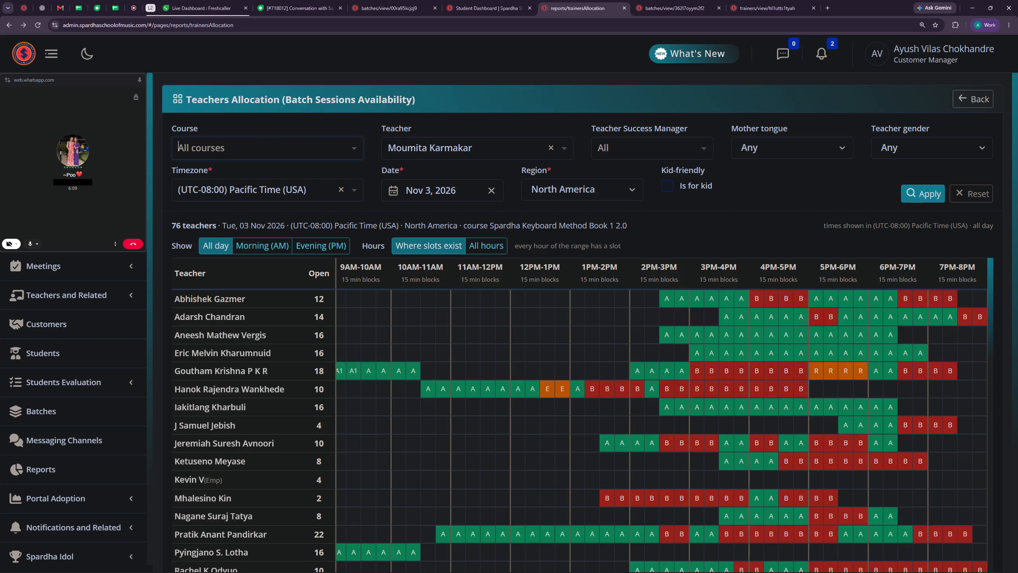
Set the report's timezone to the batch's timezone, (UTC-08:00) Pacific Time (USA).
{"action": "left_click", "coordinate": [345, 184]}
{"action": "left_click", "coordinate": [419, 0]}
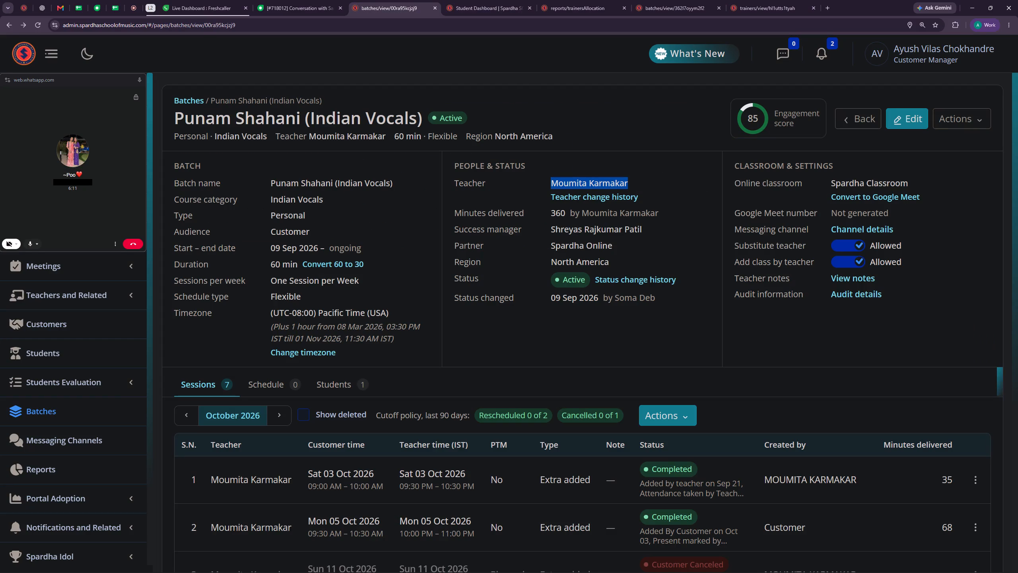
{"action": "left_click_drag", "start_coordinate": [259, 305], "coordinate": [401, 305]}
{"action": "key", "text": "ctrl+c"}
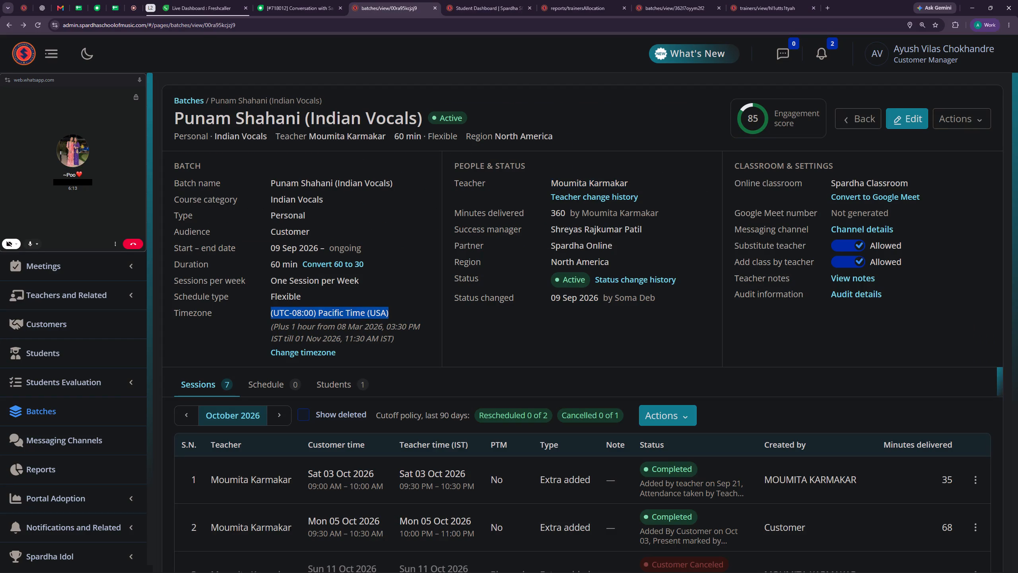
{"action": "left_click", "coordinate": [497, 4]}
{"action": "left_click", "coordinate": [570, 0]}
{"action": "key", "text": "ctrl+v"}
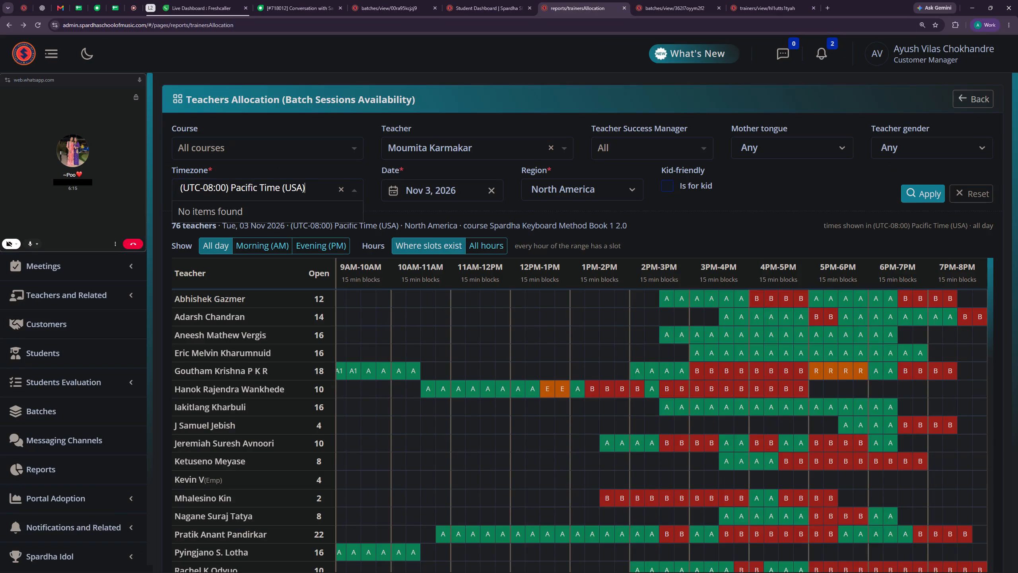
{"action": "left_click", "coordinate": [178, 191]}
{"action": "key", "text": "BackSpace"}
{"action": "left_click", "coordinate": [183, 187]}
{"action": "key", "text": "BackSpace"}
{"action": "key", "text": "BackSpace"}
{"action": "key", "text": "BackSpace"}
{"action": "left_click", "coordinate": [203, 204]}
Set the report date to Nov 2, 2026 and load the teacher's availability for that week.
{"action": "left_click", "coordinate": [490, 185]}
{"action": "left_click", "coordinate": [463, 189]}
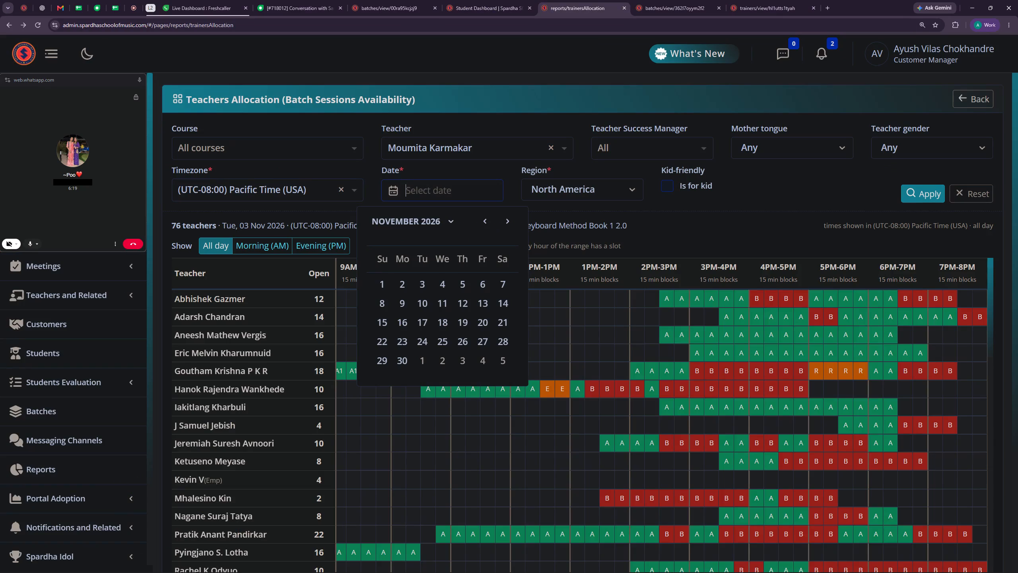
{"action": "left_click", "coordinate": [396, 285]}
{"action": "left_click", "coordinate": [930, 193]}
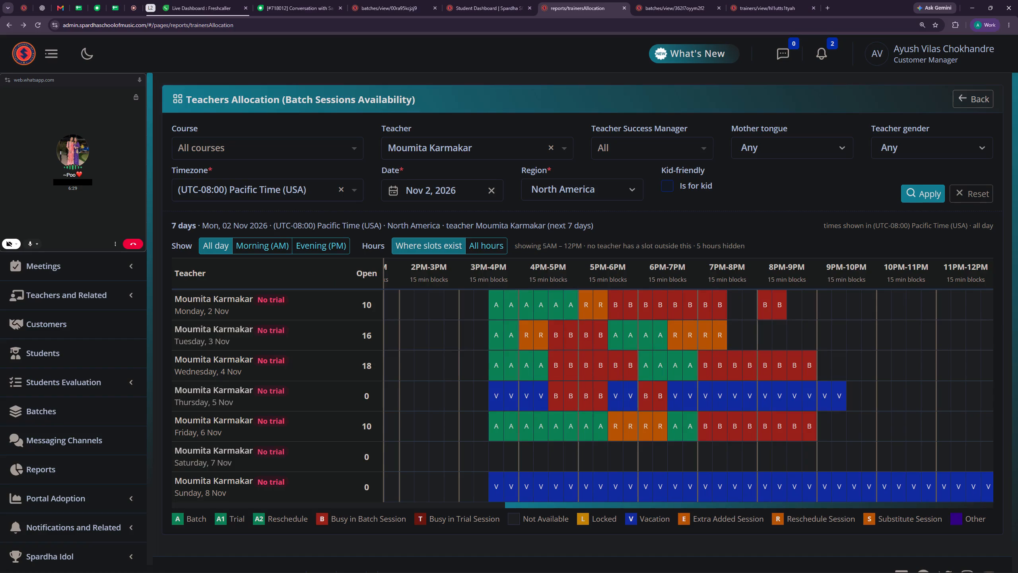
{"action": "scroll", "coordinate": [533, 432], "scroll_direction": "down", "scroll_amount": 1}
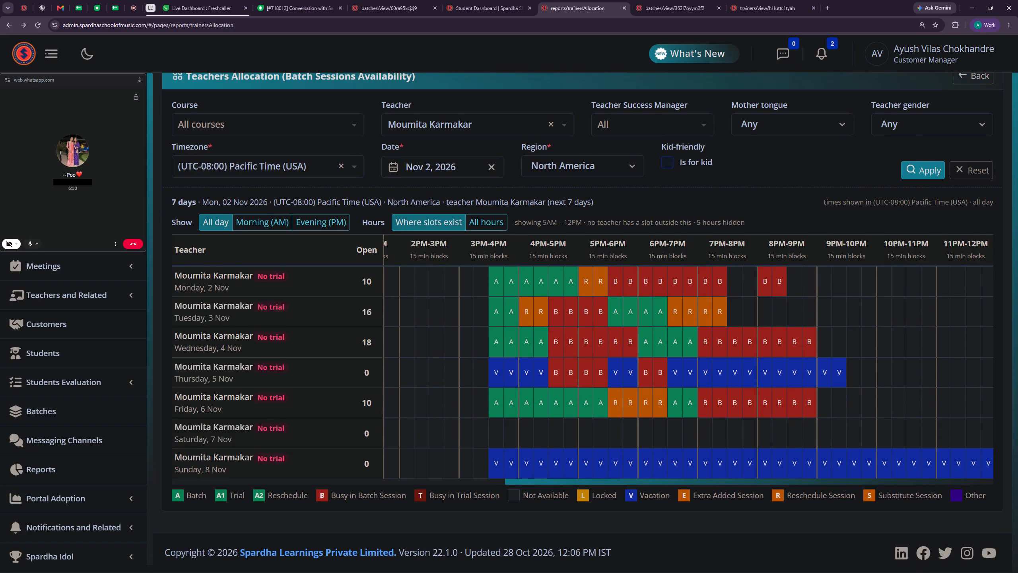
{"action": "scroll", "coordinate": [616, 454], "scroll_direction": "down", "scroll_amount": 2}
Set the report date to Nov 9, 2026 and load the teacher's availability for that week.
{"action": "left_click", "coordinate": [449, 168]}
{"action": "left_click_drag", "start_coordinate": [503, 197], "coordinate": [490, 310]}
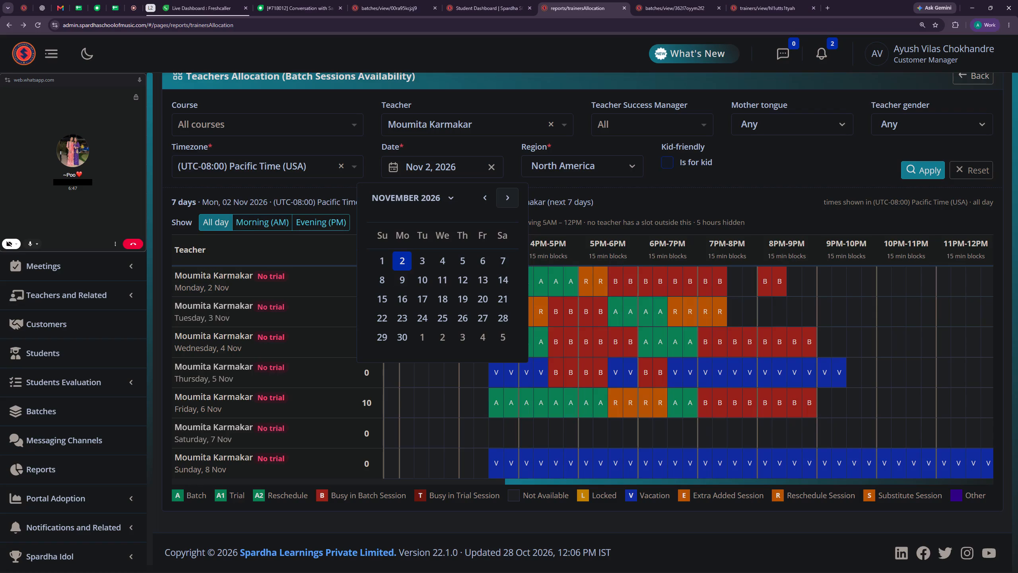
{"action": "left_click", "coordinate": [480, 259]}
{"action": "left_click", "coordinate": [436, 167]}
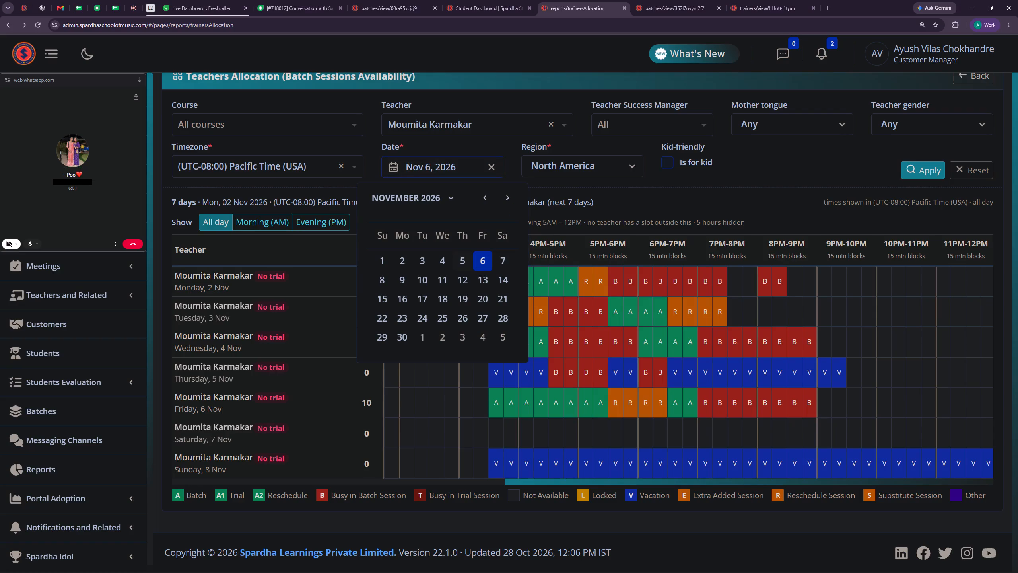
{"action": "left_click", "coordinate": [465, 260]}
{"action": "left_click", "coordinate": [464, 164]}
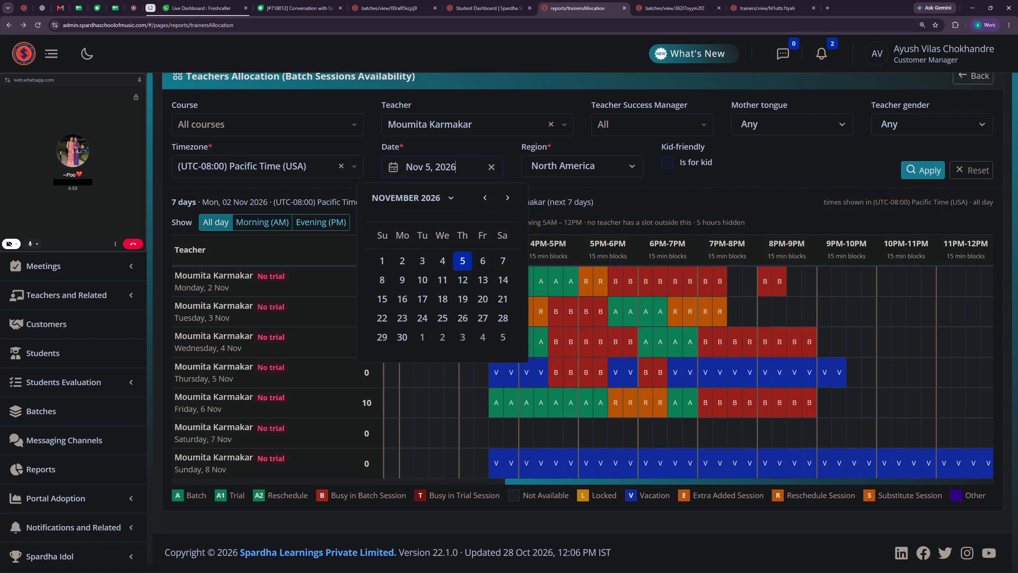
{"action": "left_click", "coordinate": [401, 281]}
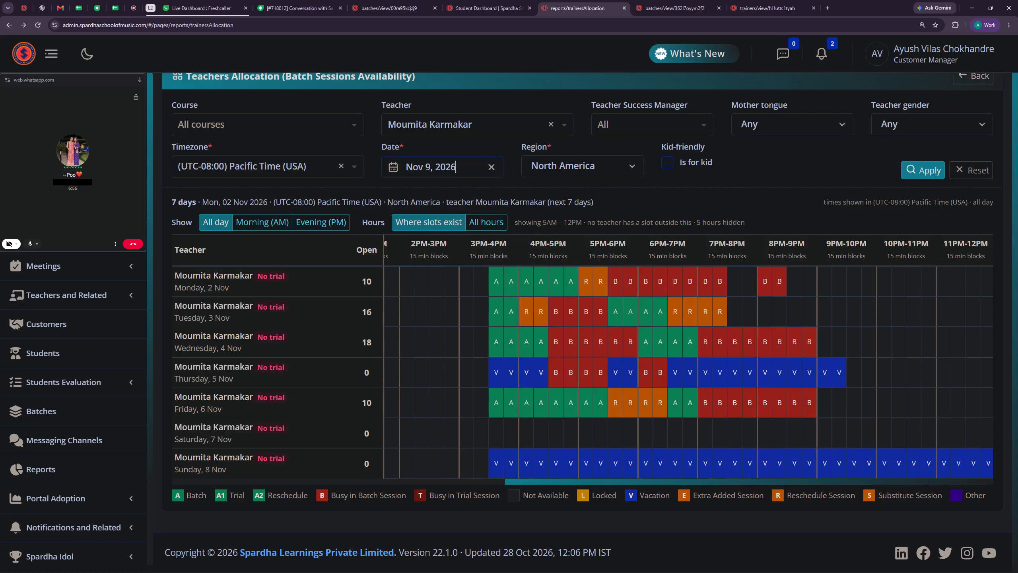
{"action": "left_click", "coordinate": [451, 168]}
{"action": "left_click", "coordinate": [402, 277]}
{"action": "left_click", "coordinate": [914, 172]}
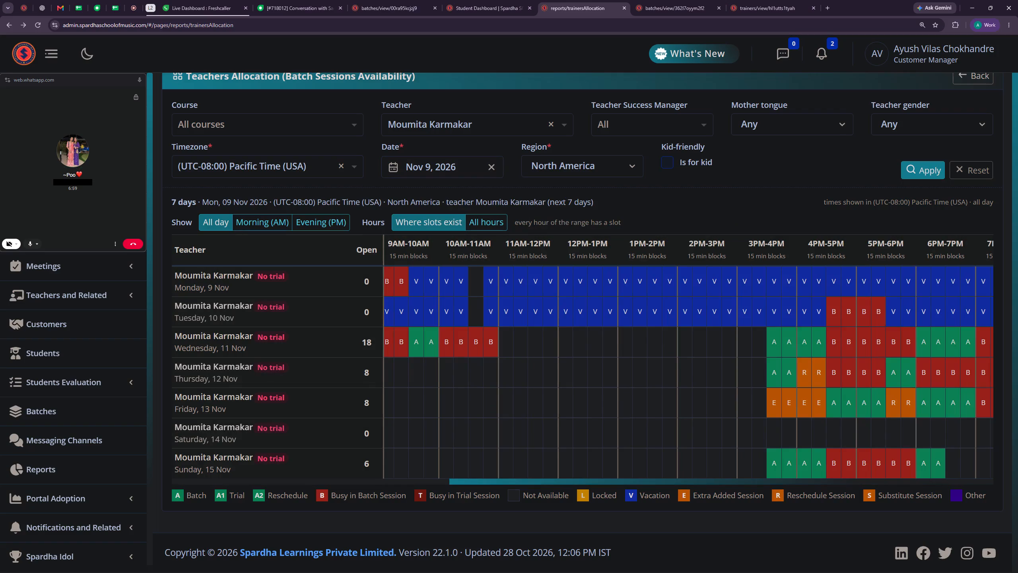
Set the Teachers Allocation report date to Nov 2, 2026 and load the teacher's availability for that week.
{"action": "left_click", "coordinate": [440, 170]}
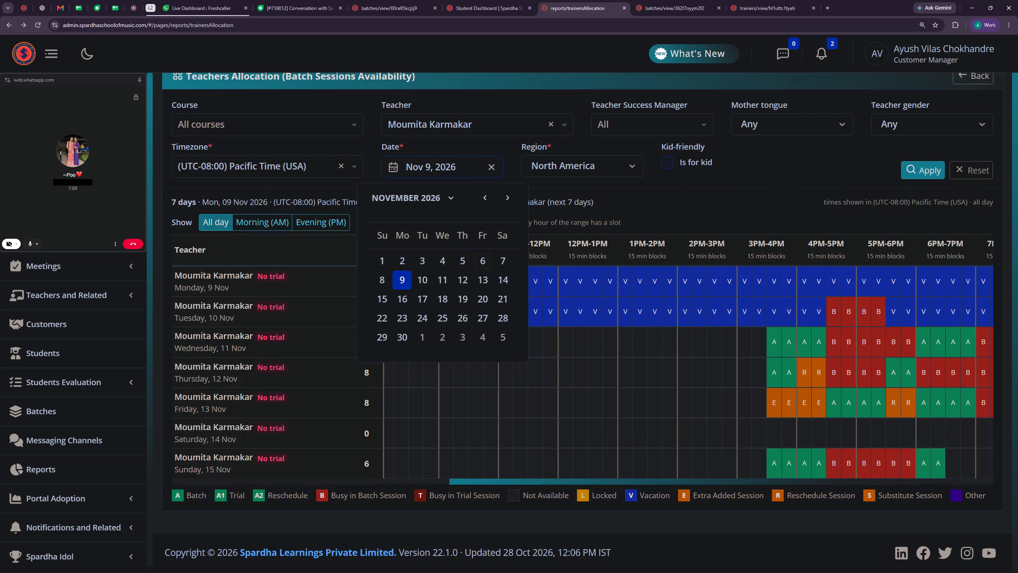
{"action": "left_click", "coordinate": [403, 259]}
{"action": "left_click", "coordinate": [931, 161]}
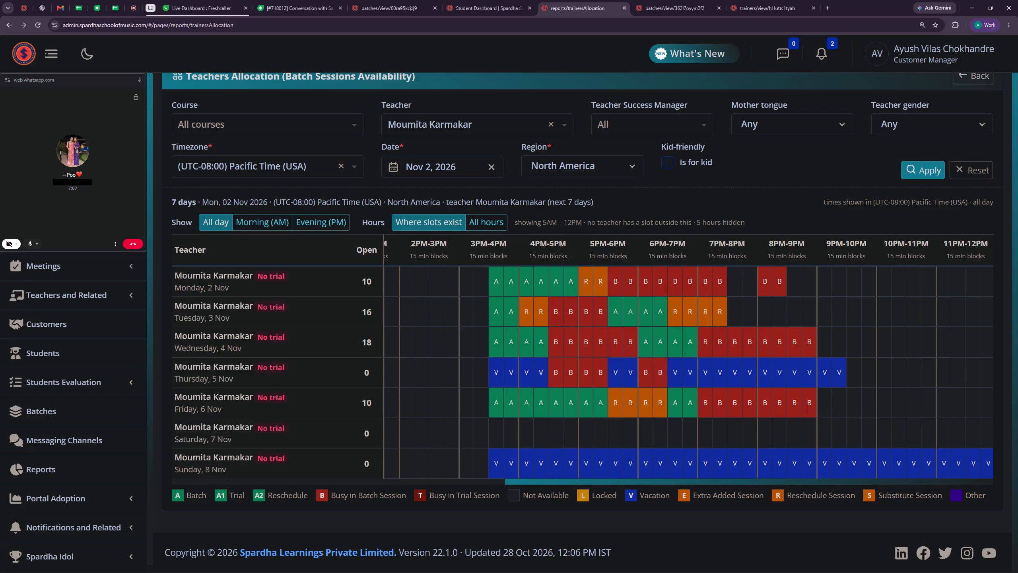
Set the report date to Dec 7, 2026 and load the teacher's availability for that week.
{"action": "left_click", "coordinate": [460, 171]}
{"action": "left_click", "coordinate": [510, 198]}
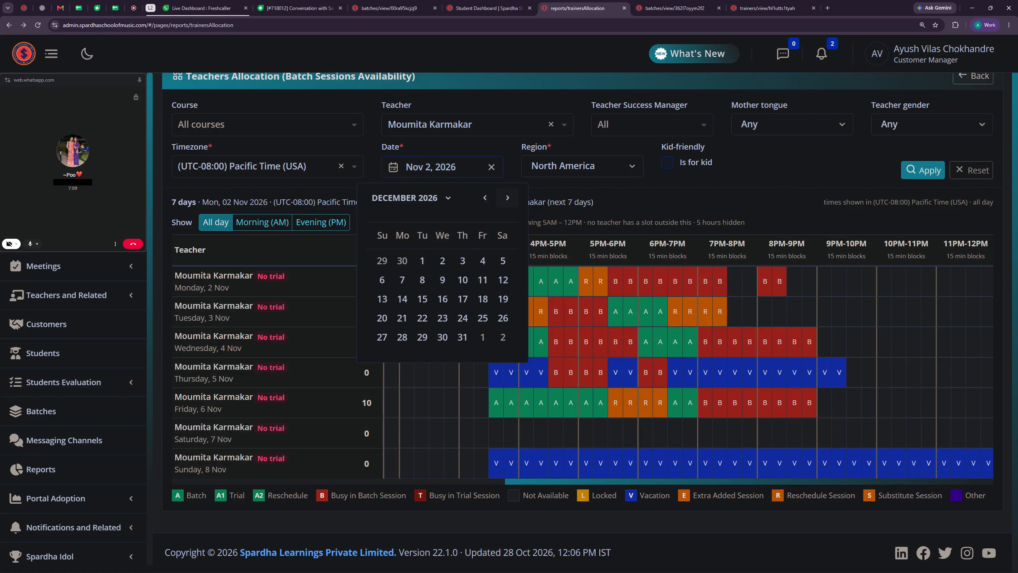
{"action": "left_click", "coordinate": [404, 283]}
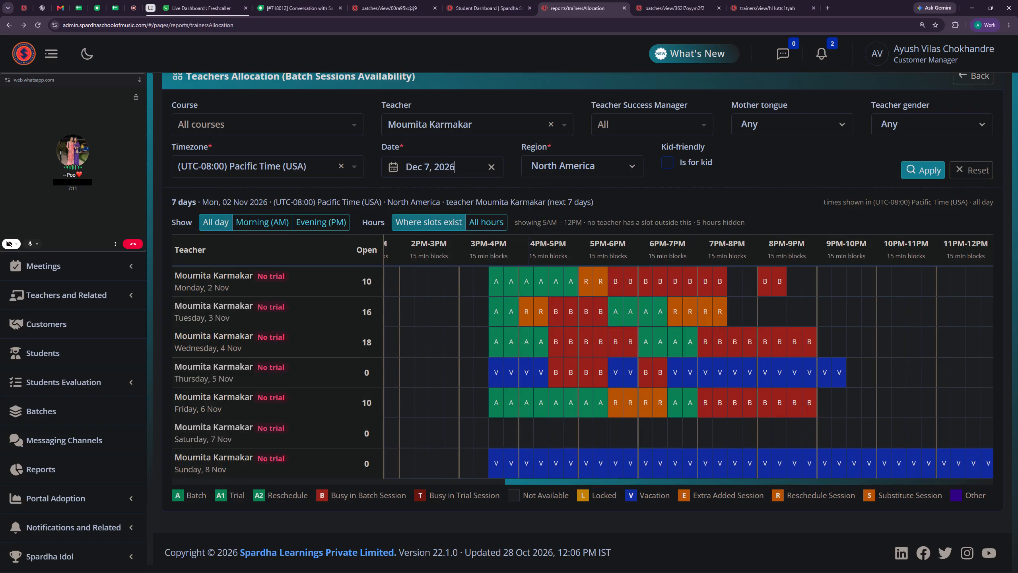
{"action": "left_click", "coordinate": [917, 178]}
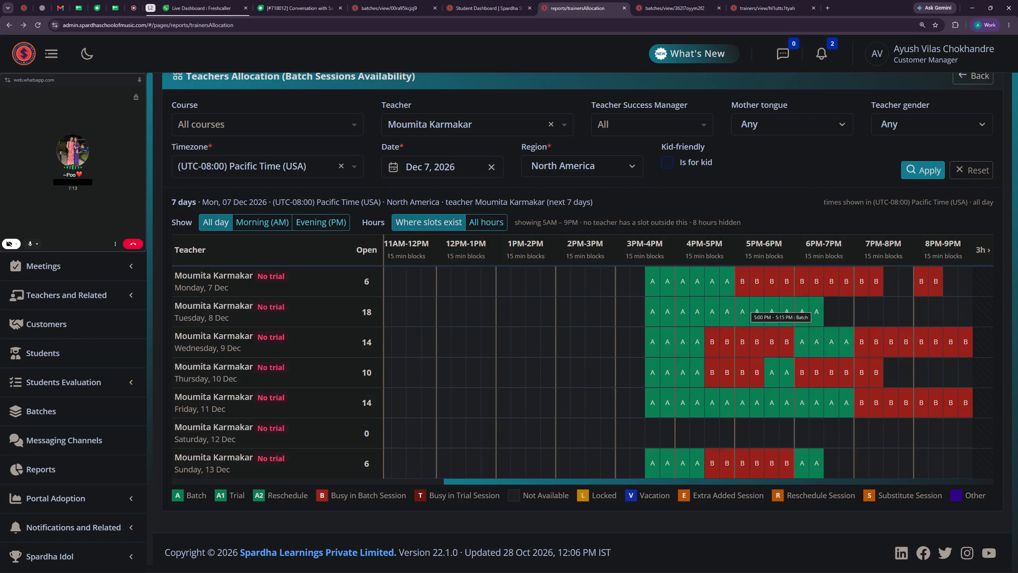
Set the report date to Nov 30, 2026 and load the teacher's availability for that week.
{"action": "left_click", "coordinate": [437, 168]}
{"action": "left_click", "coordinate": [408, 257]}
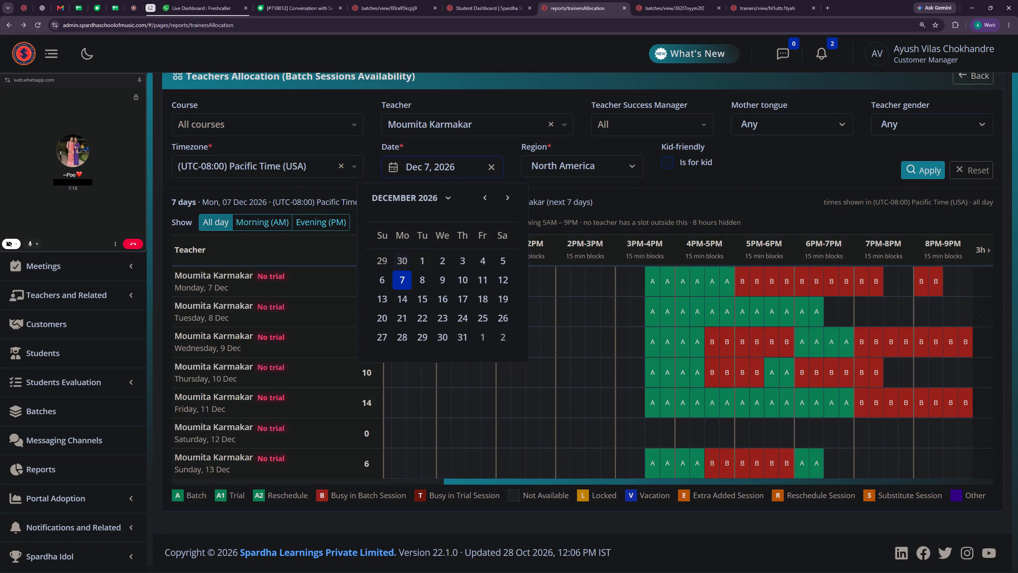
{"action": "left_click", "coordinate": [911, 173]}
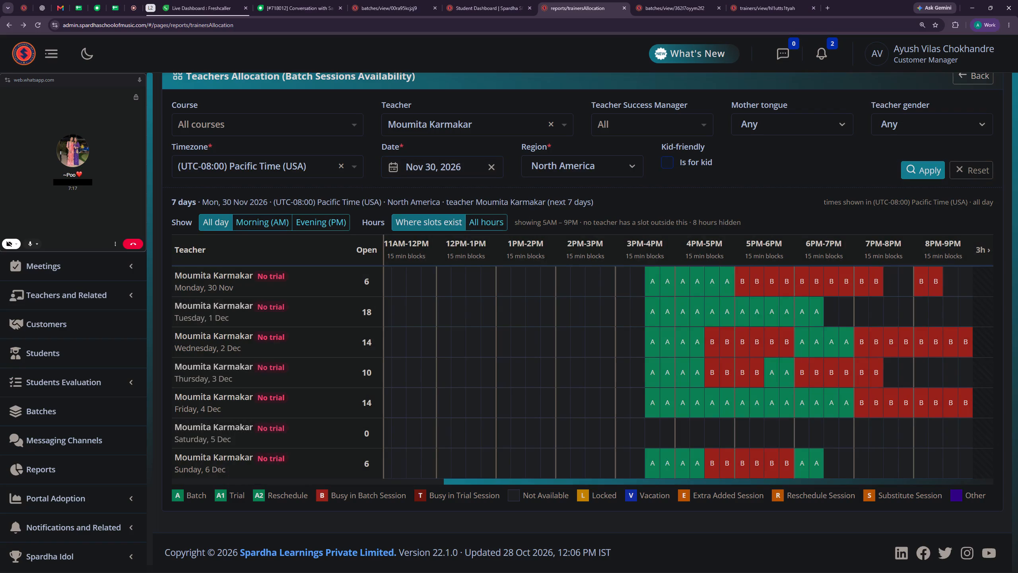
{"action": "left_click", "coordinate": [920, 172]}
Load the teacher's availability for the week of Nov 2, 2026 and examine the slots across the whole day.
{"action": "left_click", "coordinate": [440, 168]}
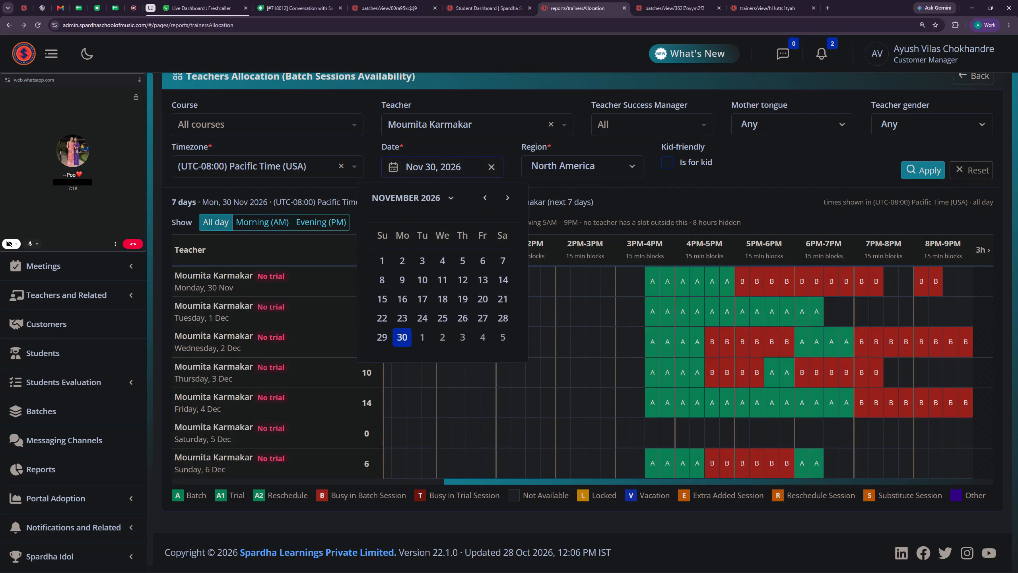
{"action": "left_click", "coordinate": [405, 258]}
{"action": "left_click", "coordinate": [917, 167]}
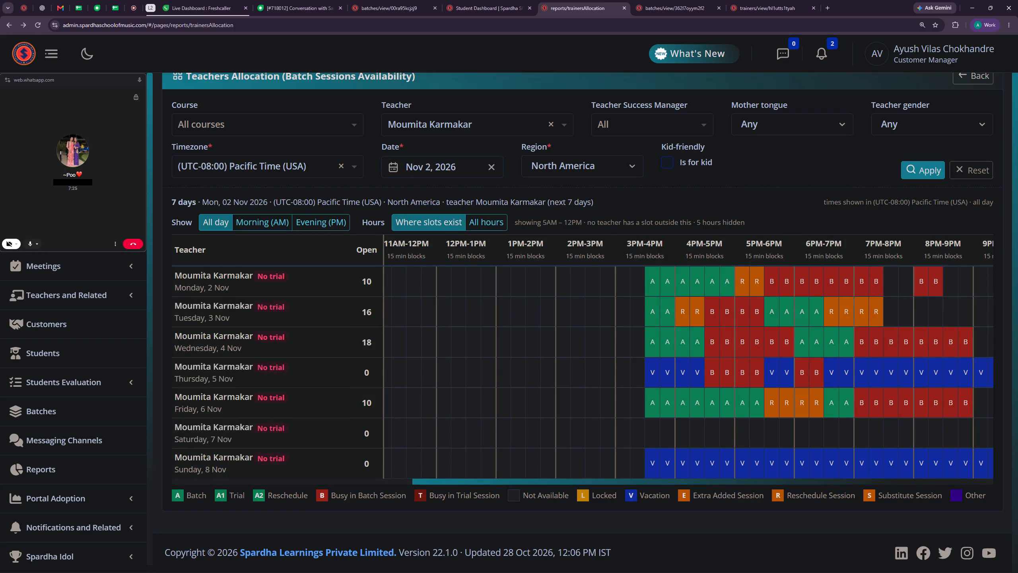
{"action": "left_click_drag", "start_coordinate": [819, 480], "coordinate": [476, 454]}
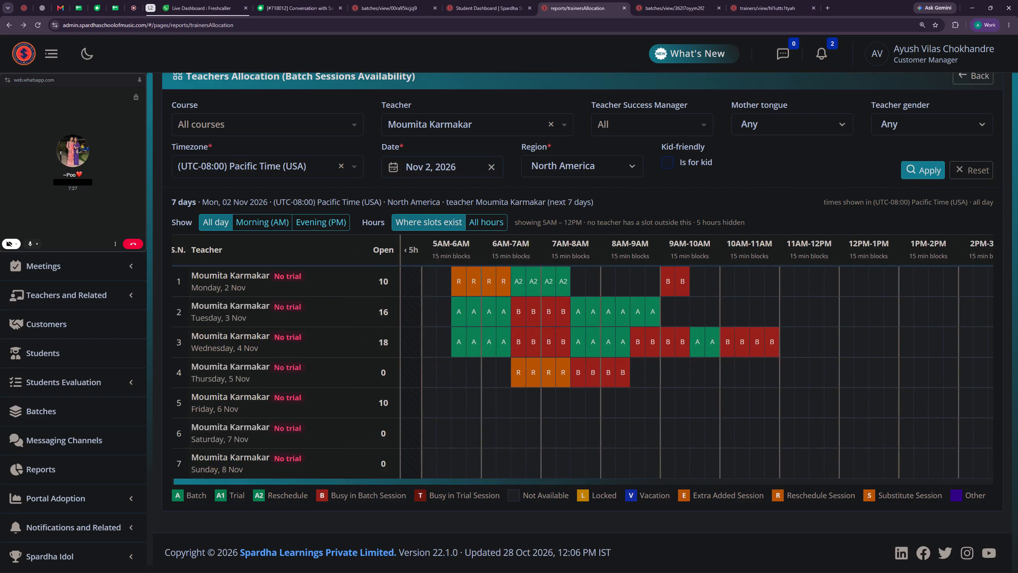
{"action": "left_click_drag", "start_coordinate": [476, 454], "coordinate": [944, 458]}
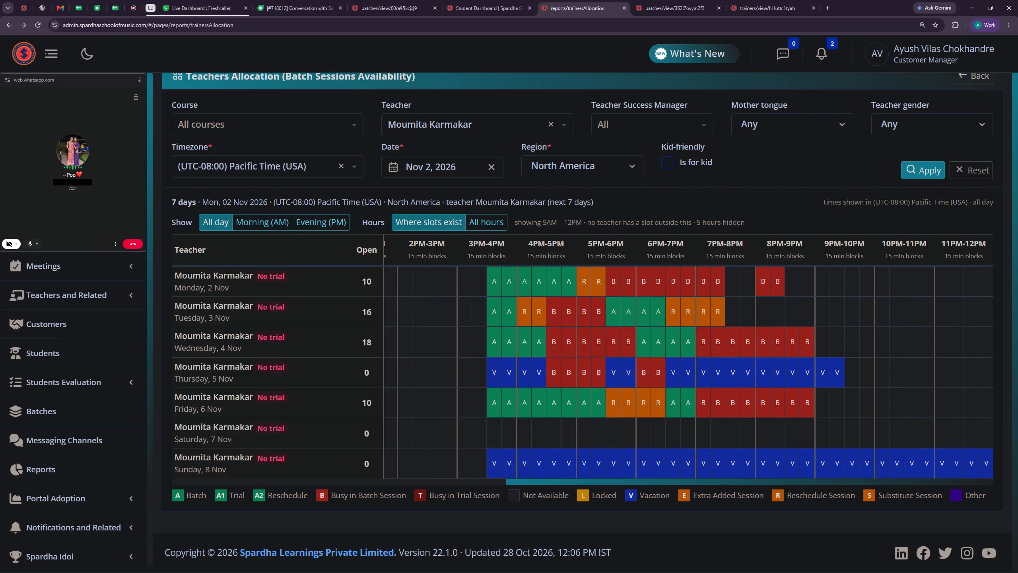
{"action": "left_click_drag", "start_coordinate": [586, 482], "coordinate": [567, 481]}
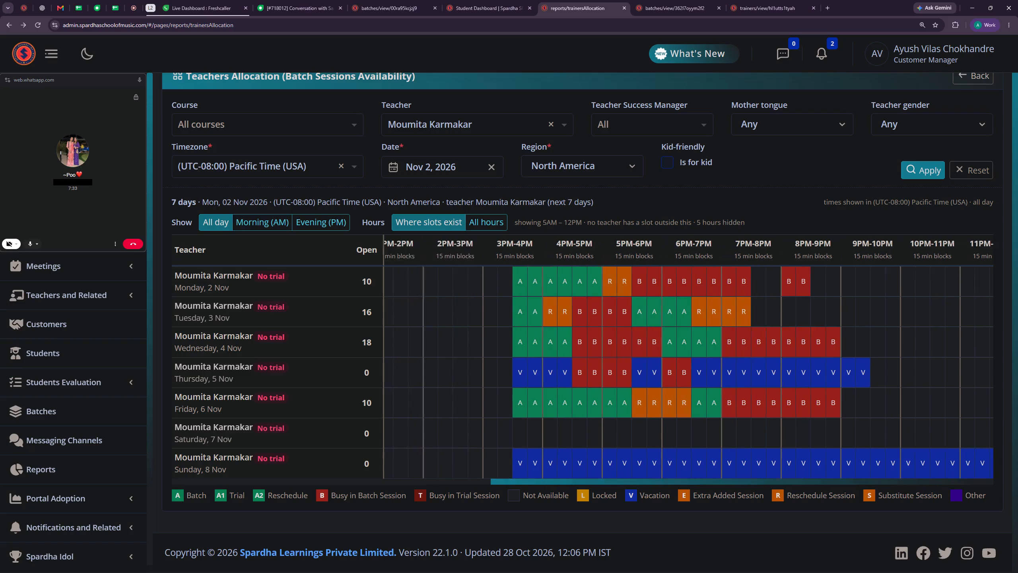
{"action": "left_click_drag", "start_coordinate": [567, 481], "coordinate": [518, 479]}
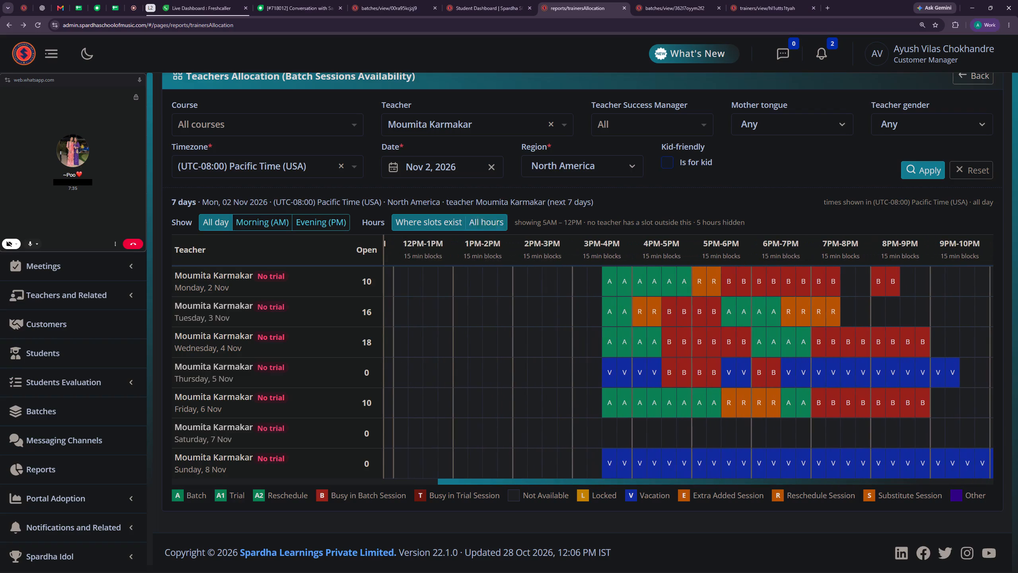
Set the report date to Nov 1, 2026 and load the teacher's availability for the following seven days.
{"action": "left_click", "coordinate": [455, 172]}
{"action": "left_click", "coordinate": [483, 200]}
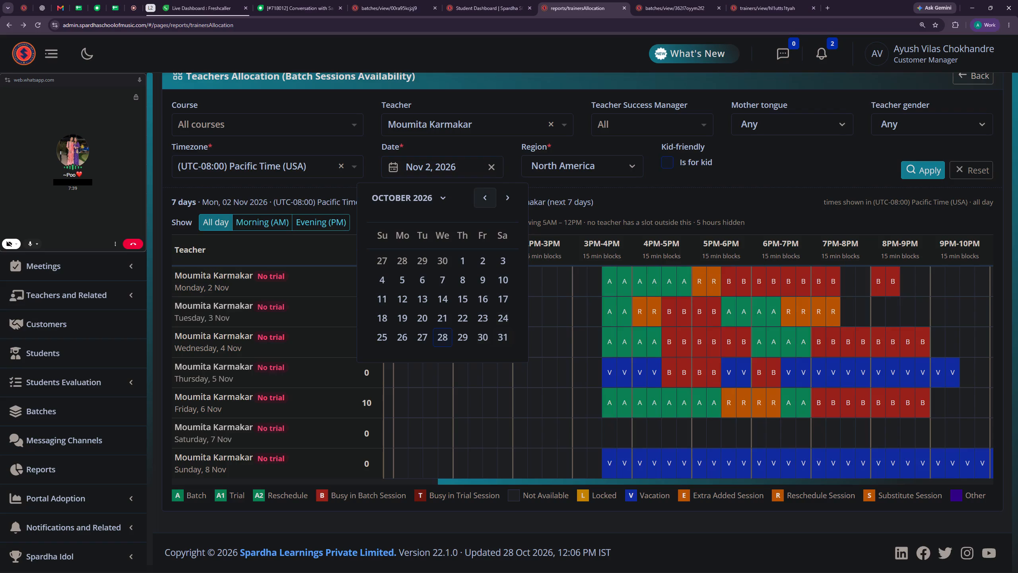
{"action": "left_click", "coordinate": [508, 196]}
{"action": "left_click", "coordinate": [379, 257]}
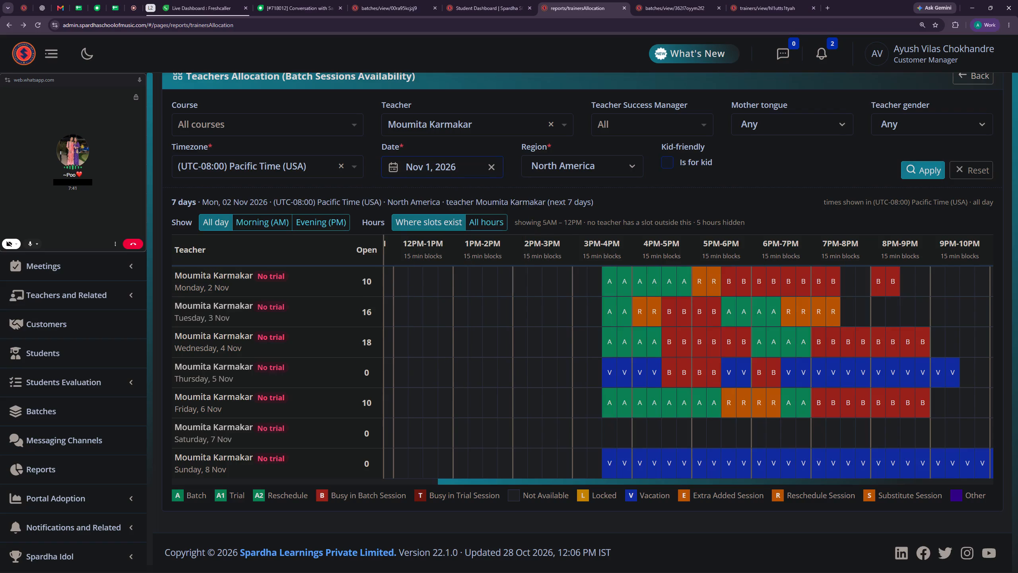
{"action": "left_click", "coordinate": [929, 172]}
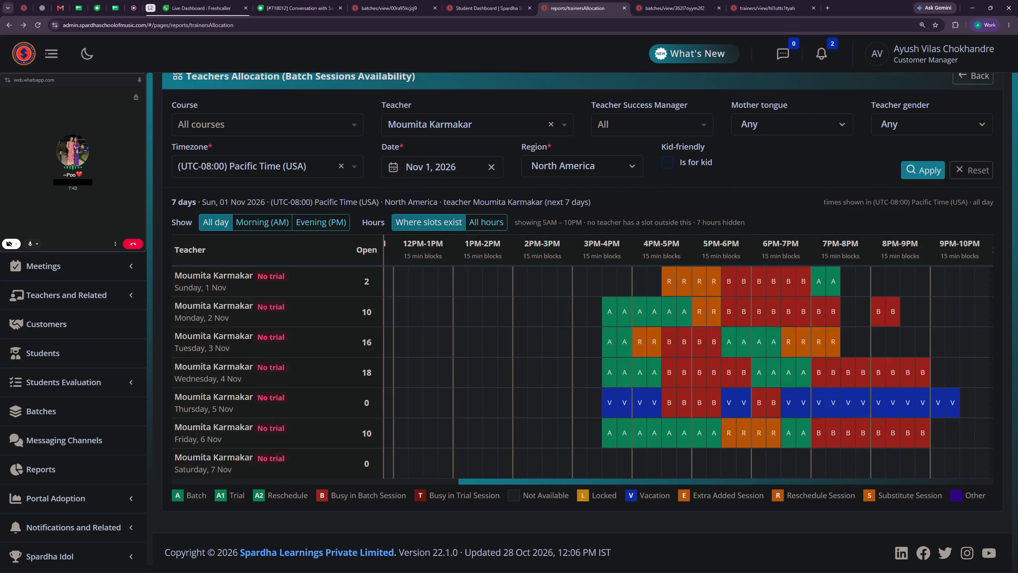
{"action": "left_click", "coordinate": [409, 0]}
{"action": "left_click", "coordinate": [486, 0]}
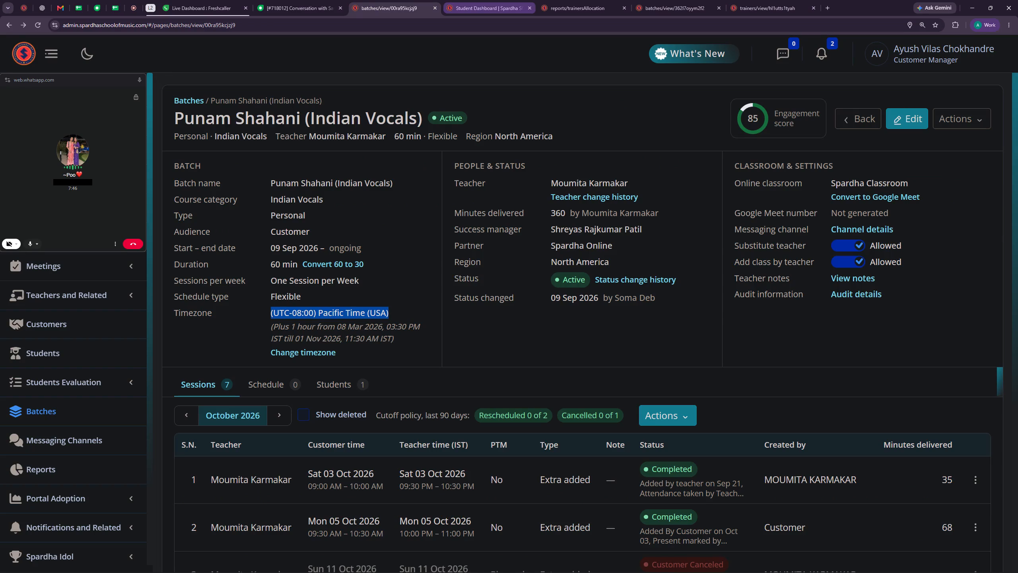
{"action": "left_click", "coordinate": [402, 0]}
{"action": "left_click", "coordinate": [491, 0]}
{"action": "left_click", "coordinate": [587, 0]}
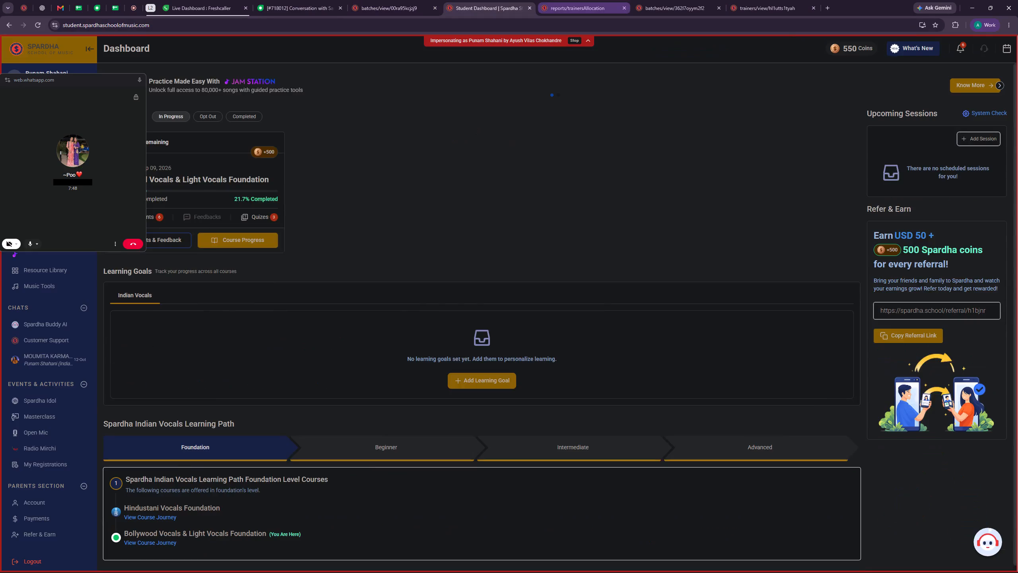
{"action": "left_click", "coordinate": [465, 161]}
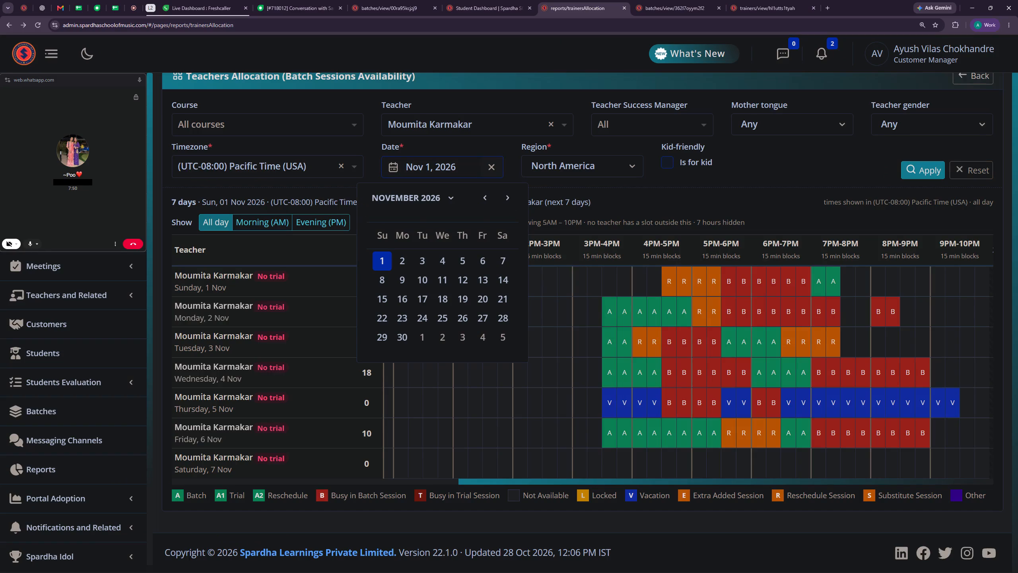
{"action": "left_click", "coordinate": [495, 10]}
Review the Indian Vocals batch's October 2026 sessions and its schedule, including deleted schedule entries.
{"action": "left_click", "coordinate": [411, 6]}
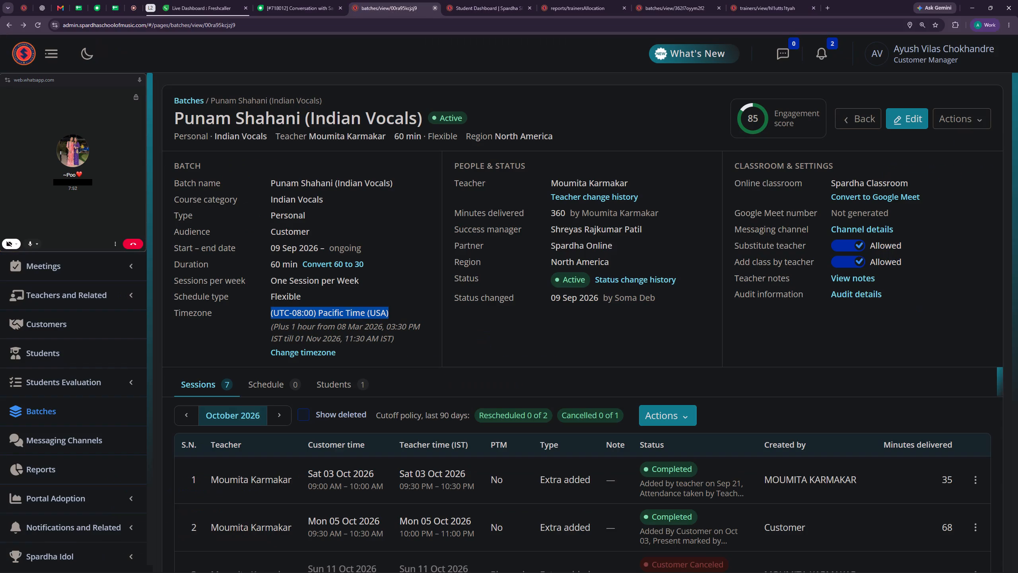
{"action": "scroll", "coordinate": [304, 376], "scroll_direction": "down", "scroll_amount": 4}
{"action": "scroll", "coordinate": [309, 375], "scroll_direction": "up", "scroll_amount": 2}
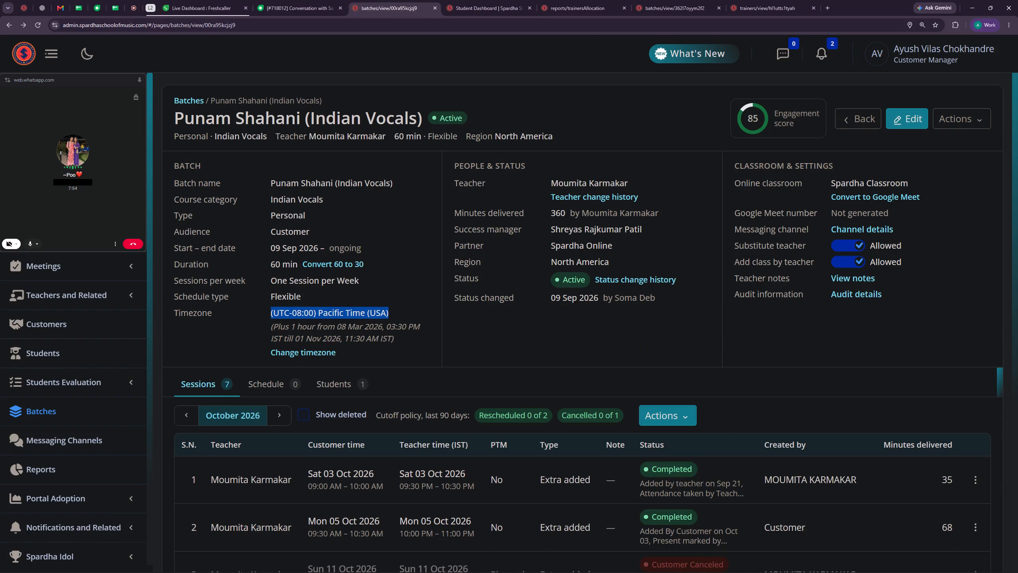
{"action": "scroll", "coordinate": [710, 413], "scroll_direction": "down", "scroll_amount": 4}
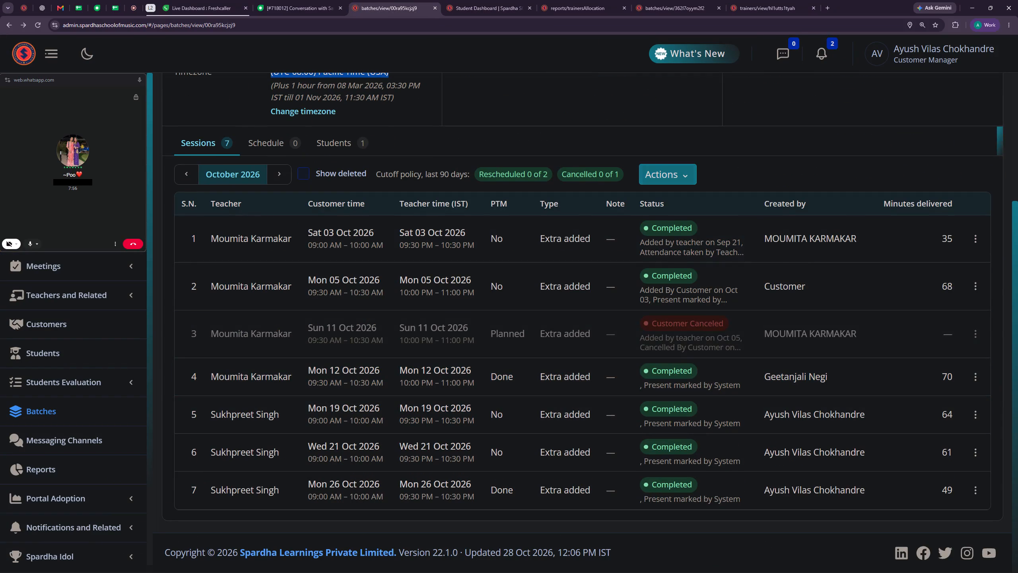
{"action": "left_click", "coordinate": [288, 135]}
{"action": "left_click", "coordinate": [185, 412]}
{"action": "left_click", "coordinate": [185, 418]}
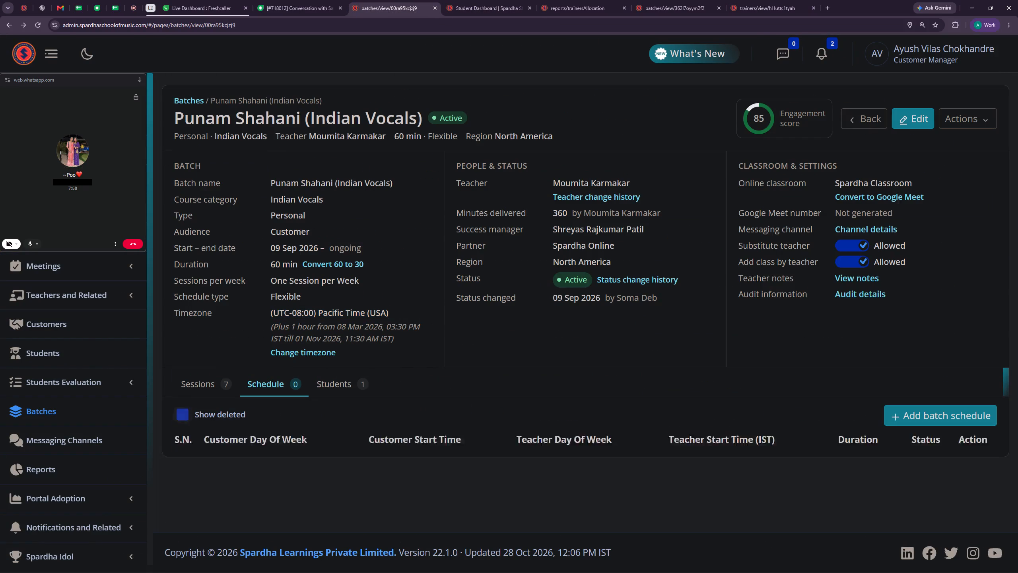
{"action": "left_click", "coordinate": [185, 418]}
{"action": "left_click", "coordinate": [185, 418]}
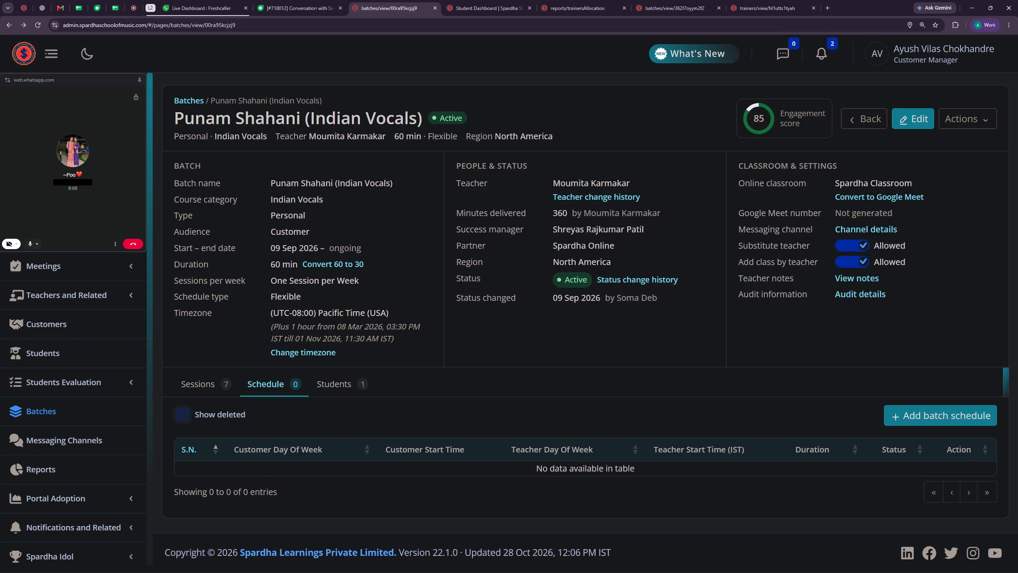
Search the Indian Vocals batch's available session slots from Mon, 02 Nov, 2026.
{"action": "left_click", "coordinate": [209, 390]}
{"action": "left_click", "coordinate": [671, 416]}
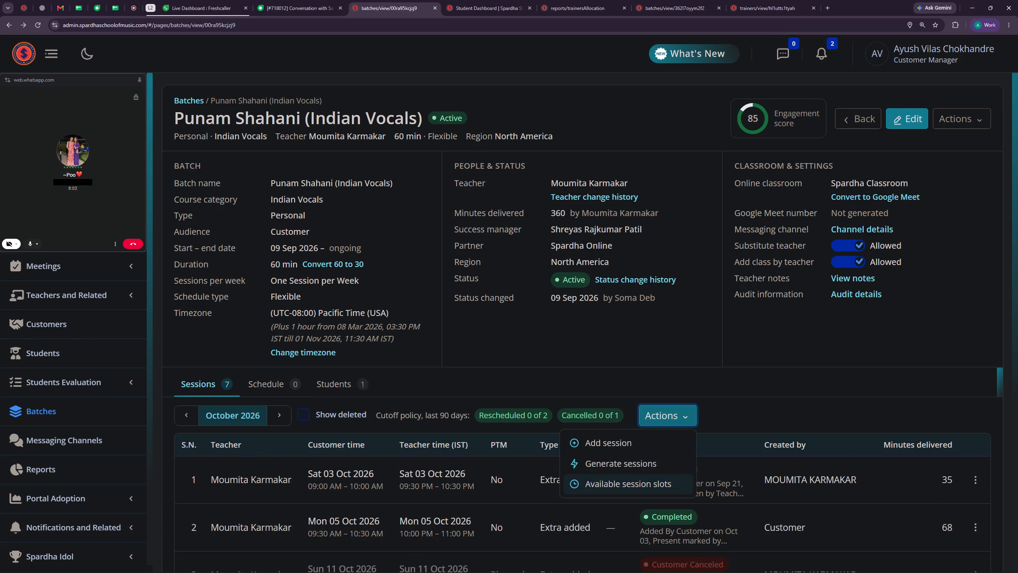
{"action": "left_click", "coordinate": [643, 482]}
{"action": "left_click", "coordinate": [508, 300]}
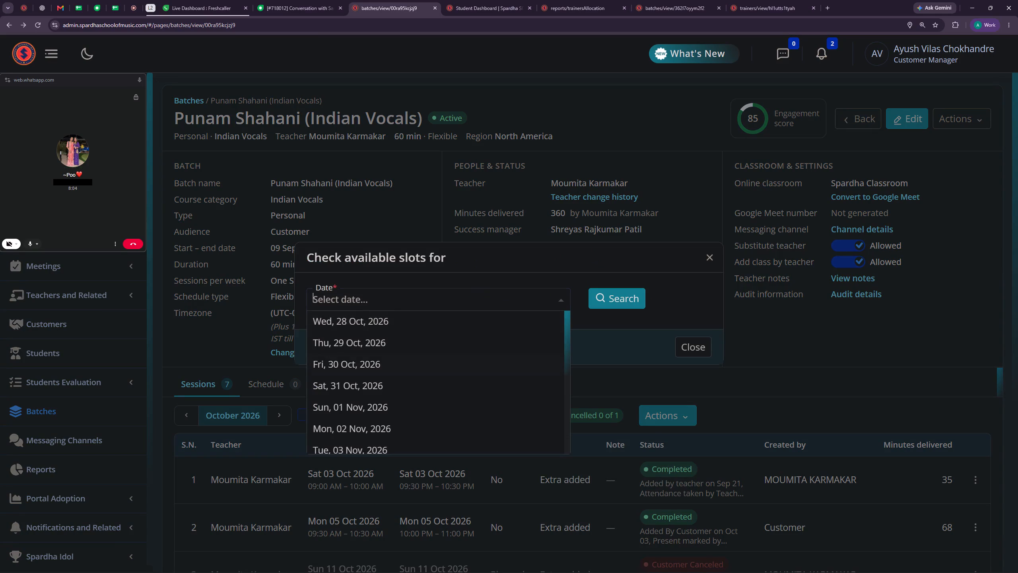
{"action": "scroll", "coordinate": [361, 351], "scroll_direction": "up", "scroll_amount": 2}
{"action": "scroll", "coordinate": [361, 355], "scroll_direction": "down", "scroll_amount": 1}
{"action": "left_click", "coordinate": [351, 365]}
{"action": "left_click", "coordinate": [610, 295]}
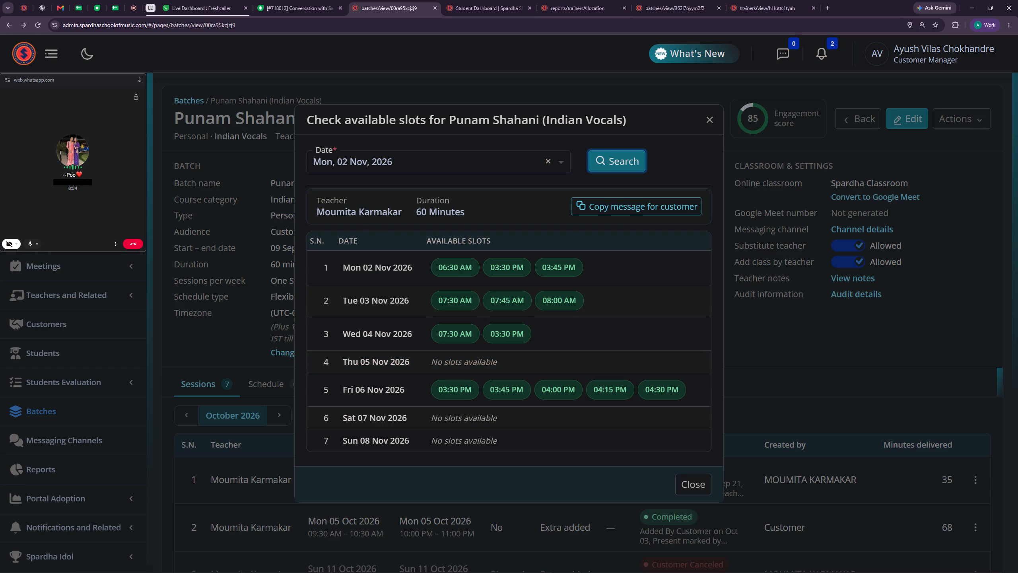
Search the batch's available session slots from Mon, 09 Nov, 2026.
{"action": "left_click", "coordinate": [468, 151]}
{"action": "scroll", "coordinate": [422, 205], "scroll_direction": "down", "scroll_amount": 2}
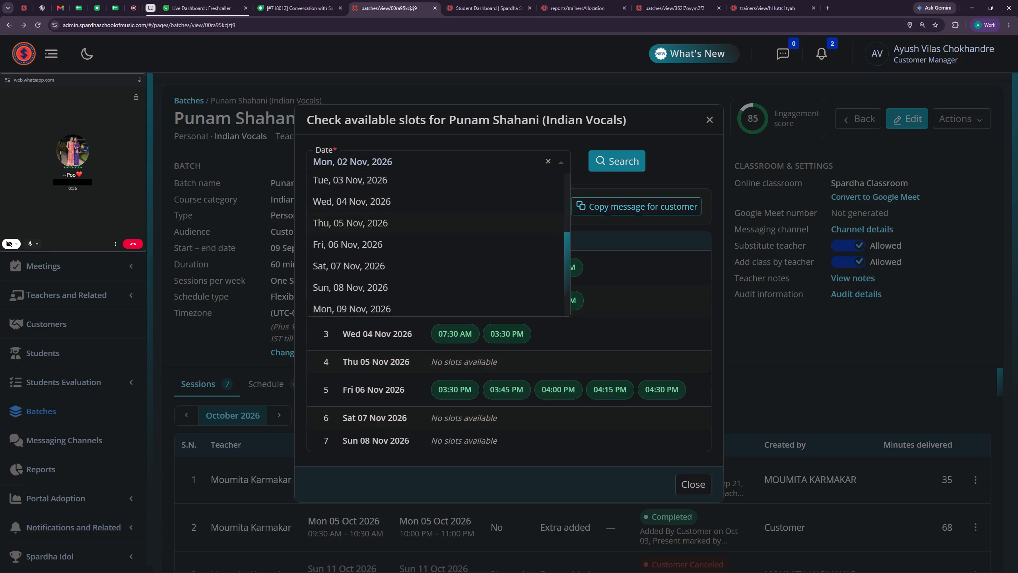
{"action": "scroll", "coordinate": [370, 242], "scroll_direction": "down", "scroll_amount": 1}
{"action": "left_click", "coordinate": [345, 260]}
{"action": "left_click", "coordinate": [607, 159]}
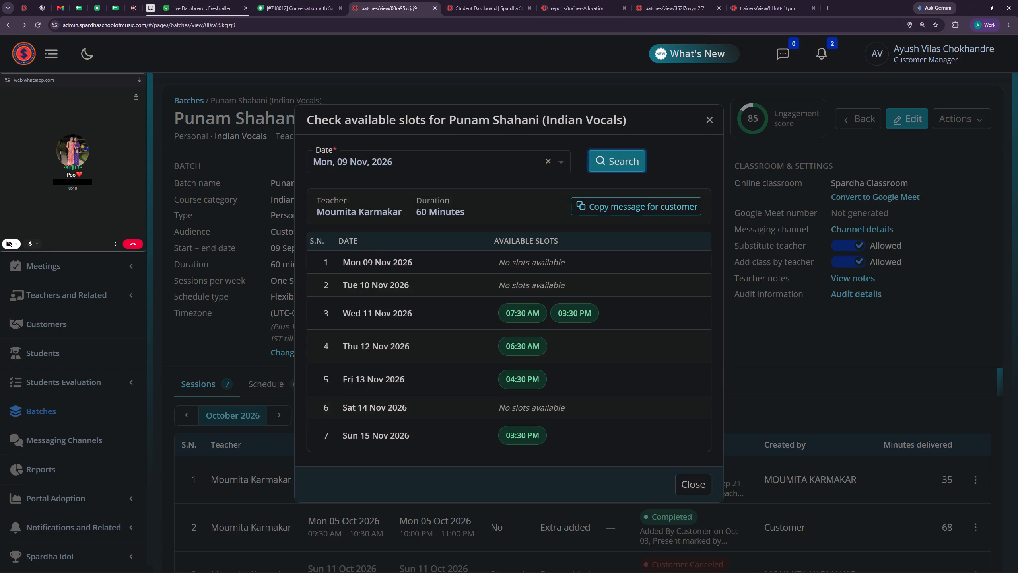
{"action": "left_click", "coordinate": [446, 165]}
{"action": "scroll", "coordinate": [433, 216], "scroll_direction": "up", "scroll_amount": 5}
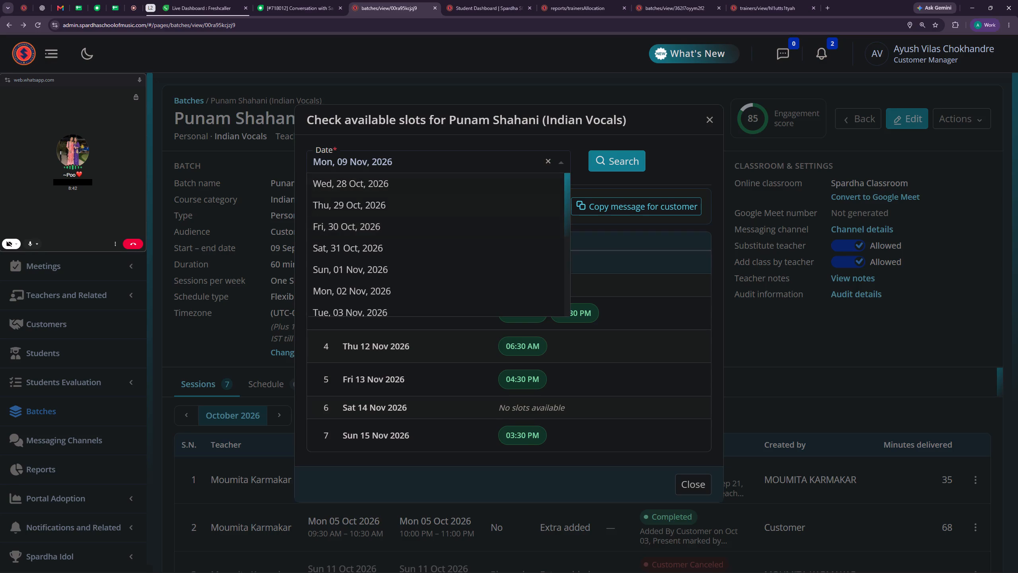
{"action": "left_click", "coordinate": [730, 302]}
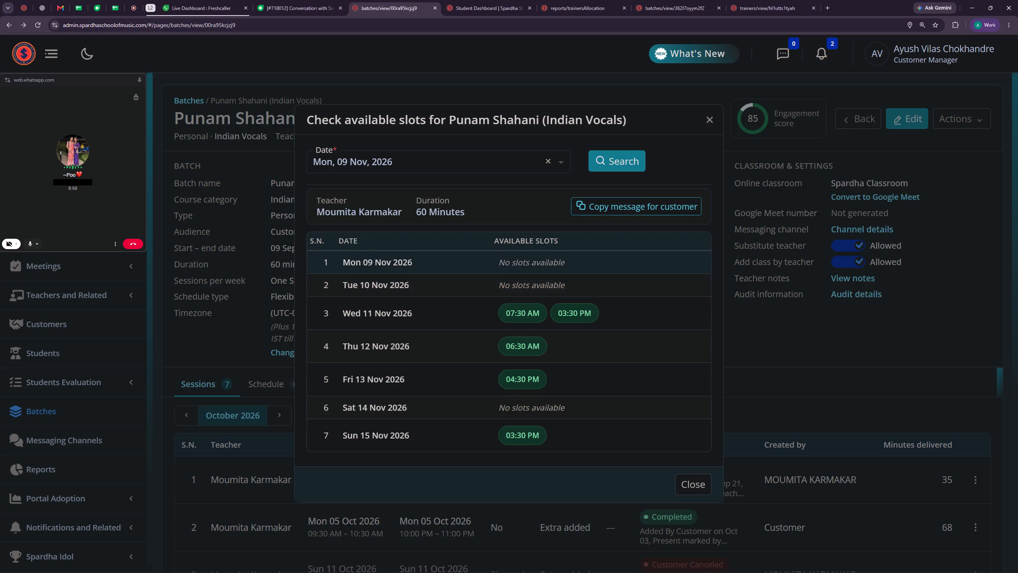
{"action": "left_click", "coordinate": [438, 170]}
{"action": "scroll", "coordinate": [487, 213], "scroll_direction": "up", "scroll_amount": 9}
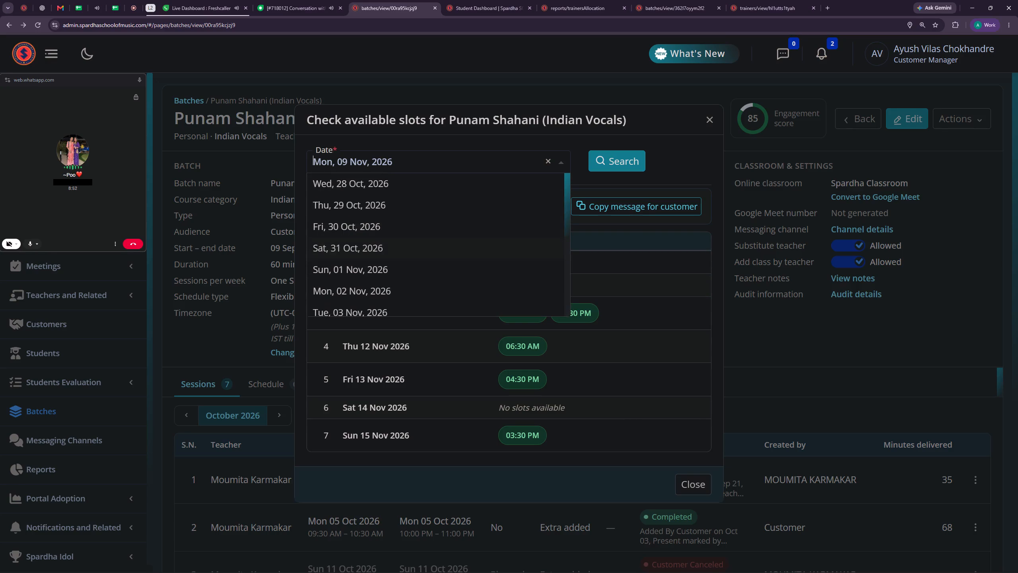
Switch to Freshdesk ticket 718012 and ignore the incoming North America call.
{"action": "left_click", "coordinate": [294, 0]}
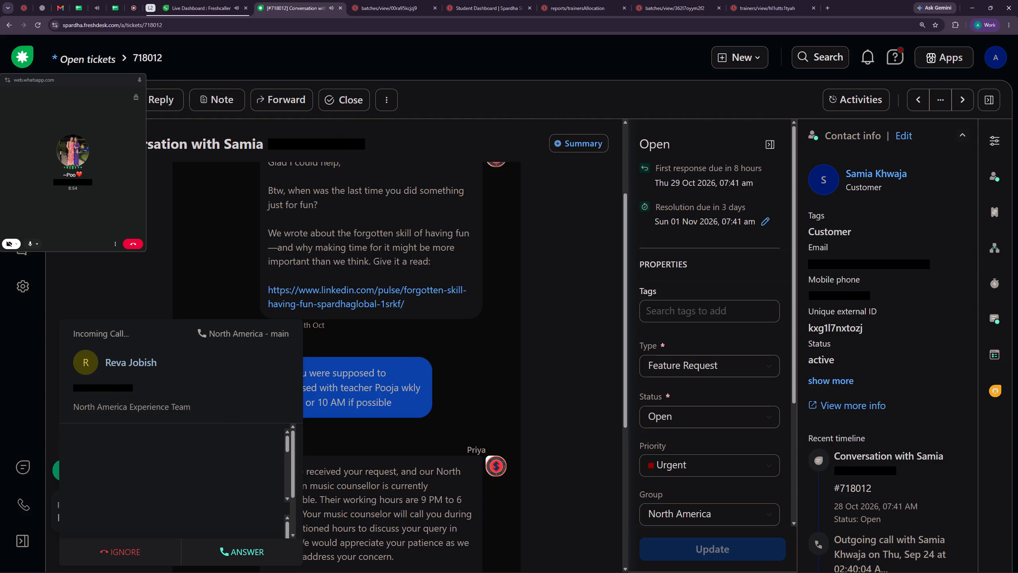
{"action": "left_click", "coordinate": [117, 553]}
Return to the Indian Vocals batch and search its available session slots from Mon, 02 Nov, 2026.
{"action": "left_click", "coordinate": [376, 12]}
{"action": "scroll", "coordinate": [417, 210], "scroll_direction": "up", "scroll_amount": 3}
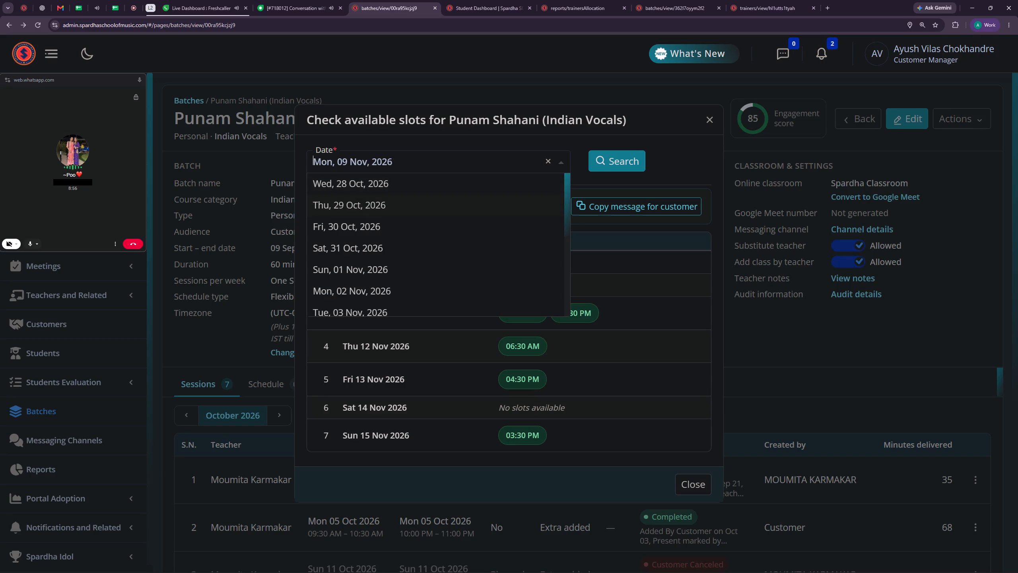
{"action": "scroll", "coordinate": [417, 210], "scroll_direction": "up", "scroll_amount": 1}
{"action": "left_click", "coordinate": [366, 288]}
{"action": "left_click", "coordinate": [617, 154]}
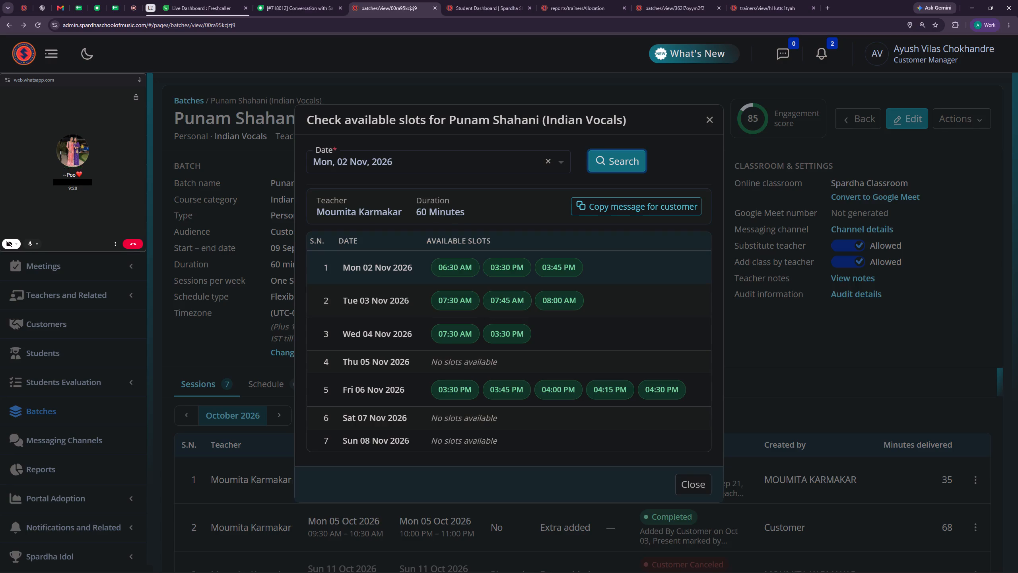
Compare the teacher's morning availability for the week of Nov 1, 2026 in the allocation report with the batch's slots, then close the slot check.
{"action": "left_click", "coordinate": [606, 0]}
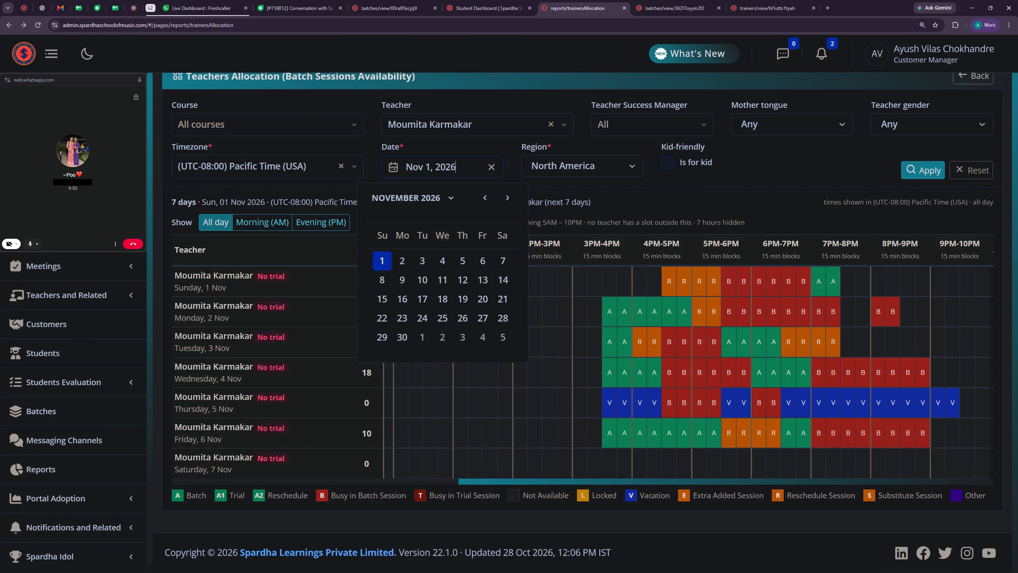
{"action": "left_click", "coordinate": [581, 280]}
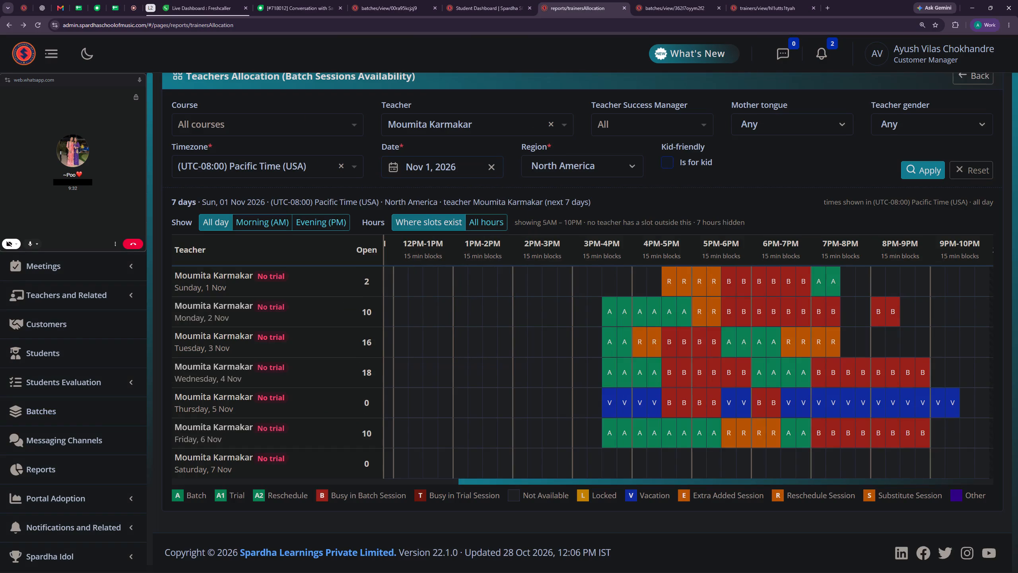
{"action": "left_click_drag", "start_coordinate": [553, 480], "coordinate": [254, 459]}
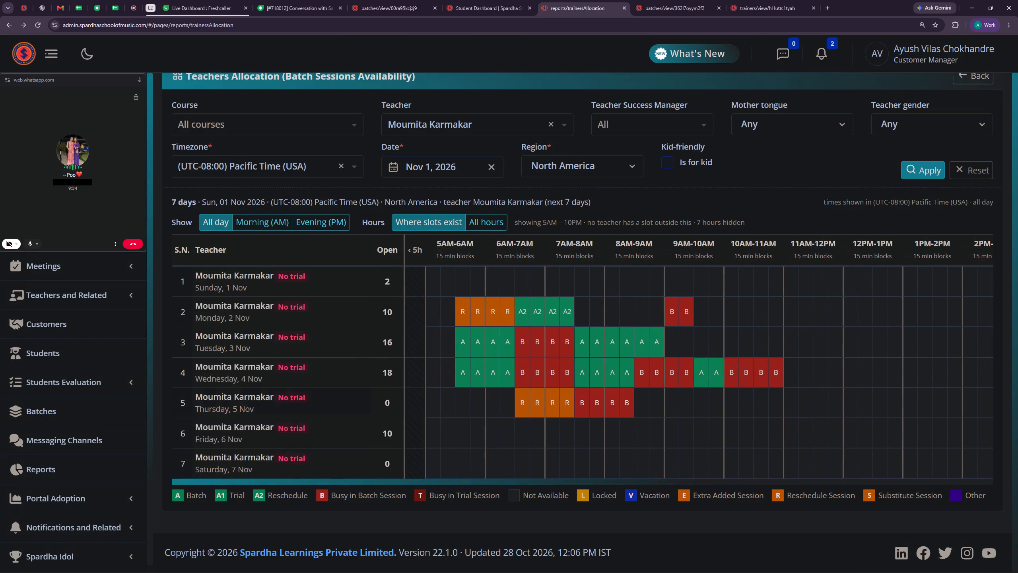
{"action": "left_click", "coordinate": [475, 5]}
{"action": "left_click", "coordinate": [392, 0]}
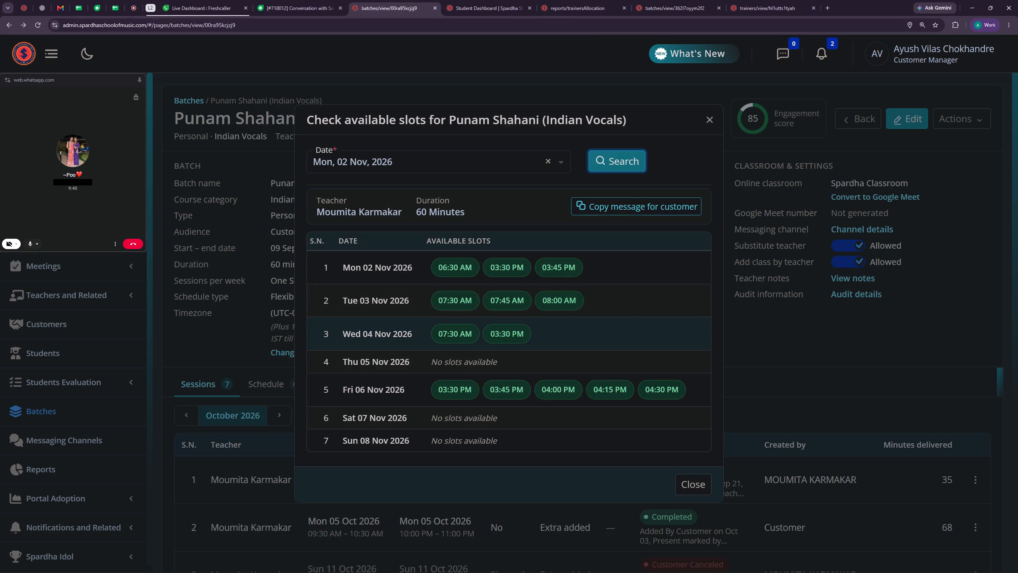
{"action": "left_click", "coordinate": [716, 123]}
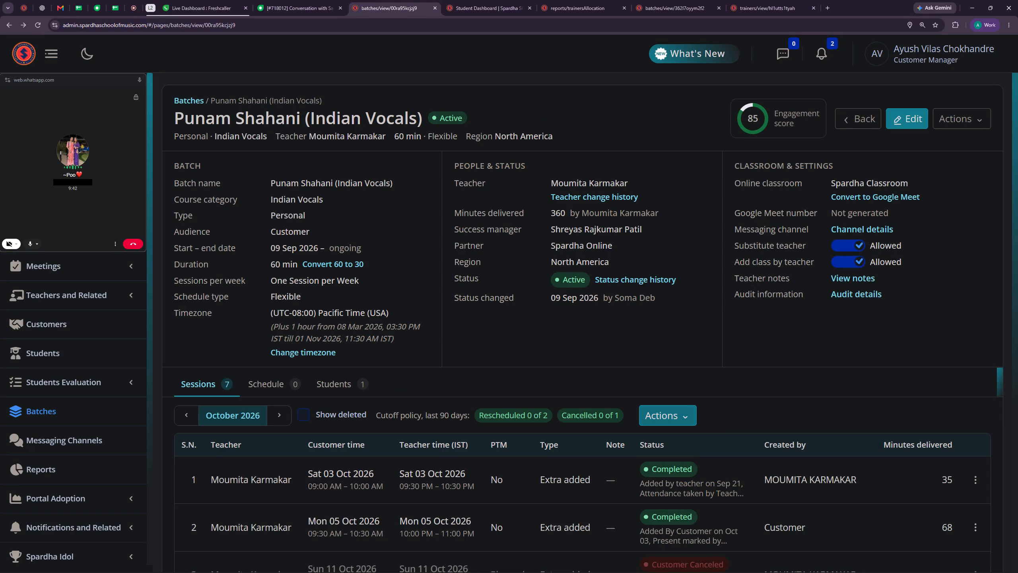
Start adding a session to the Indian Vocals batch and browse to November 2026 for the customer session date.
{"action": "left_click", "coordinate": [650, 422]}
{"action": "left_click", "coordinate": [632, 440]}
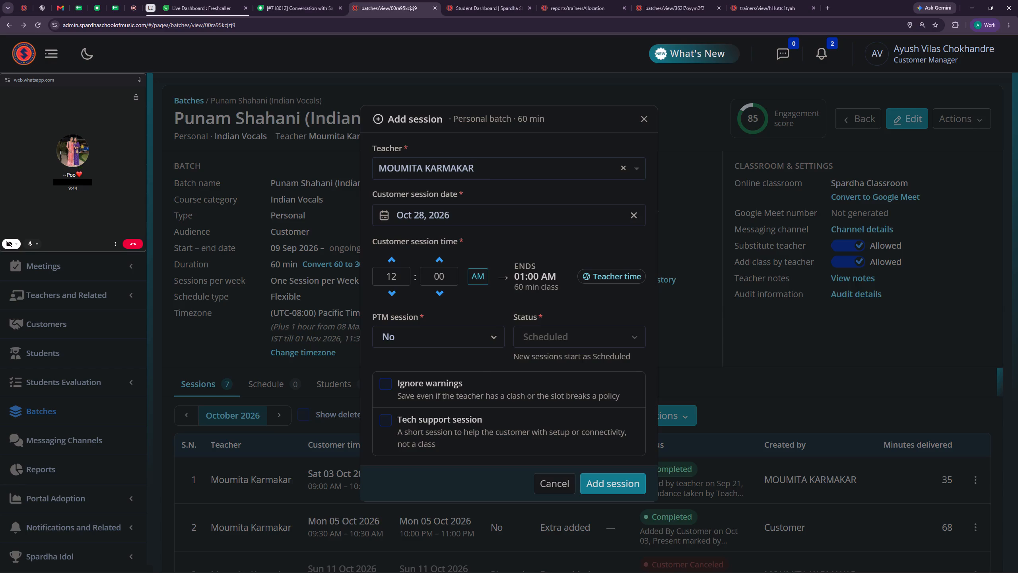
{"action": "left_click", "coordinate": [439, 224]}
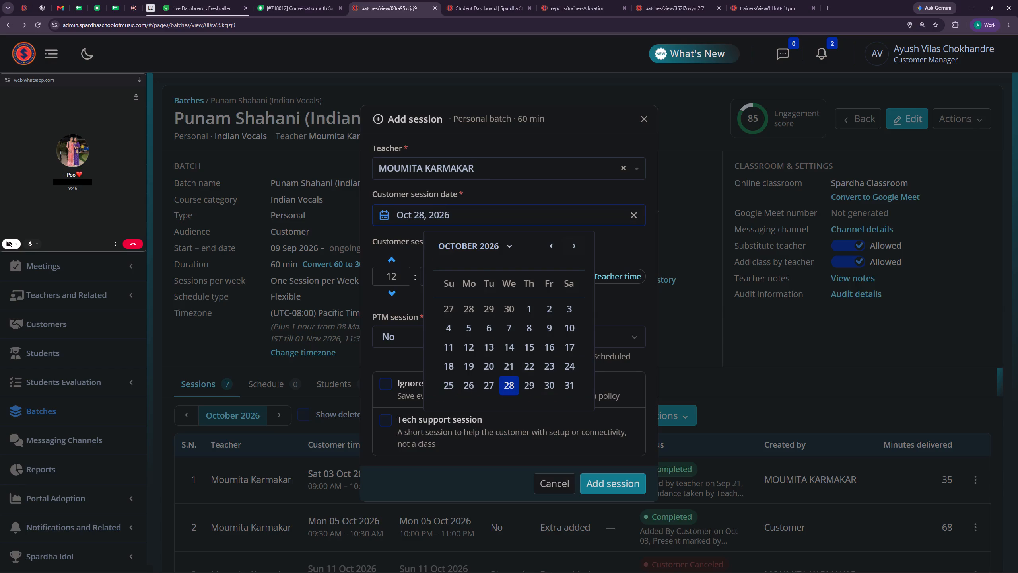
{"action": "left_click", "coordinate": [573, 244]}
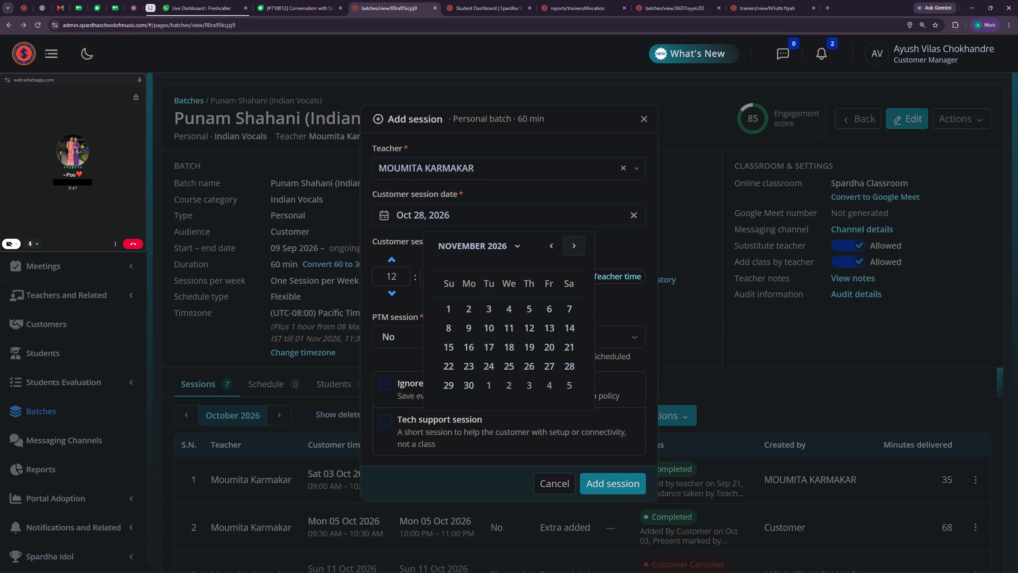
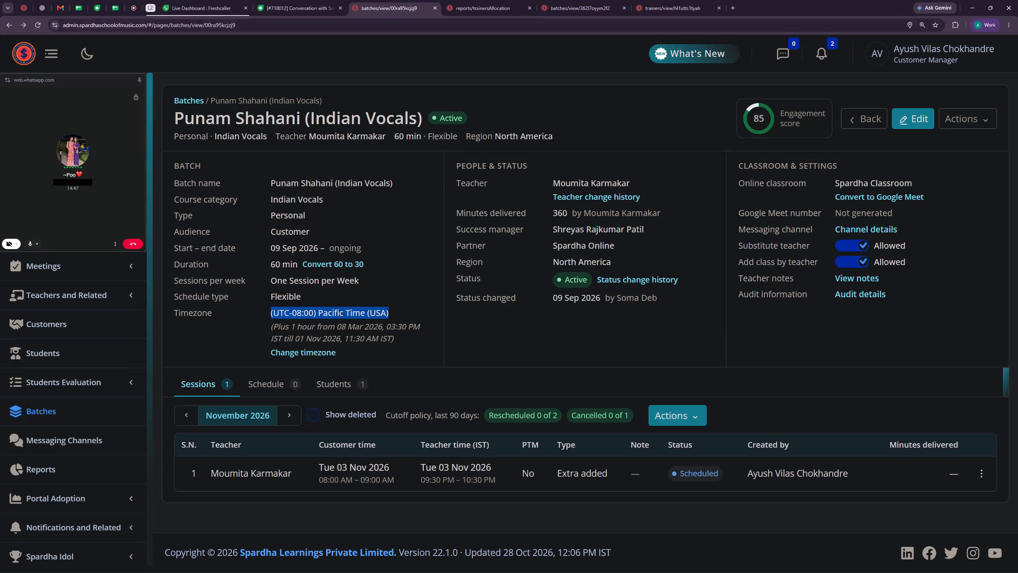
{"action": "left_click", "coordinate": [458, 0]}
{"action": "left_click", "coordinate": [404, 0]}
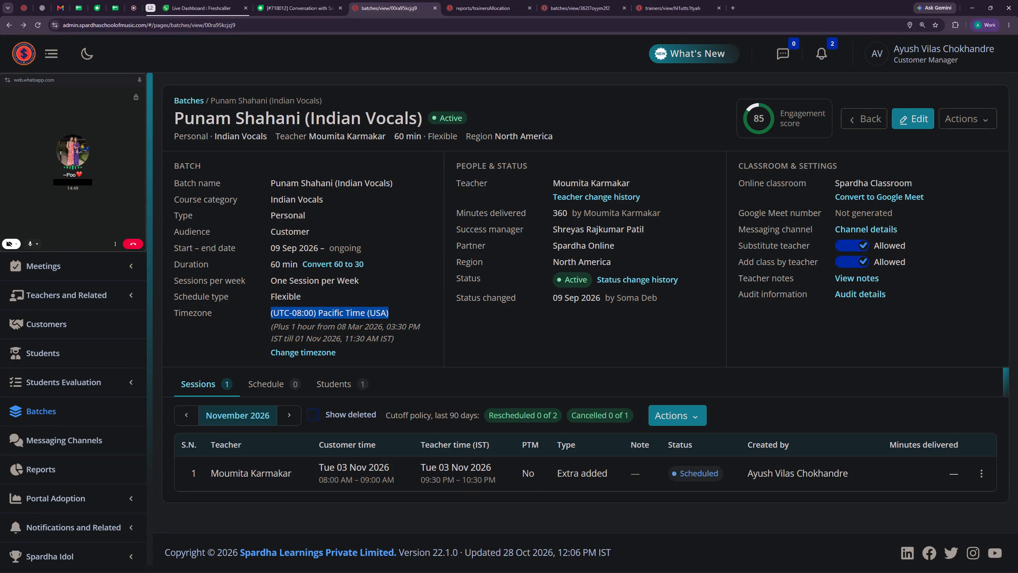
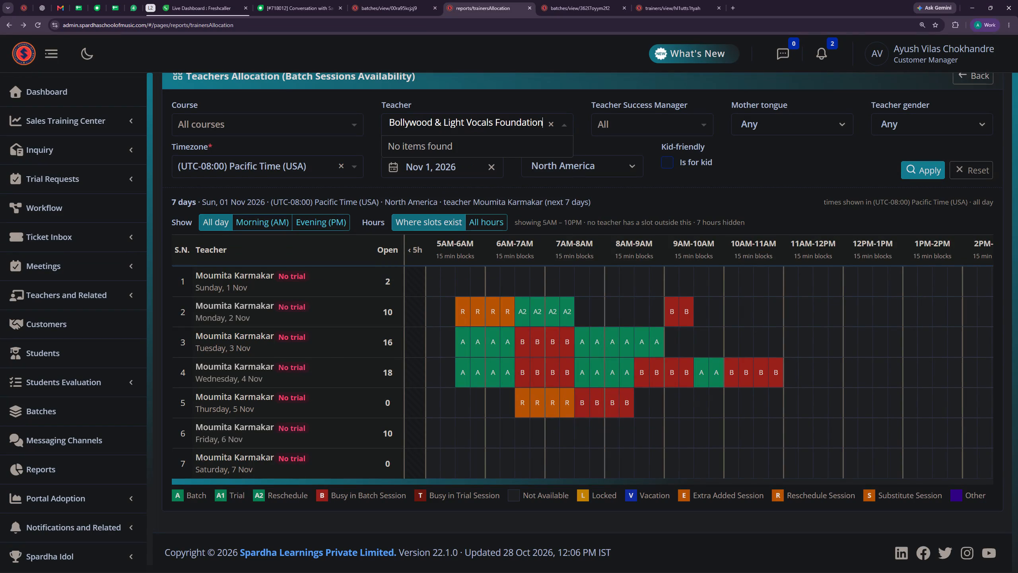
Clear the teacher filter and load the allocation for the Bollywood & Light Vocals Foundation course on Nov 2, 2026.
{"action": "left_click", "coordinate": [551, 125]}
{"action": "left_click", "coordinate": [190, 125]}
{"action": "key", "text": "ctrl+v"}
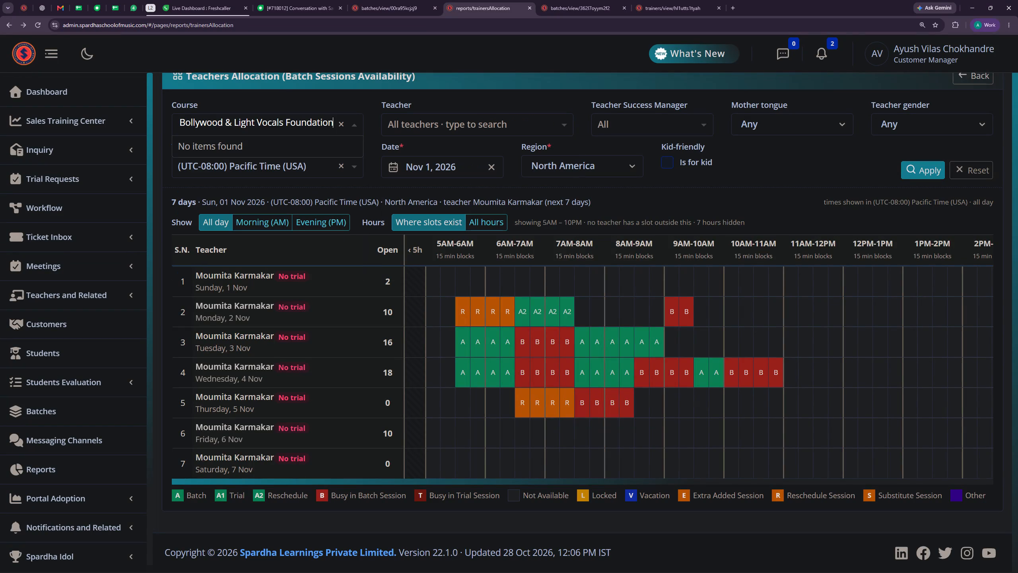
{"action": "left_click", "coordinate": [180, 120]}
{"action": "key", "text": "BackSpace"}
{"action": "left_click", "coordinate": [253, 148]}
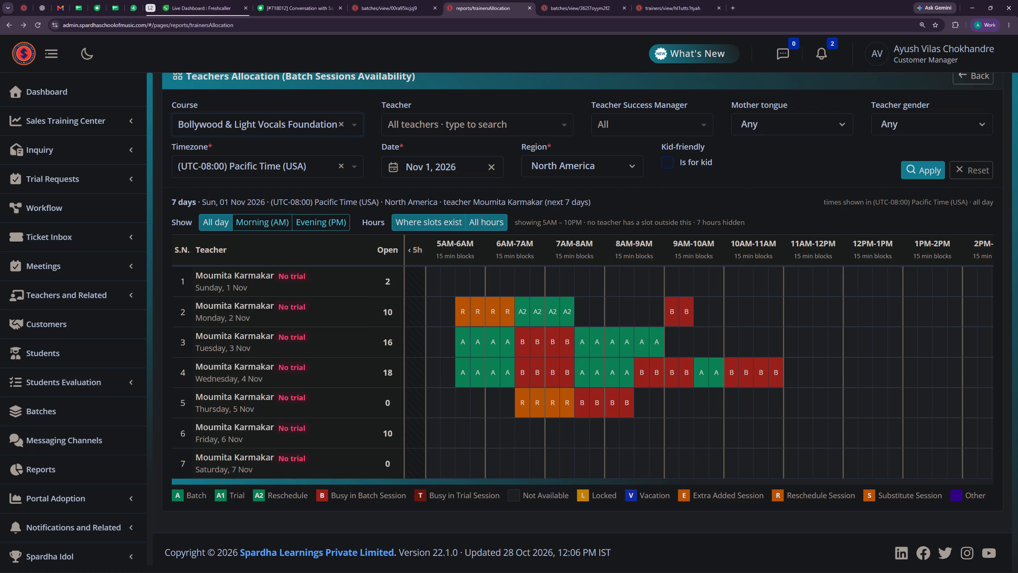
{"action": "left_click", "coordinate": [473, 175]}
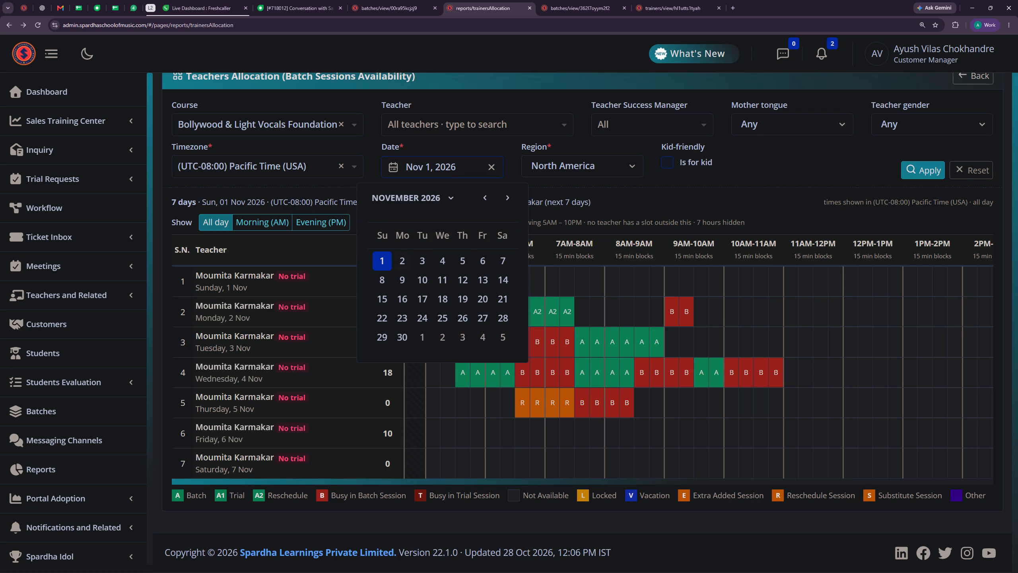
{"action": "left_click", "coordinate": [404, 260]}
{"action": "left_click", "coordinate": [921, 173]}
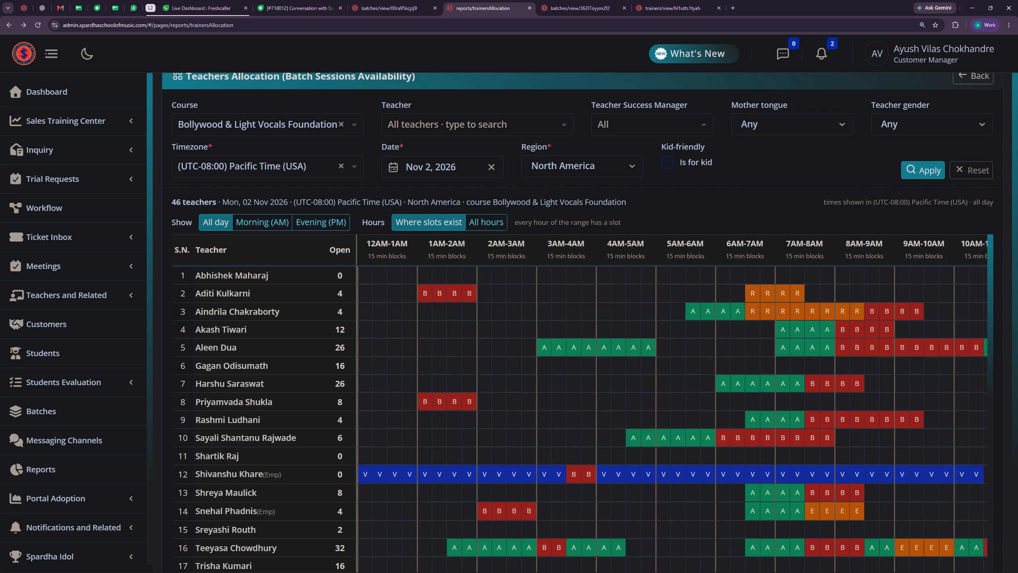
Narrow the Nov 2 allocation to evening hours and examine the teachers' open slots, checking the Indian Vocals batch details.
{"action": "scroll", "coordinate": [714, 372], "scroll_direction": "down", "scroll_amount": 3}
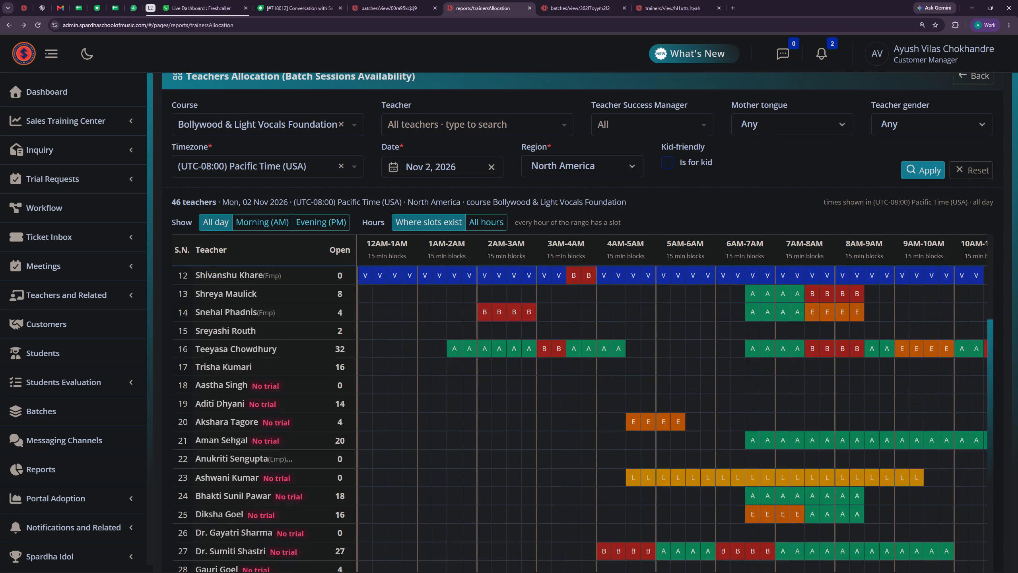
{"action": "scroll", "coordinate": [726, 396], "scroll_direction": "up", "scroll_amount": 4}
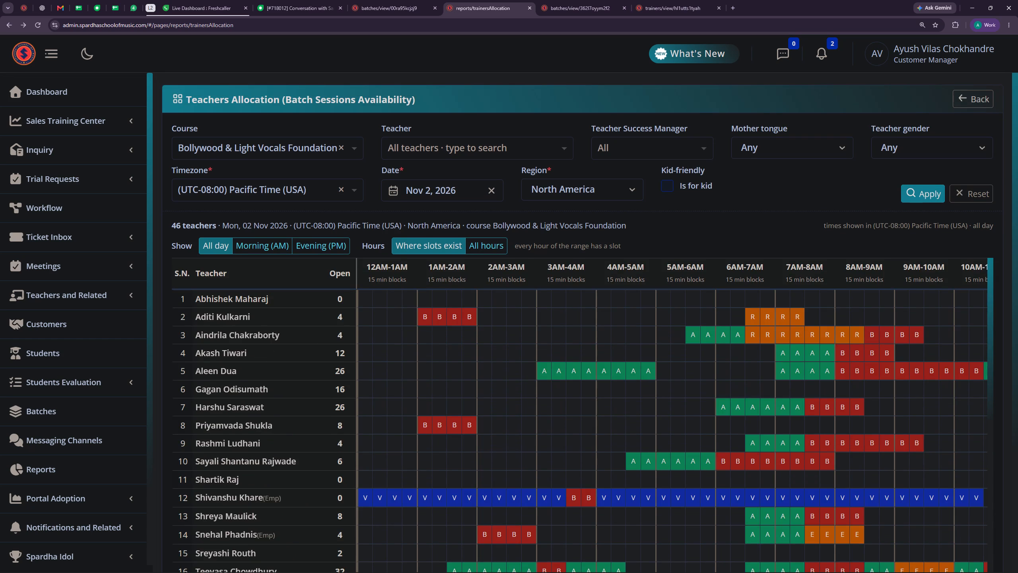
{"action": "scroll", "coordinate": [832, 462], "scroll_direction": "down", "scroll_amount": 5}
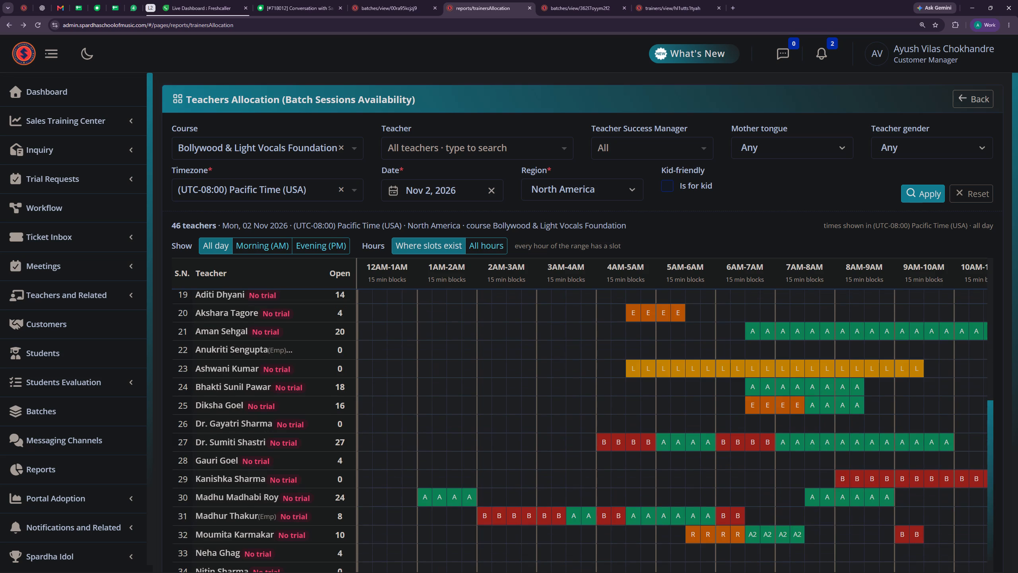
{"action": "left_click", "coordinate": [327, 244]}
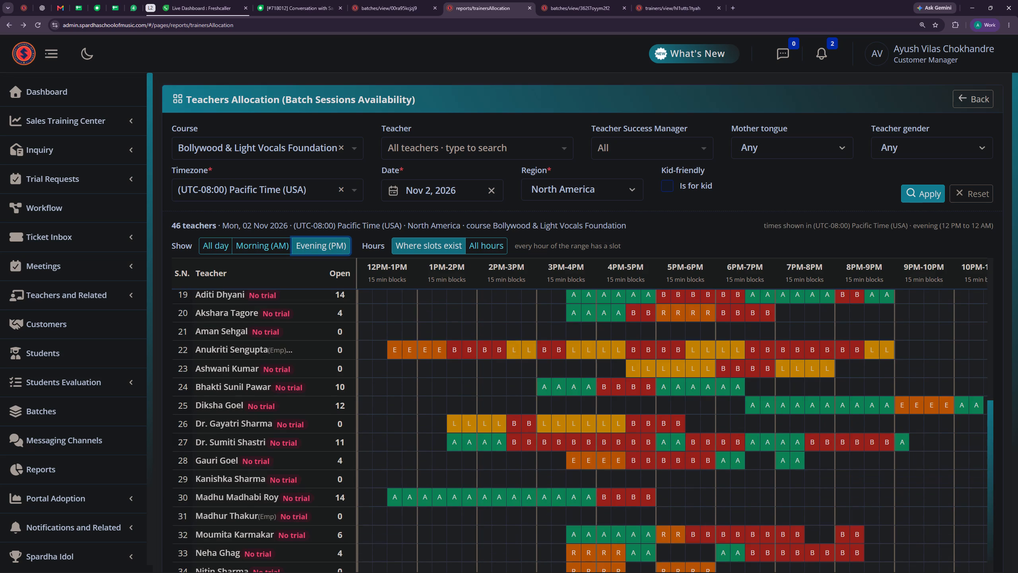
{"action": "scroll", "coordinate": [810, 441], "scroll_direction": "up", "scroll_amount": 5}
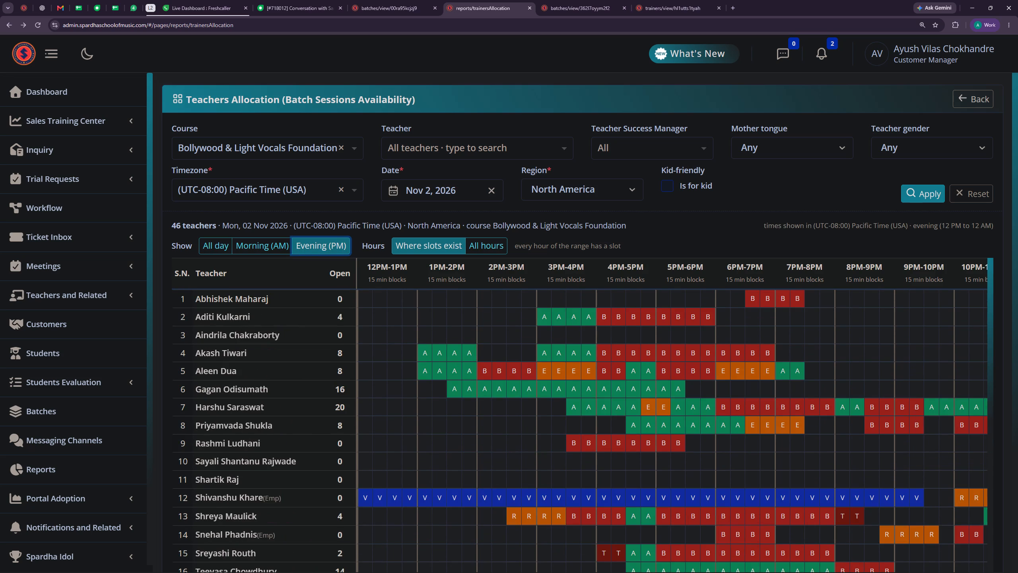
{"action": "scroll", "coordinate": [814, 432], "scroll_direction": "up", "scroll_amount": 4}
{"action": "left_click_drag", "start_coordinate": [689, 406], "coordinate": [689, 406]}
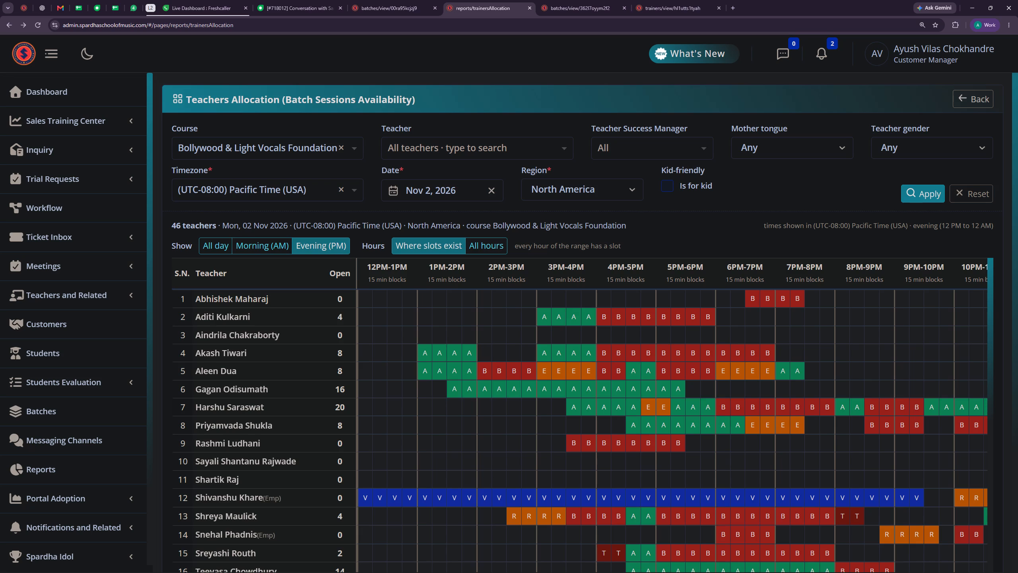
{"action": "left_click_drag", "start_coordinate": [689, 406], "coordinate": [709, 406]}
{"action": "left_click", "coordinate": [781, 474]}
{"action": "left_click", "coordinate": [383, 0]}
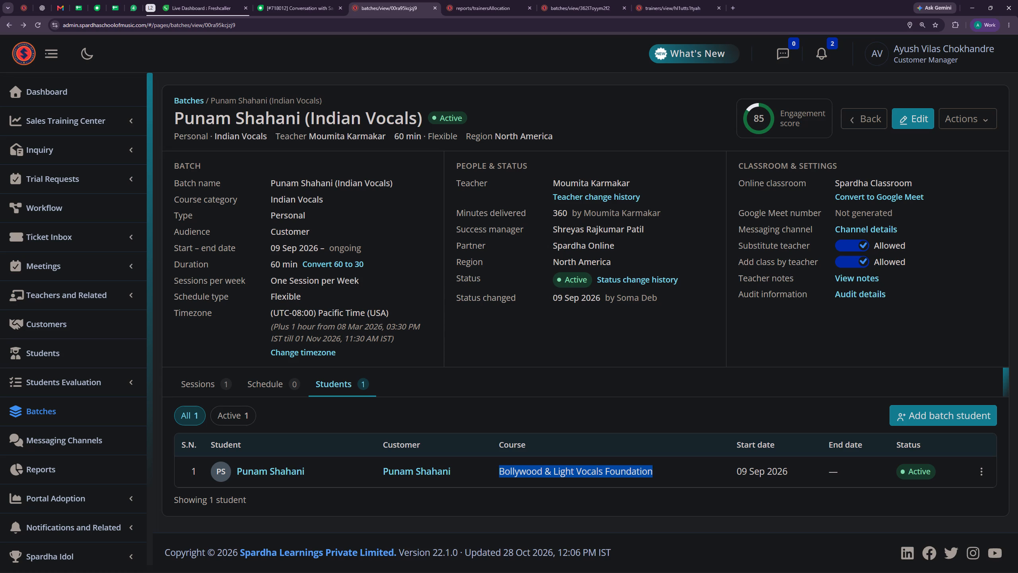
{"action": "left_click", "coordinate": [482, 2]}
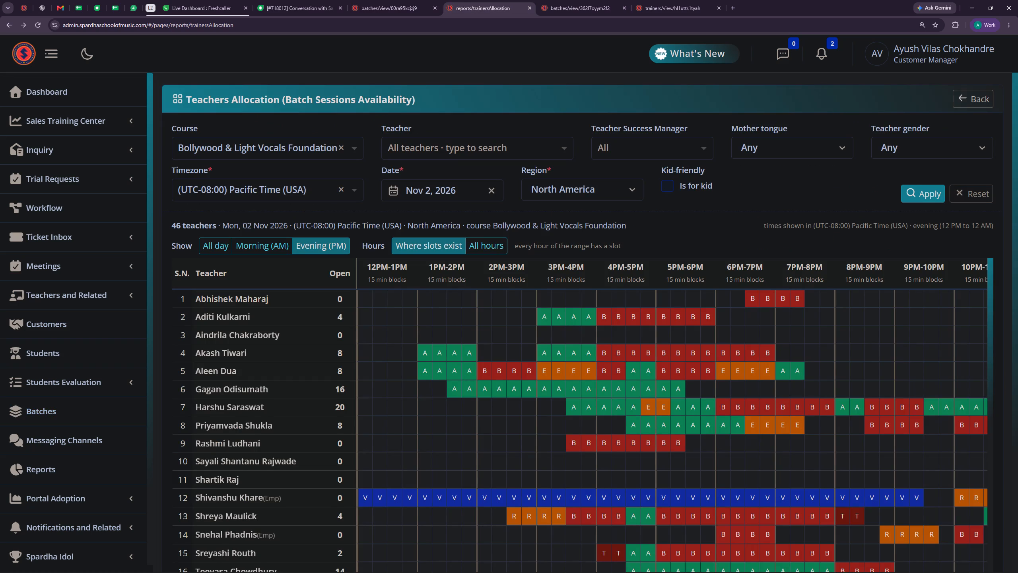
Show the whole day for Nov 2 again and examine all teachers' afternoon and evening availability from 1 PM to midnight.
{"action": "scroll", "coordinate": [781, 484], "scroll_direction": "down", "scroll_amount": 1}
{"action": "scroll", "coordinate": [751, 474], "scroll_direction": "up", "scroll_amount": 2}
{"action": "left_click", "coordinate": [214, 244]}
{"action": "scroll", "coordinate": [754, 487], "scroll_direction": "down", "scroll_amount": 3}
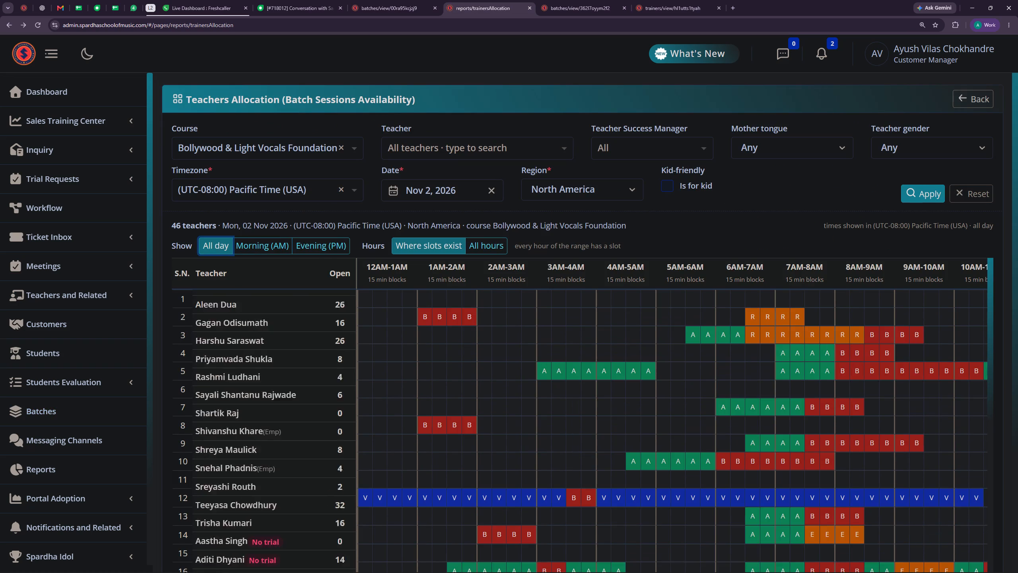
{"action": "scroll", "coordinate": [769, 489], "scroll_direction": "down", "scroll_amount": 8}
{"action": "scroll", "coordinate": [740, 538], "scroll_direction": "down", "scroll_amount": 5}
{"action": "left_click_drag", "start_coordinate": [713, 480], "coordinate": [782, 480]}
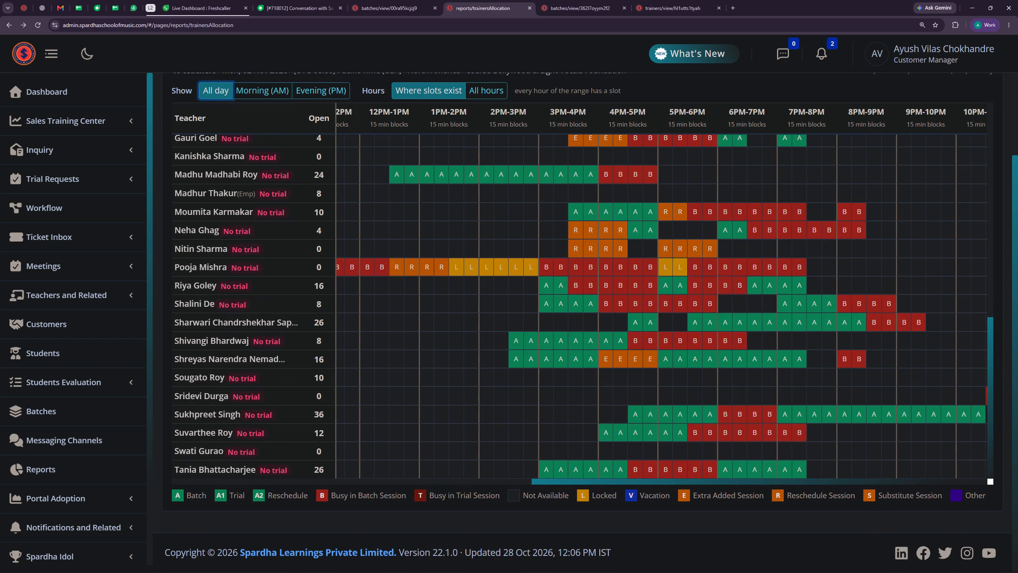
{"action": "left_click_drag", "start_coordinate": [766, 482], "coordinate": [793, 482]}
{"action": "left_click_drag", "start_coordinate": [789, 483], "coordinate": [838, 483]}
{"action": "scroll", "coordinate": [746, 448], "scroll_direction": "up", "scroll_amount": 1}
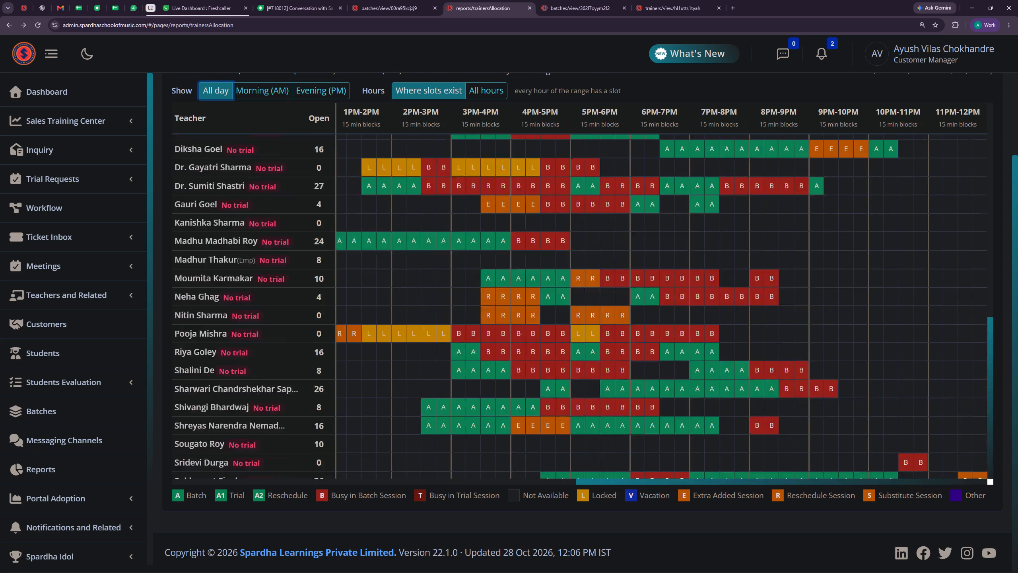
{"action": "scroll", "coordinate": [746, 448], "scroll_direction": "up", "scroll_amount": 7}
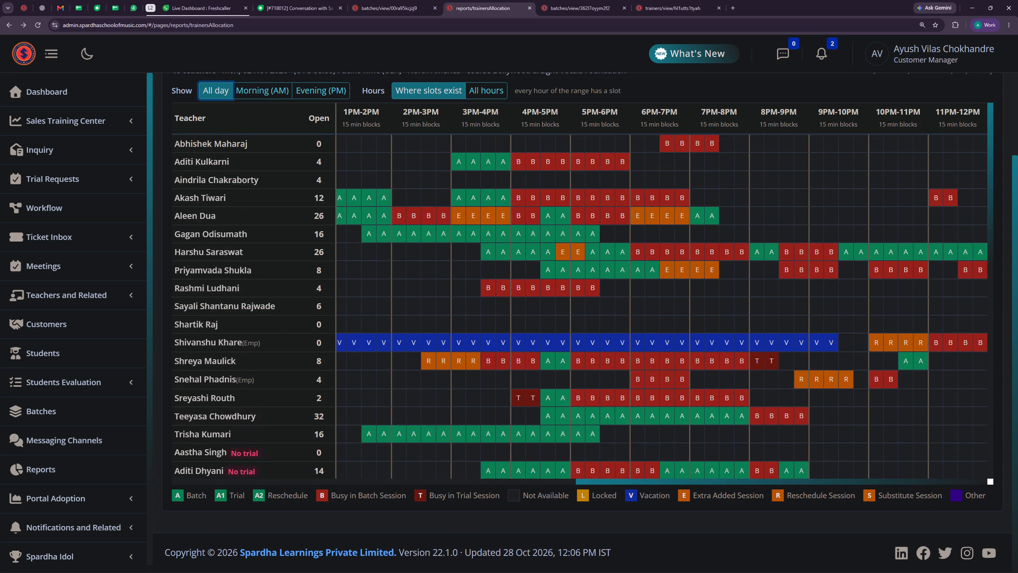
{"action": "scroll", "coordinate": [744, 435], "scroll_direction": "up", "scroll_amount": 1}
{"action": "scroll", "coordinate": [730, 427], "scroll_direction": "down", "scroll_amount": 1}
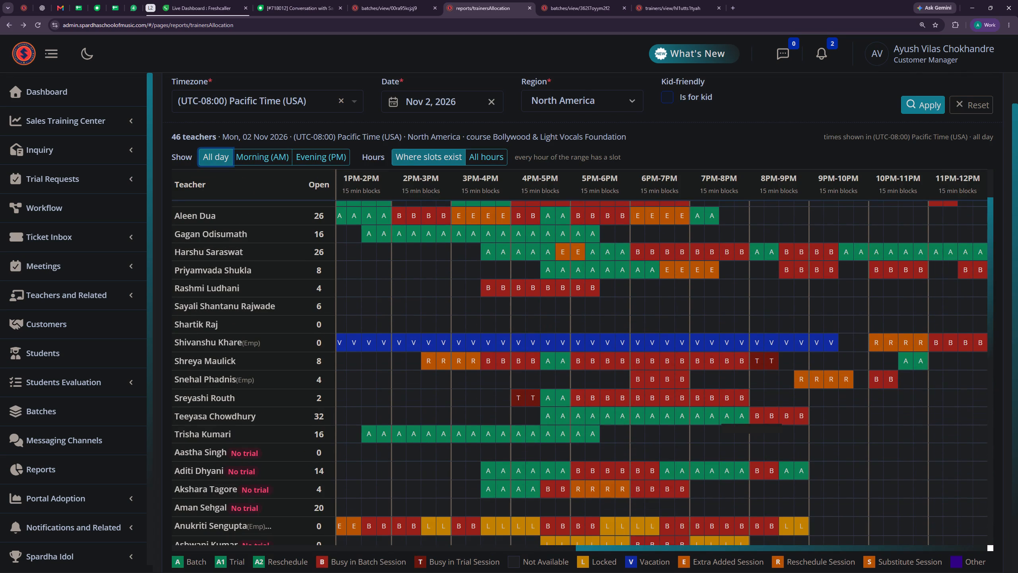
{"action": "scroll", "coordinate": [801, 426], "scroll_direction": "down", "scroll_amount": 2}
{"action": "scroll", "coordinate": [817, 426], "scroll_direction": "up", "scroll_amount": 4}
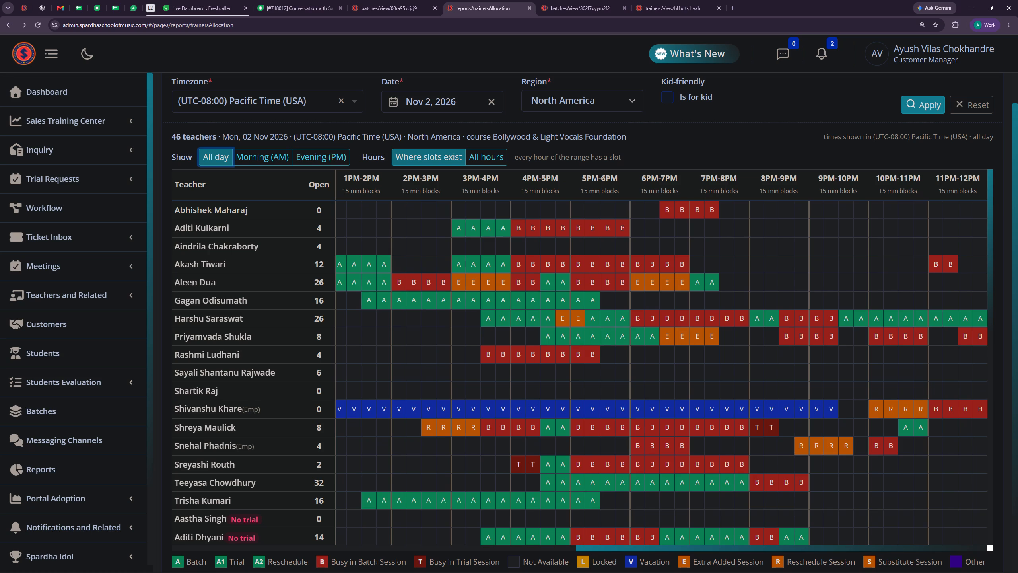
Load the teachers' availability for Nov 3, 2026 and examine the open slots.
{"action": "left_click", "coordinate": [451, 105]}
{"action": "left_click", "coordinate": [418, 197]}
{"action": "left_click", "coordinate": [924, 107]}
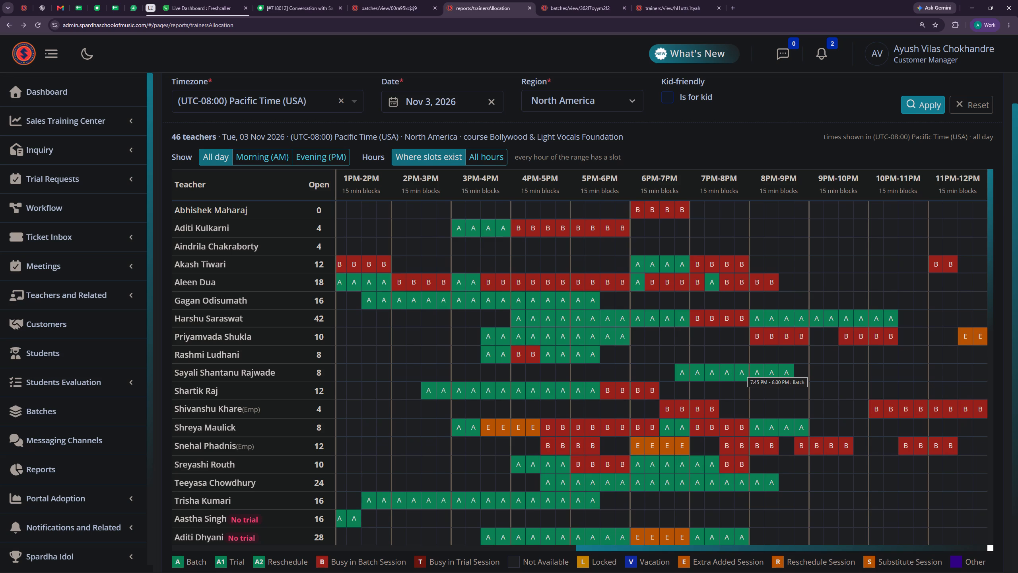
Load the teachers' availability for Nov 4, 2026 and examine the open slots through the list.
{"action": "left_click", "coordinate": [453, 100]}
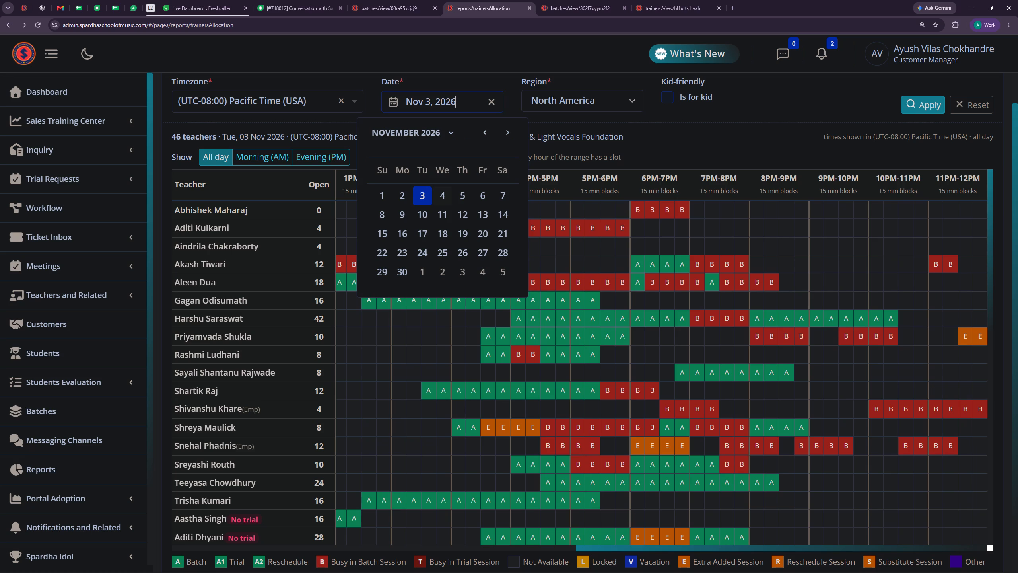
{"action": "left_click", "coordinate": [451, 191]}
{"action": "left_click", "coordinate": [921, 106]}
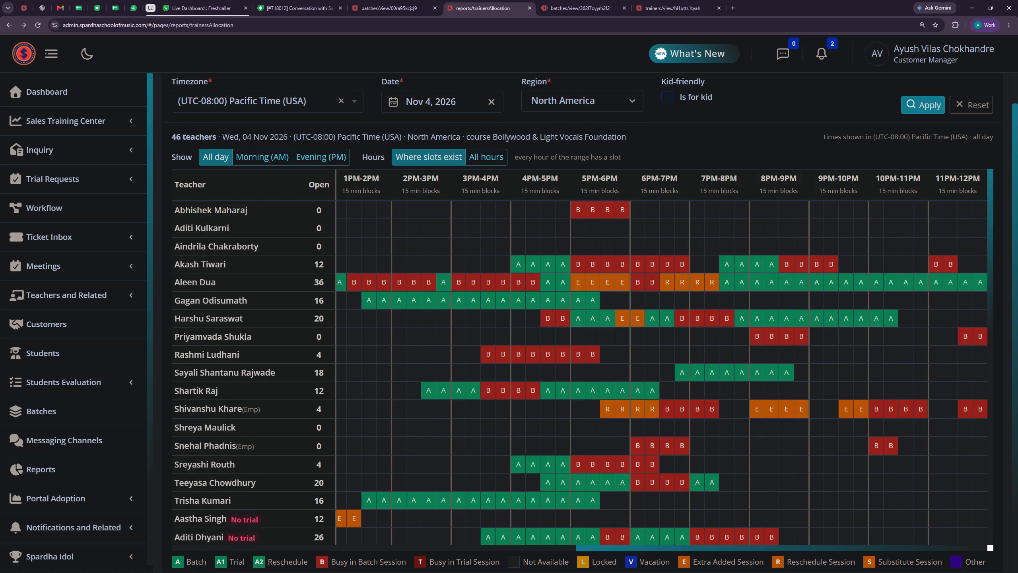
{"action": "scroll", "coordinate": [654, 361], "scroll_direction": "up", "scroll_amount": 1}
{"action": "scroll", "coordinate": [645, 369], "scroll_direction": "down", "scroll_amount": 2}
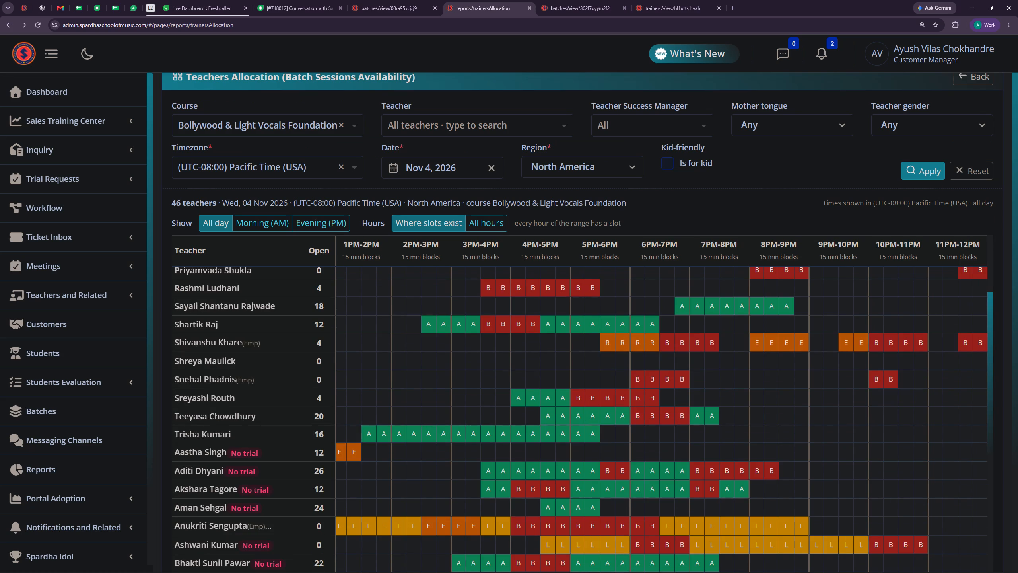
{"action": "scroll", "coordinate": [750, 409], "scroll_direction": "up", "scroll_amount": 2}
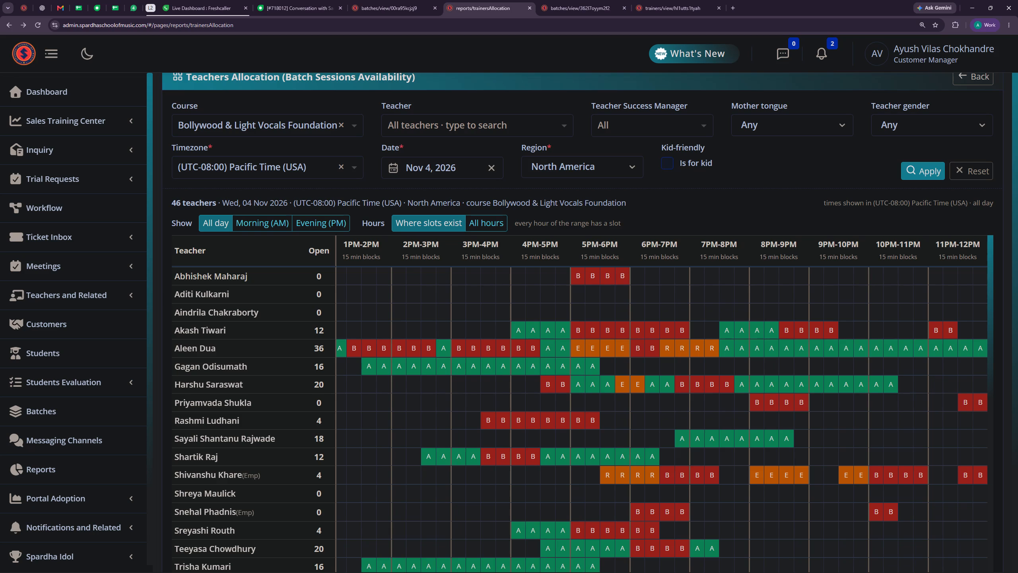
Reload the teachers' availability for Nov 3, 2026 to compare it with Nov 4.
{"action": "left_click", "coordinate": [441, 171]}
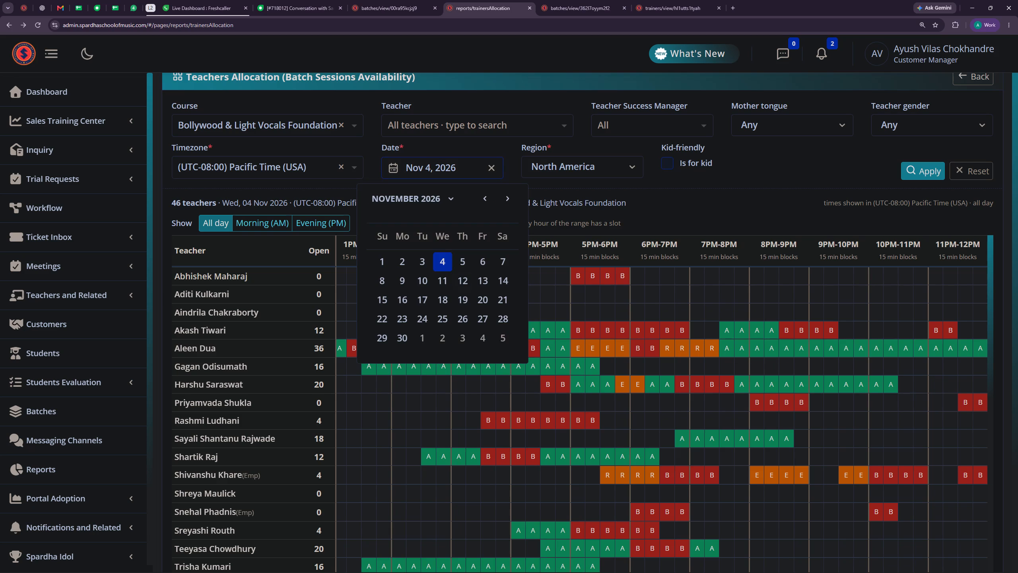
{"action": "left_click", "coordinate": [429, 261]}
{"action": "left_click", "coordinate": [917, 168]}
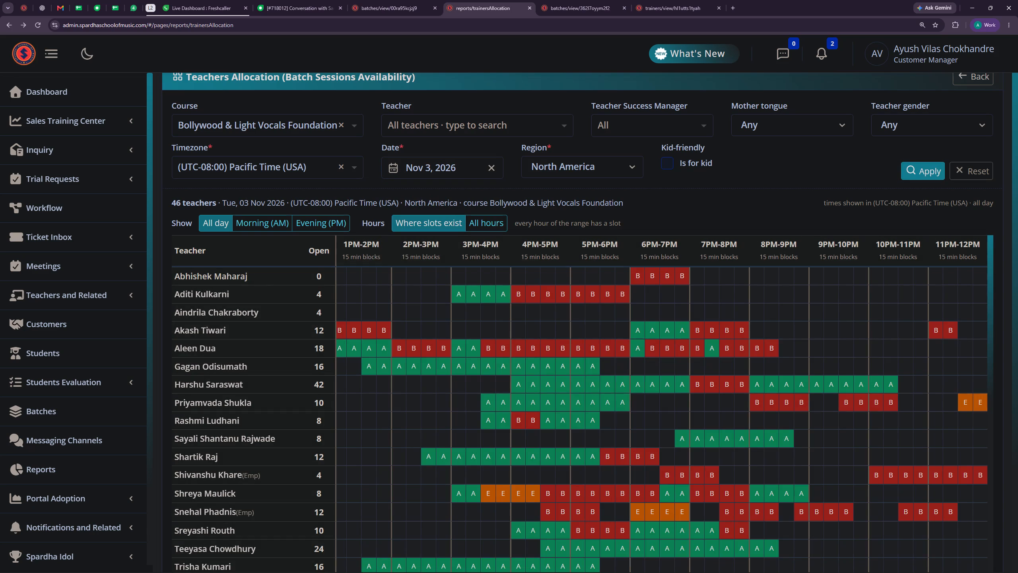
Load the teachers' availability for Nov 5, 2026.
{"action": "left_click", "coordinate": [558, 170]}
{"action": "left_click", "coordinate": [474, 169]}
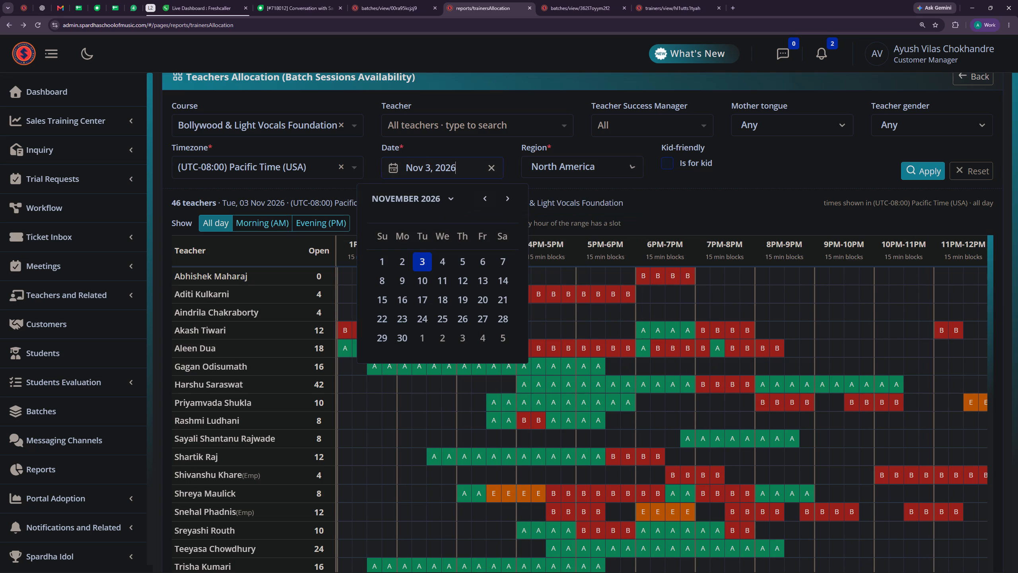
{"action": "left_click", "coordinate": [461, 261]}
{"action": "left_click", "coordinate": [916, 175]}
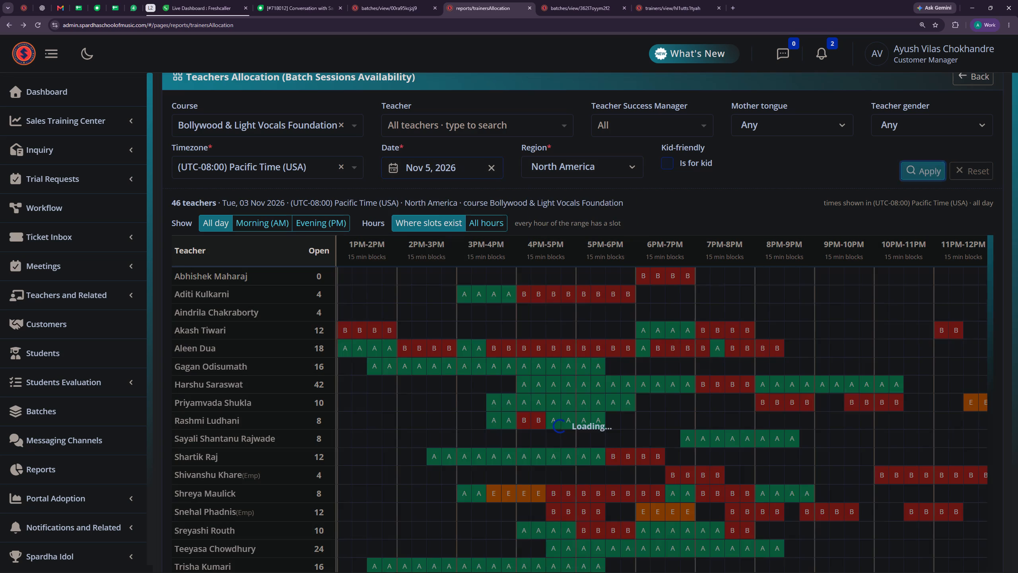
Load the teachers' availability for Nov 6, 2026 and examine the open slots.
{"action": "left_click", "coordinate": [444, 171]}
{"action": "left_click", "coordinate": [485, 265]}
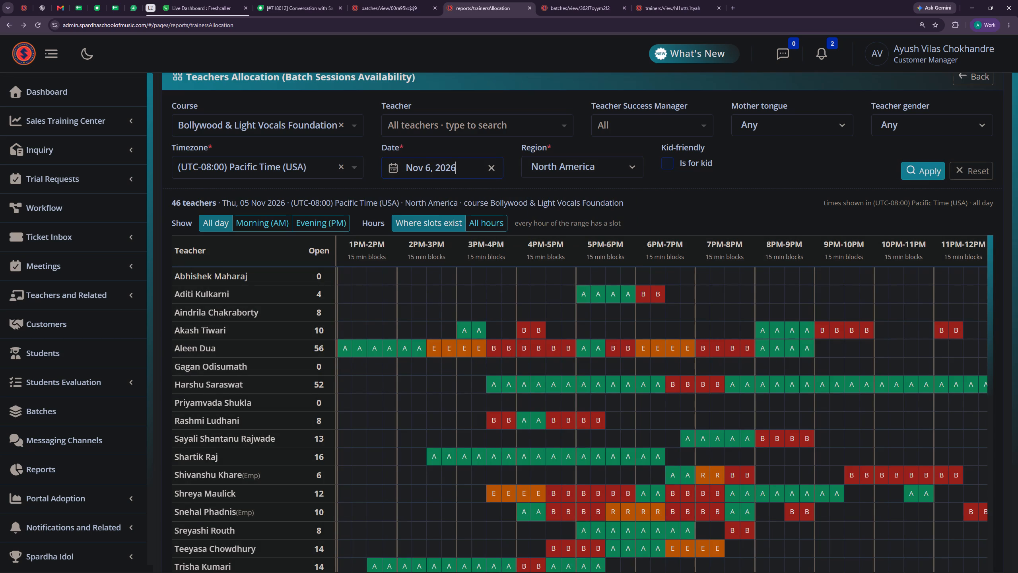
{"action": "left_click", "coordinate": [920, 170]}
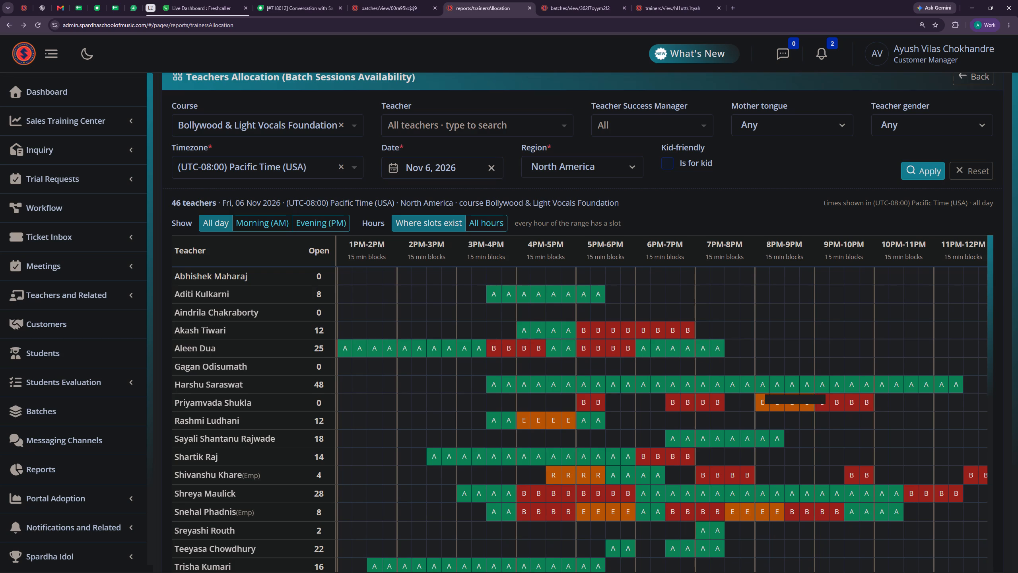
Open teacher Harshu's next-seven-days availability and examine the afternoon and evening slots from 12 PM to midnight.
{"action": "left_click", "coordinate": [258, 387]}
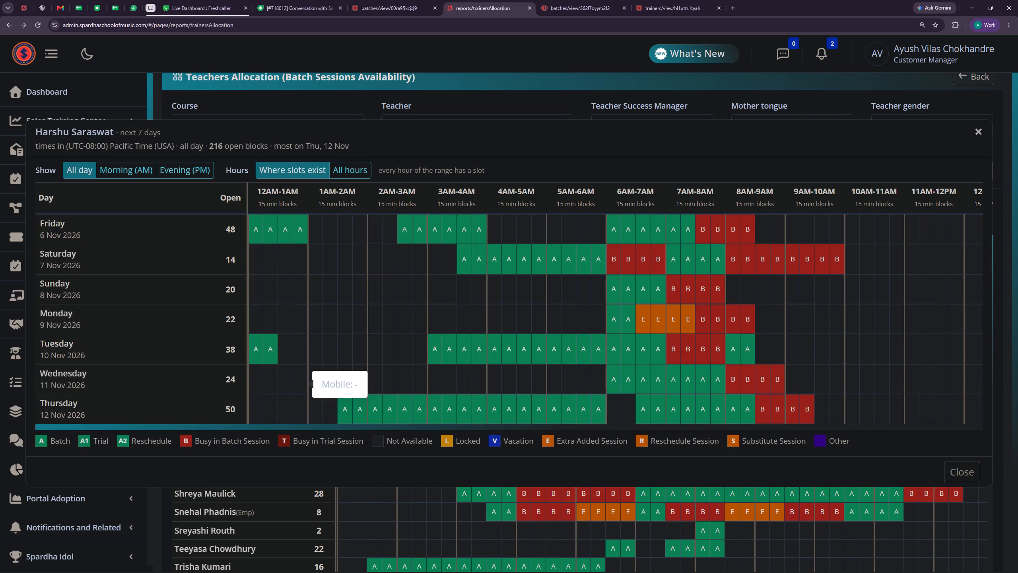
{"action": "scroll", "coordinate": [615, 377], "scroll_direction": "down", "scroll_amount": 1}
{"action": "left_click_drag", "start_coordinate": [640, 427], "coordinate": [606, 427]}
{"action": "left_click_drag", "start_coordinate": [618, 427], "coordinate": [601, 429]}
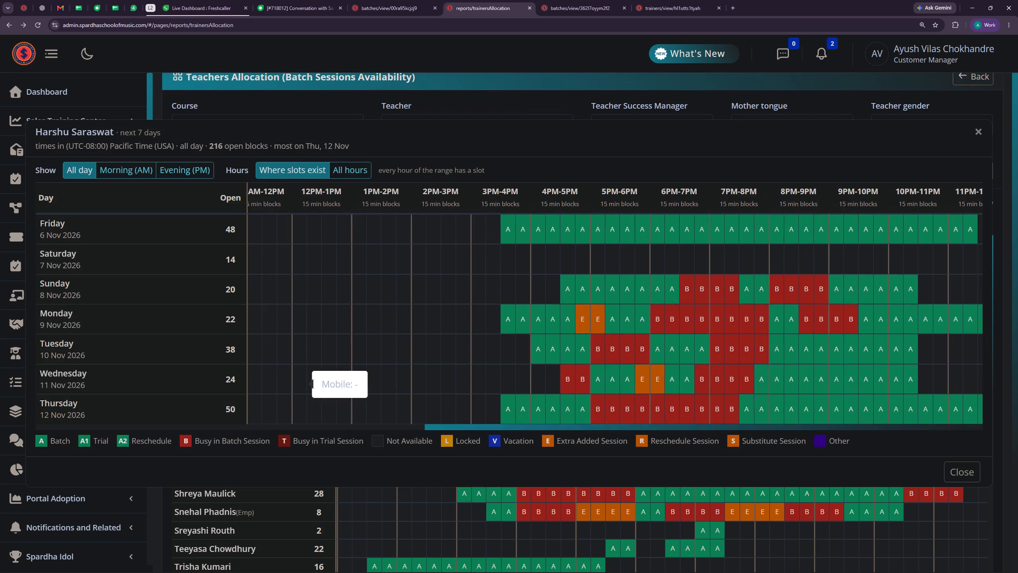
{"action": "left_click_drag", "start_coordinate": [601, 429], "coordinate": [682, 426]}
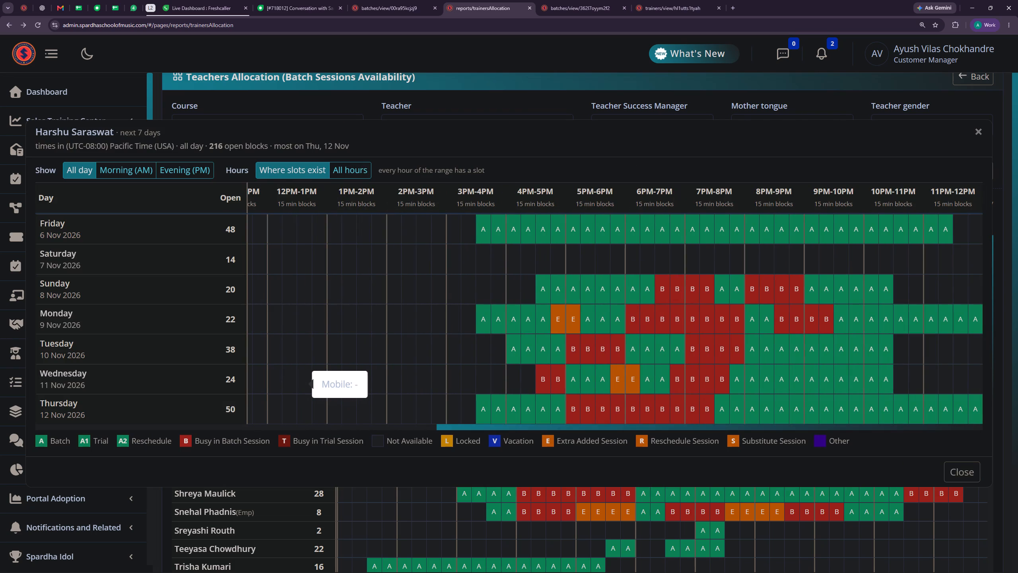
{"action": "left_click_drag", "start_coordinate": [682, 426], "coordinate": [678, 425]}
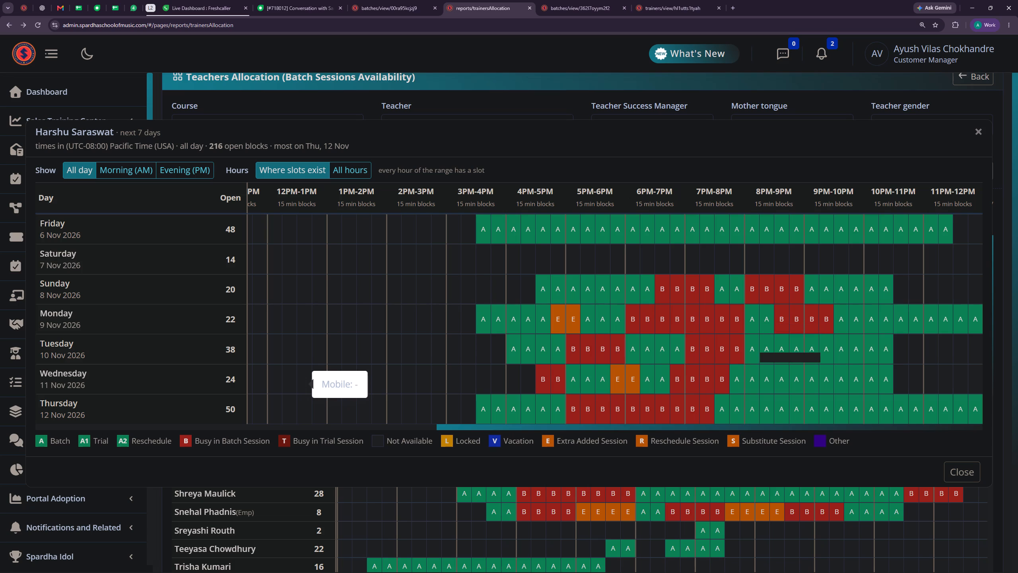
Open teacher Teeyasa's next-seven-days availability and examine the slots from 9 AM to 9 PM.
{"action": "left_click", "coordinate": [981, 131]}
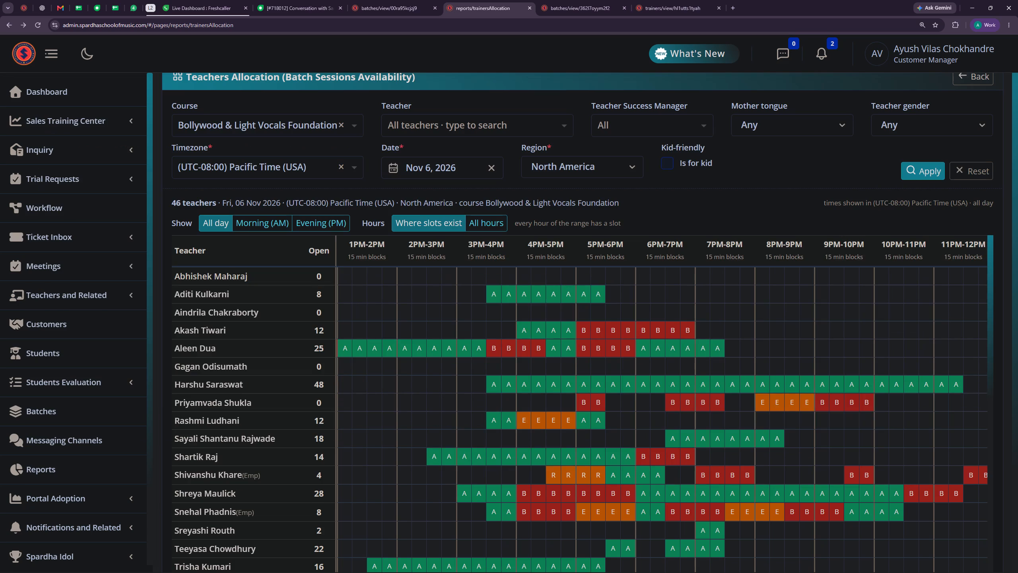
{"action": "scroll", "coordinate": [277, 405], "scroll_direction": "down", "scroll_amount": 1}
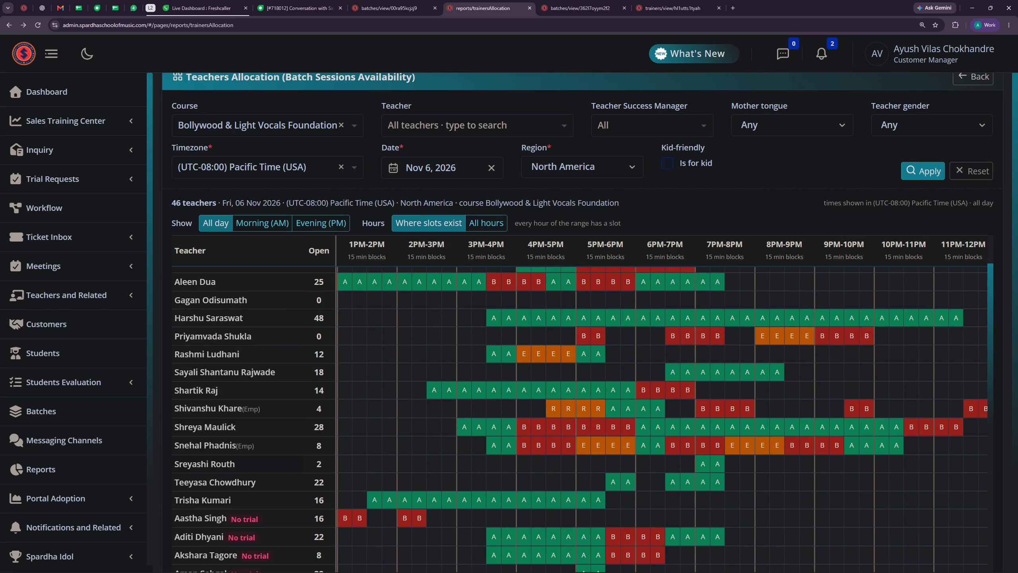
{"action": "left_click", "coordinate": [213, 482]}
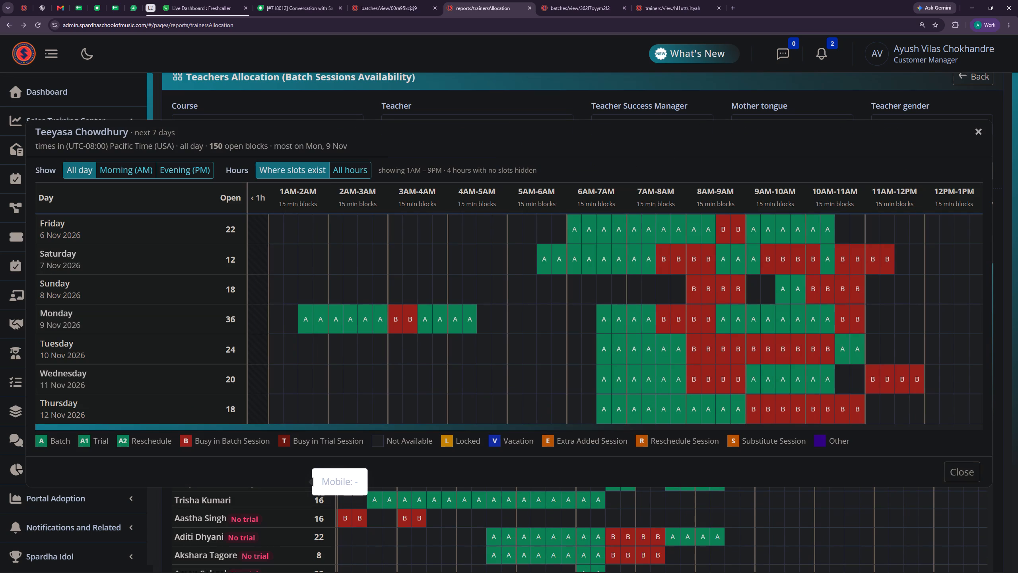
{"action": "left_click_drag", "start_coordinate": [628, 427], "coordinate": [948, 425]}
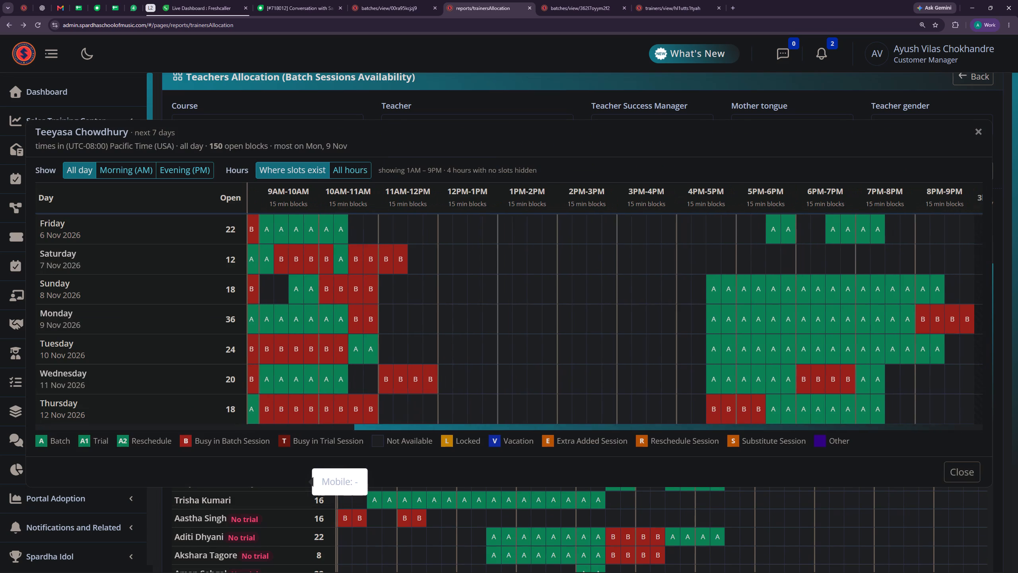
{"action": "left_click_drag", "start_coordinate": [948, 425], "coordinate": [995, 435]}
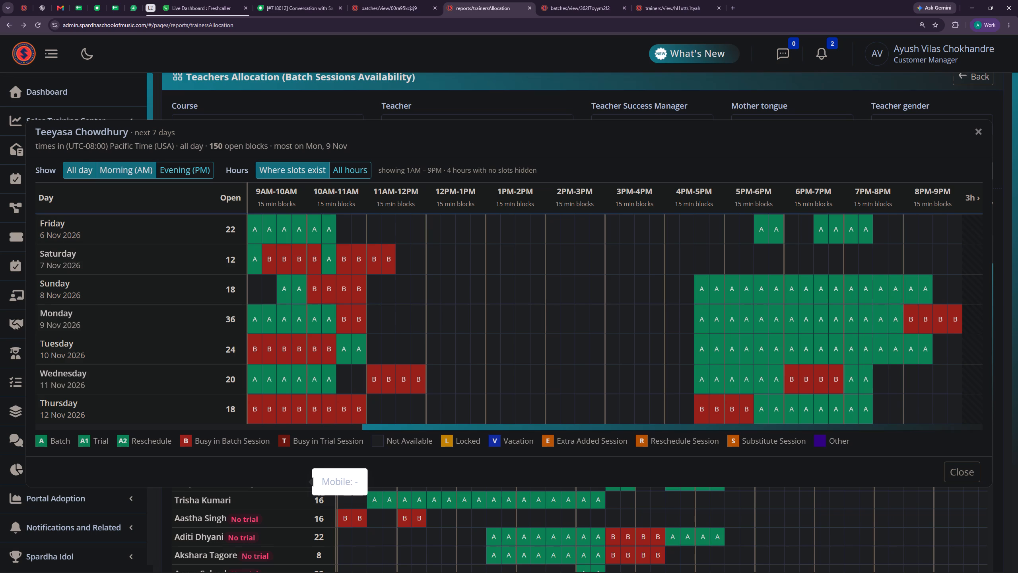
Copy teacher Teeyasa's full name and return to the Teachers list in the teacher profile's browser tab, selecting the existing name filter text.
{"action": "left_click_drag", "start_coordinate": [33, 134], "coordinate": [127, 134]}
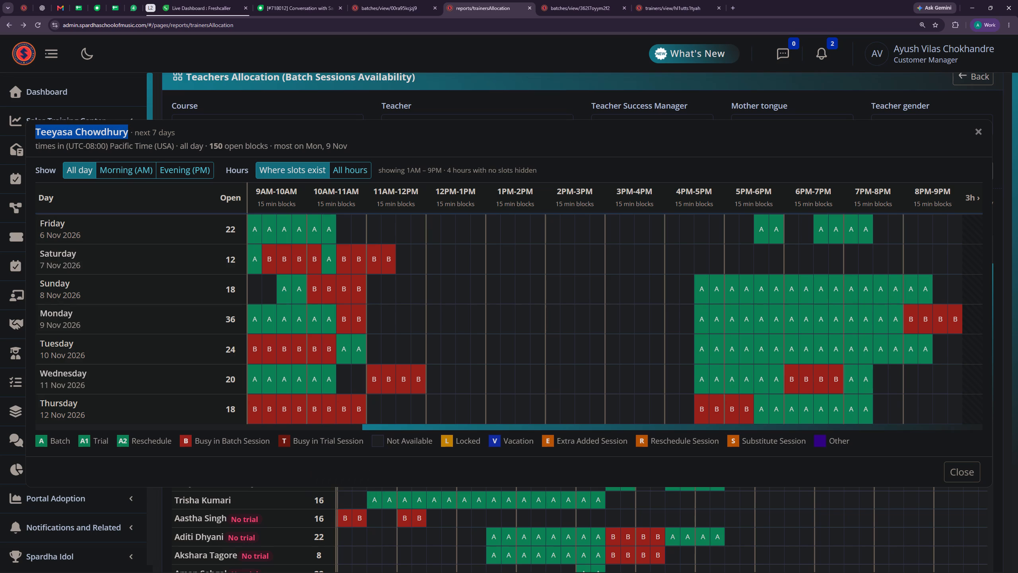
{"action": "key", "text": "ctrl+c"}
{"action": "left_click", "coordinate": [416, 0]}
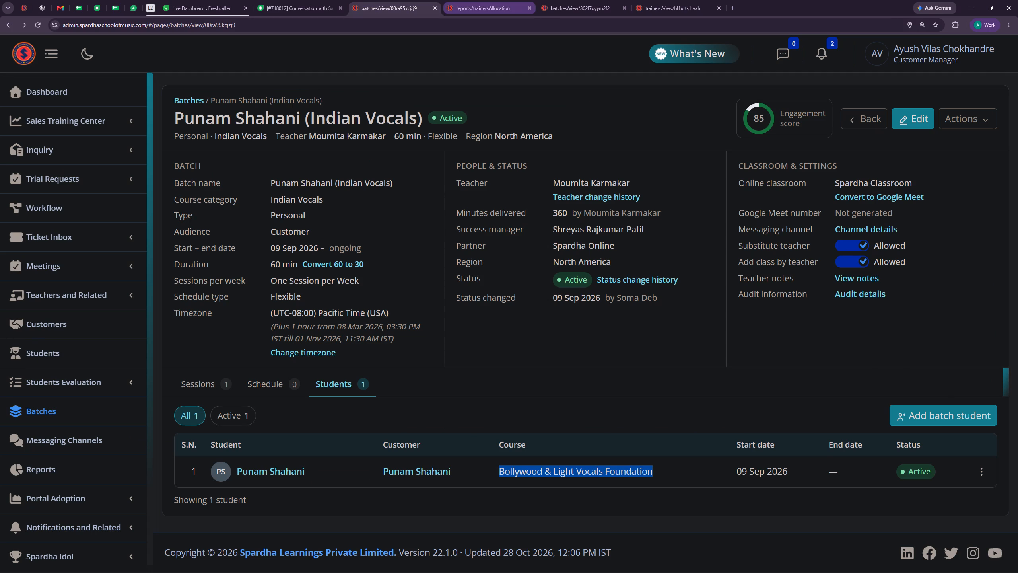
{"action": "left_click", "coordinate": [486, 0]}
{"action": "left_click", "coordinate": [409, 0]}
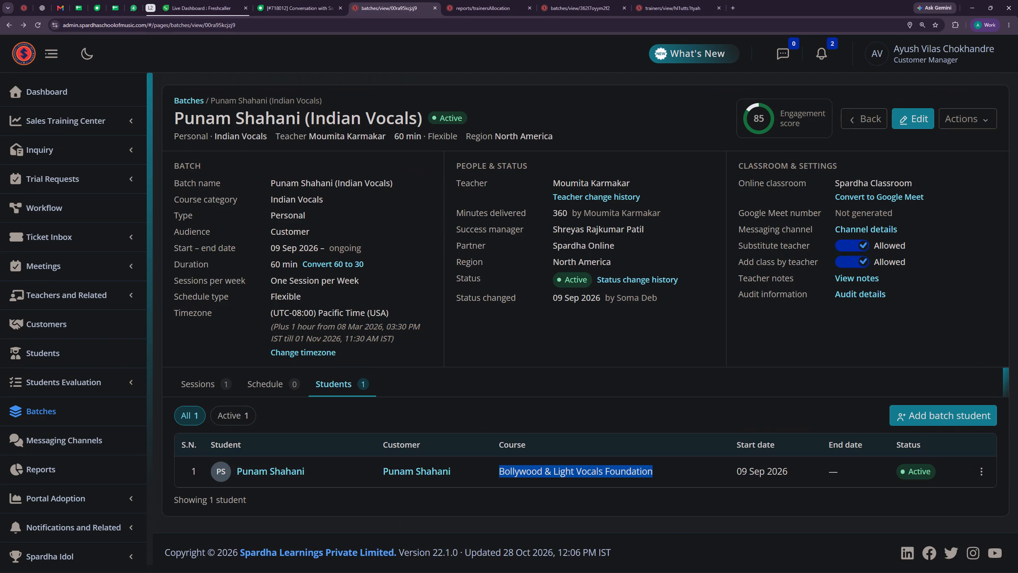
{"action": "left_click", "coordinate": [569, 4]}
{"action": "left_click", "coordinate": [665, 2]}
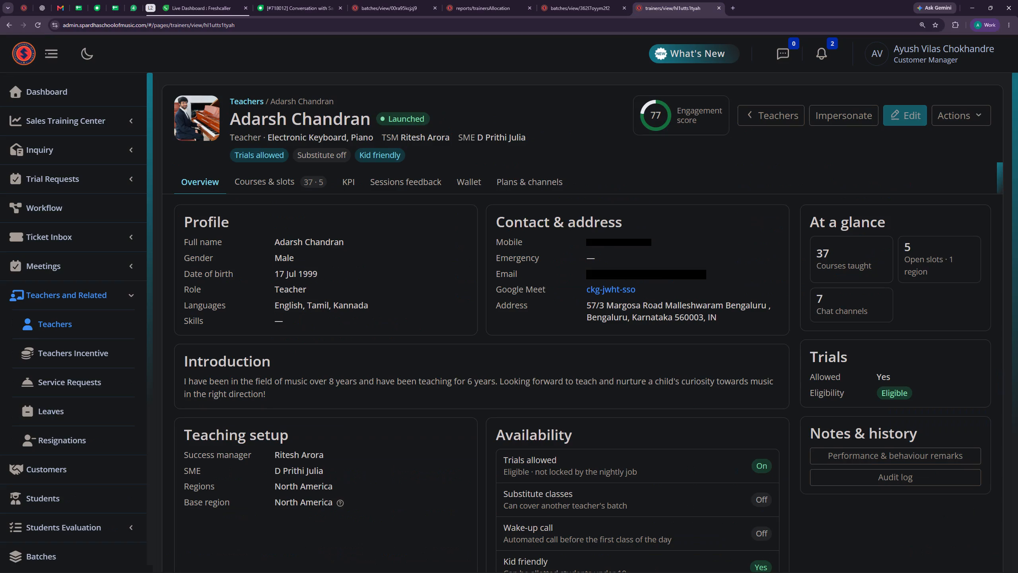
{"action": "left_click_drag", "start_coordinate": [935, 149], "coordinate": [882, 150]}
{"action": "left_click_drag", "start_coordinate": [258, 148], "coordinate": [143, 148]}
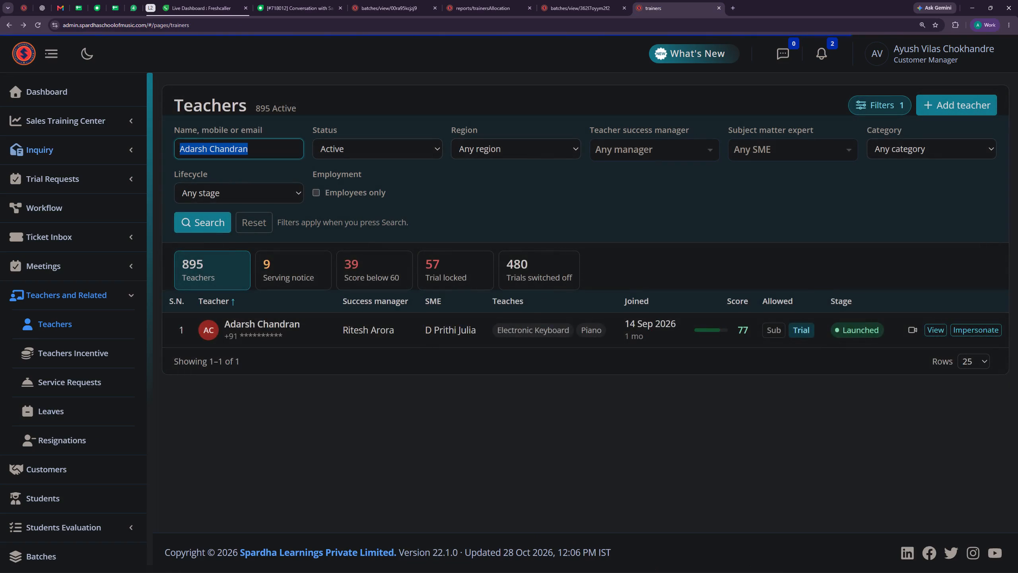
Search the Teachers list for teacher Teeyasa using the copied name and open the teacher's profile.
{"action": "key", "text": "ctrl+f"}
{"action": "key", "text": "ctrl+v"}
{"action": "left_click", "coordinate": [200, 216]}
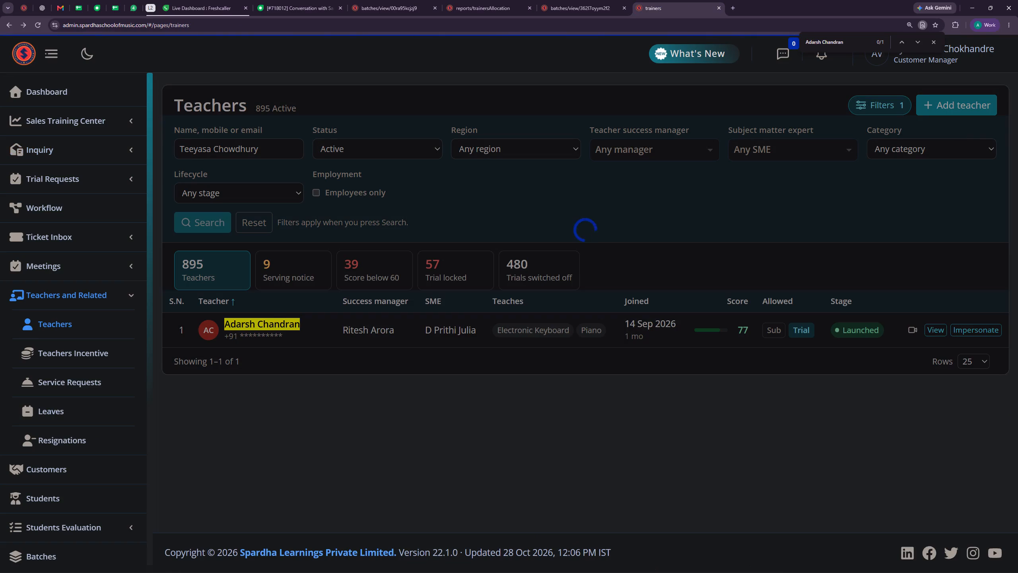
{"action": "left_click", "coordinate": [931, 328]}
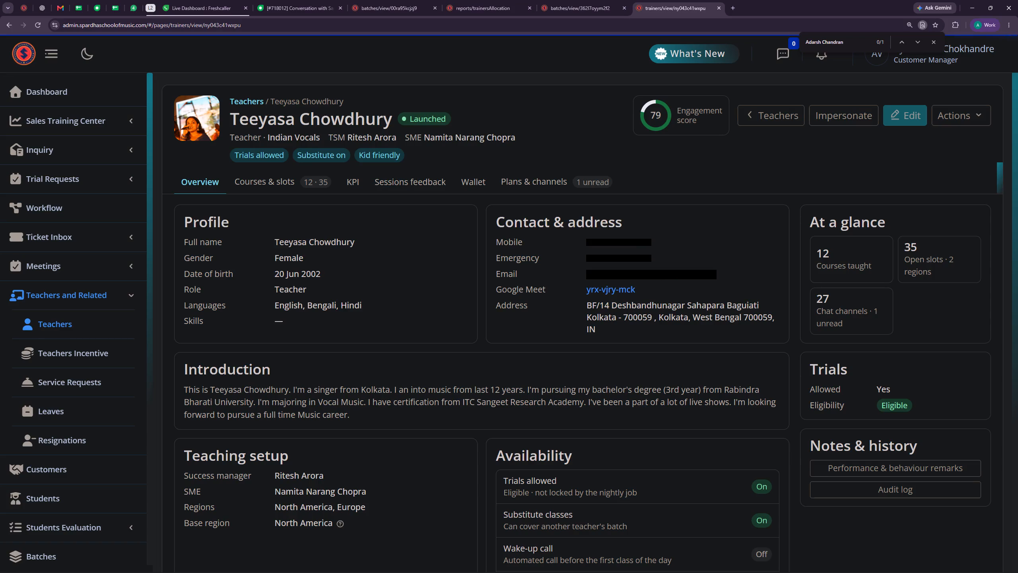
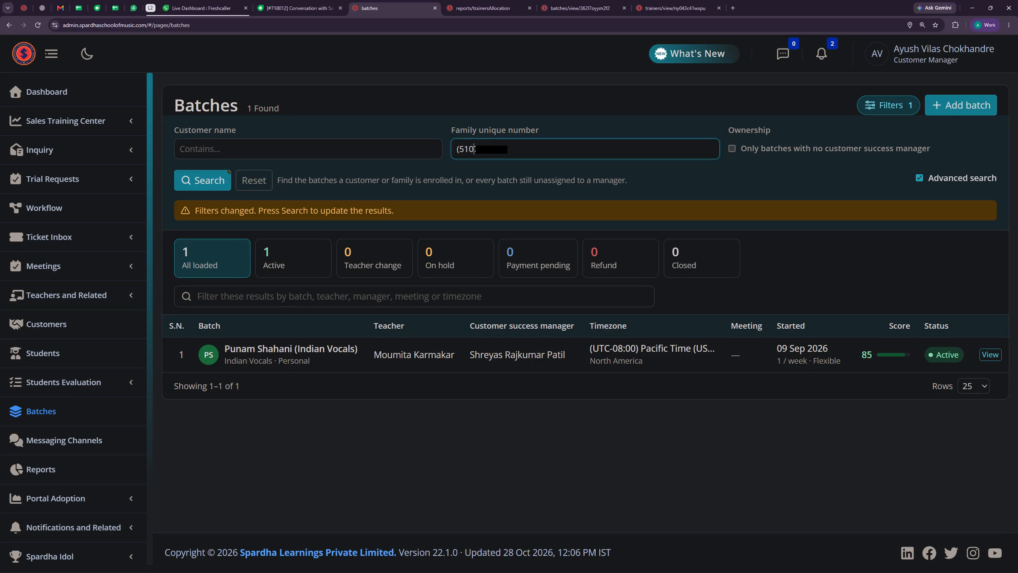
Remove the opening parenthesis from the family unique number, search the batches again and open the matching Indian Vocals batch.
{"action": "left_click", "coordinate": [460, 148]}
{"action": "key", "text": "BackSpace"}
{"action": "left_click", "coordinate": [202, 177]}
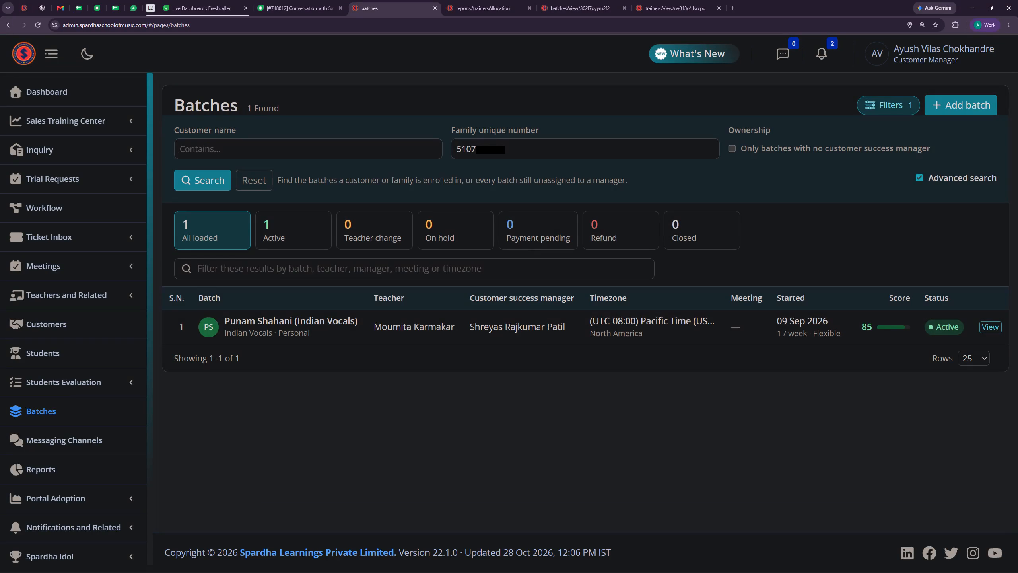
{"action": "left_click", "coordinate": [997, 325]}
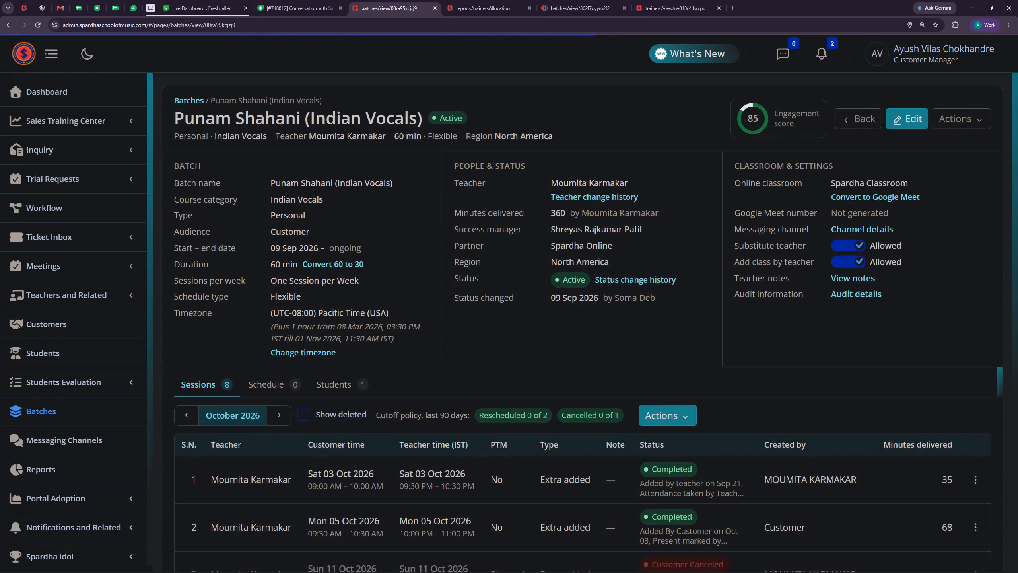
{"action": "left_click", "coordinate": [294, 1]}
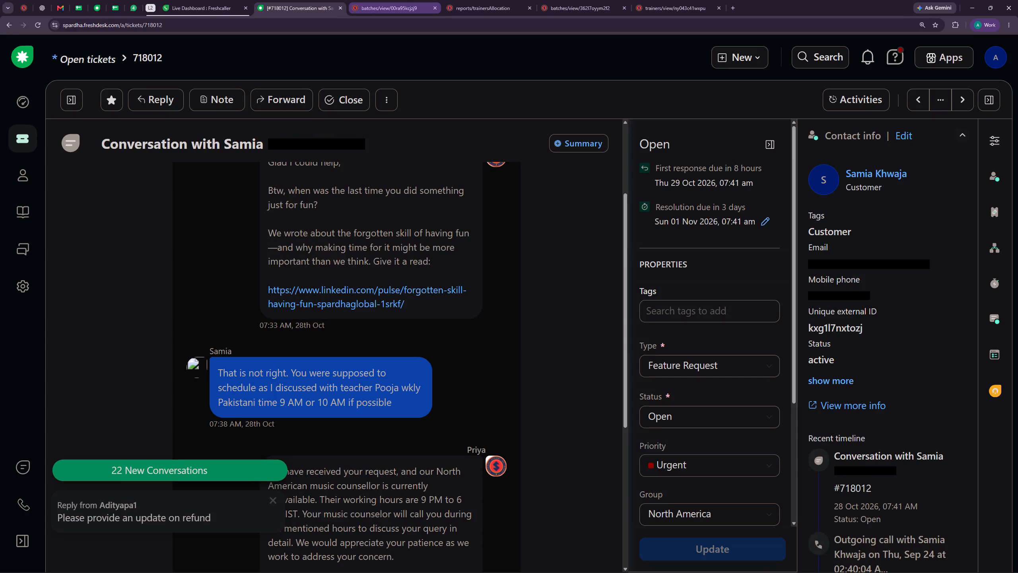
Open the customer's profile from the student list of the Indian Vocals batch taught by the current teacher.
{"action": "left_click", "coordinate": [389, 0]}
{"action": "scroll", "coordinate": [504, 292], "scroll_direction": "down", "scroll_amount": 2}
{"action": "scroll", "coordinate": [504, 296], "scroll_direction": "up", "scroll_amount": 5}
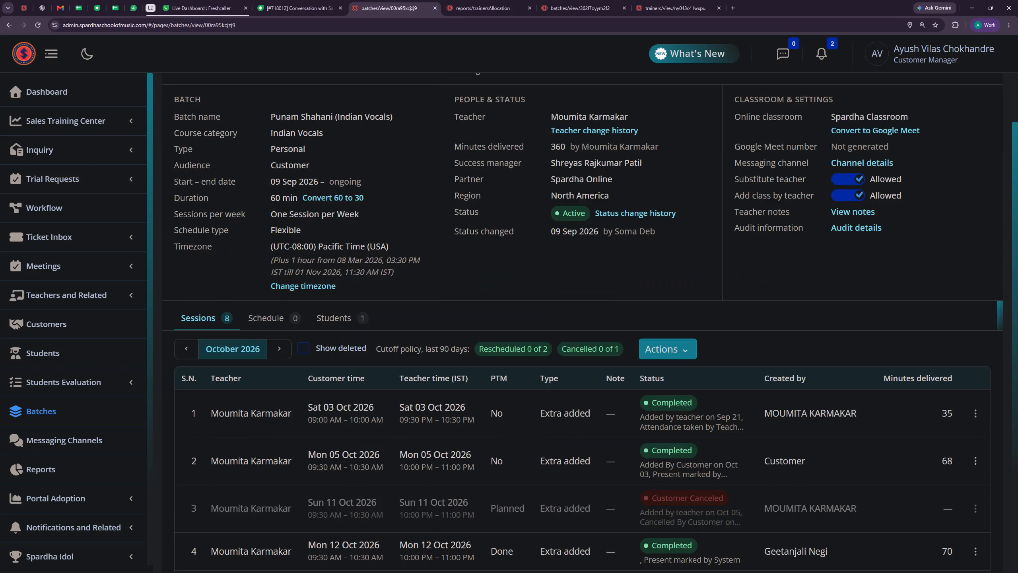
{"action": "left_click", "coordinate": [341, 378]}
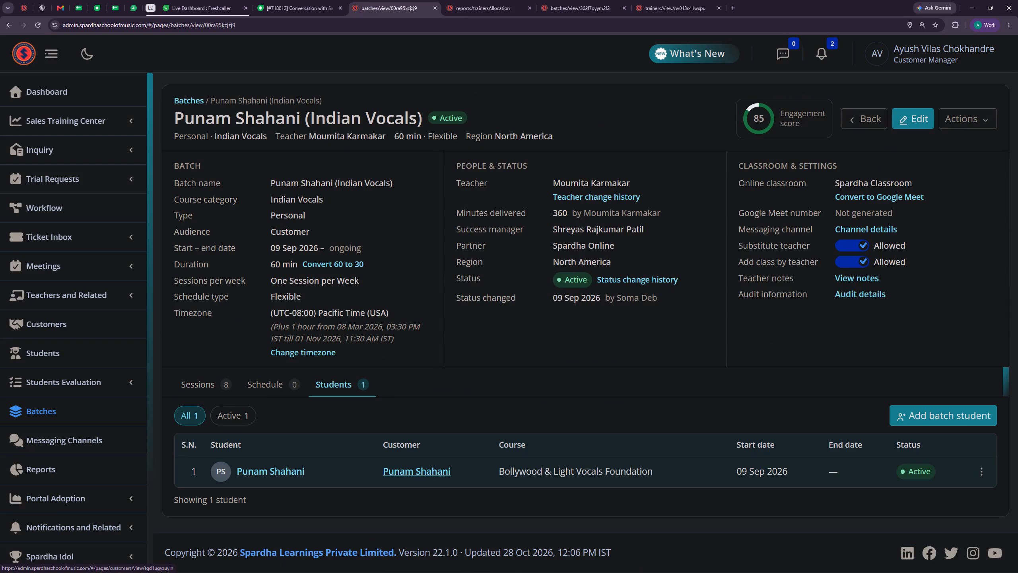
{"action": "left_click", "coordinate": [415, 473]}
{"action": "left_click", "coordinate": [323, 121]}
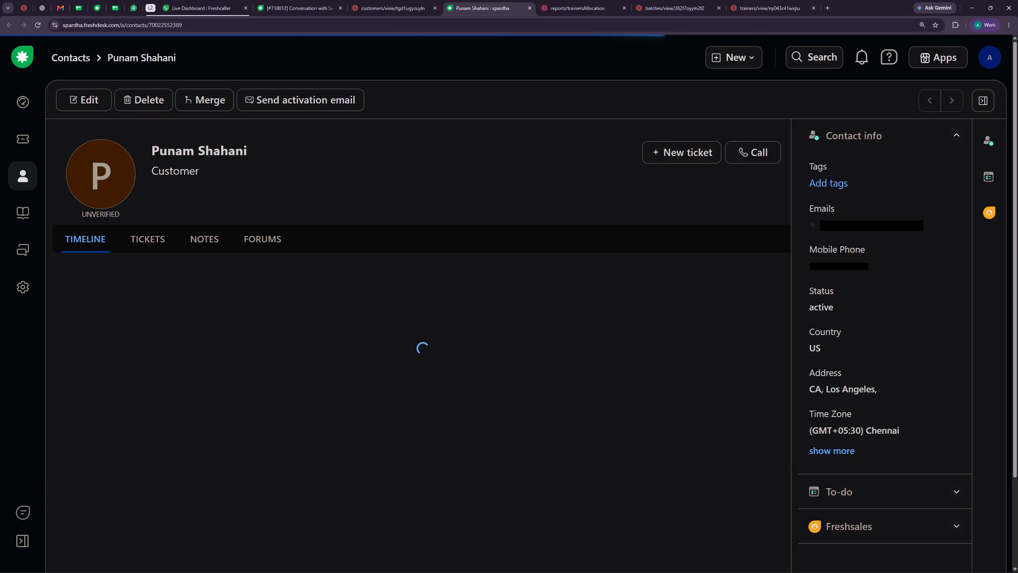
{"action": "left_click", "coordinate": [251, 326]}
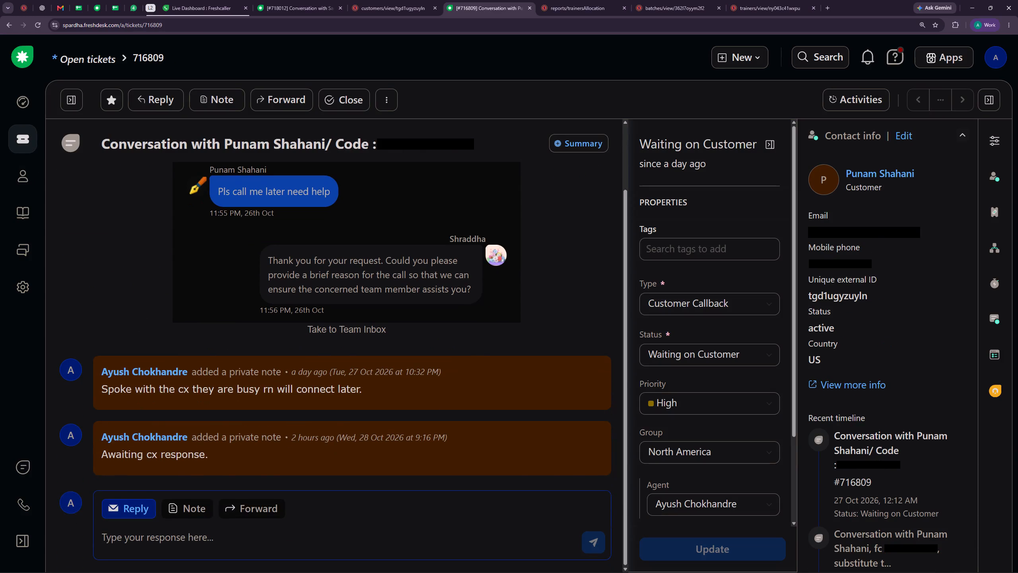
{"action": "scroll", "coordinate": [339, 190], "scroll_direction": "down", "scroll_amount": 4}
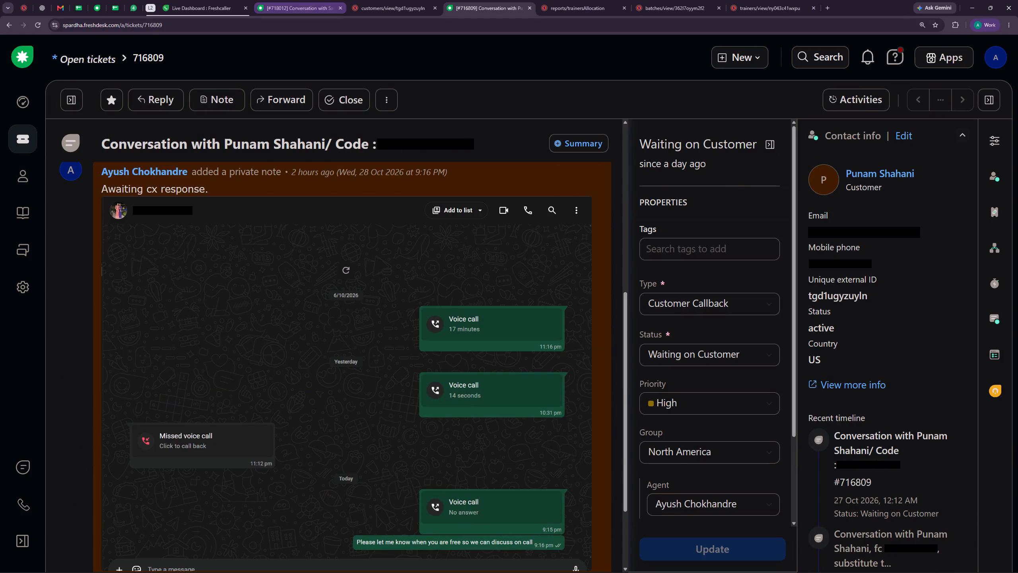
{"action": "left_click", "coordinate": [326, 0]}
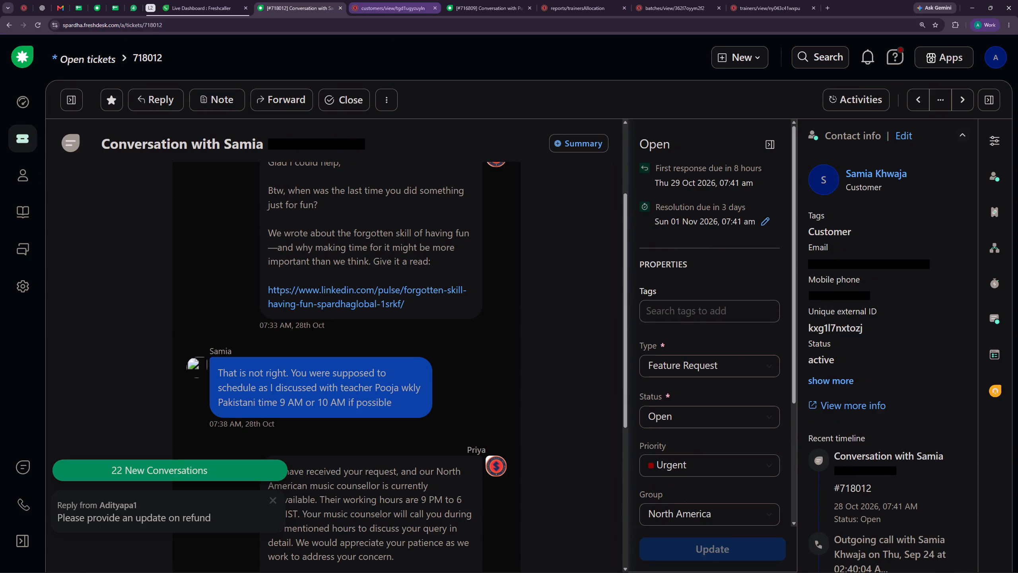
{"action": "left_click", "coordinate": [392, 0]}
{"action": "left_click", "coordinate": [298, 0]}
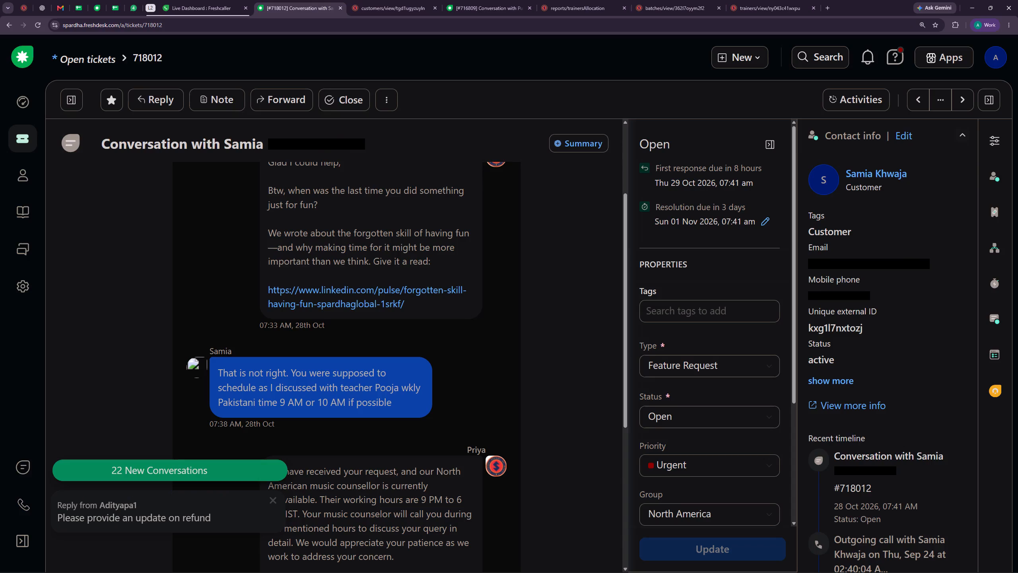
{"action": "left_click", "coordinate": [396, 6]}
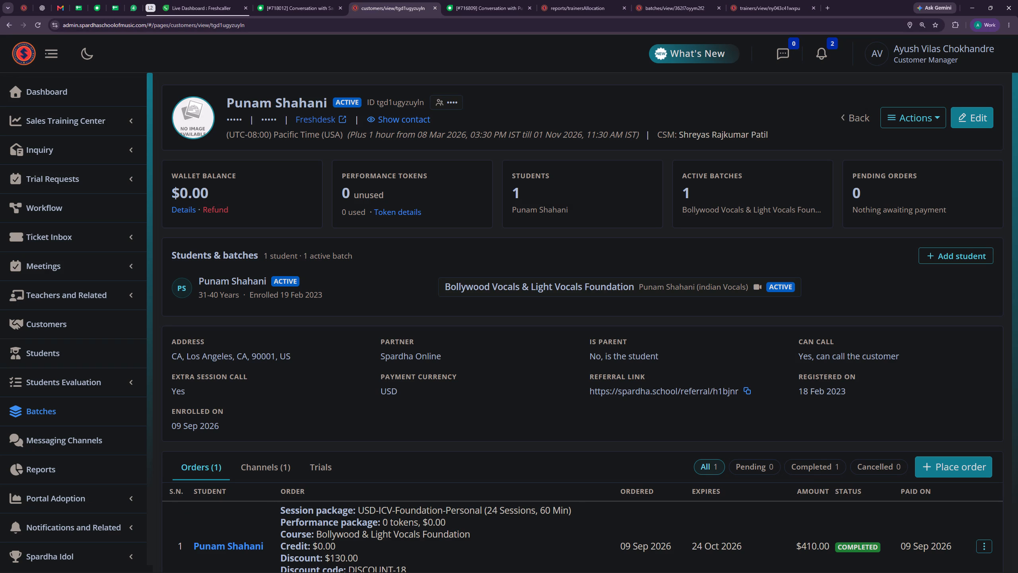
{"action": "left_click", "coordinate": [488, 0]}
{"action": "left_click", "coordinate": [398, 0]}
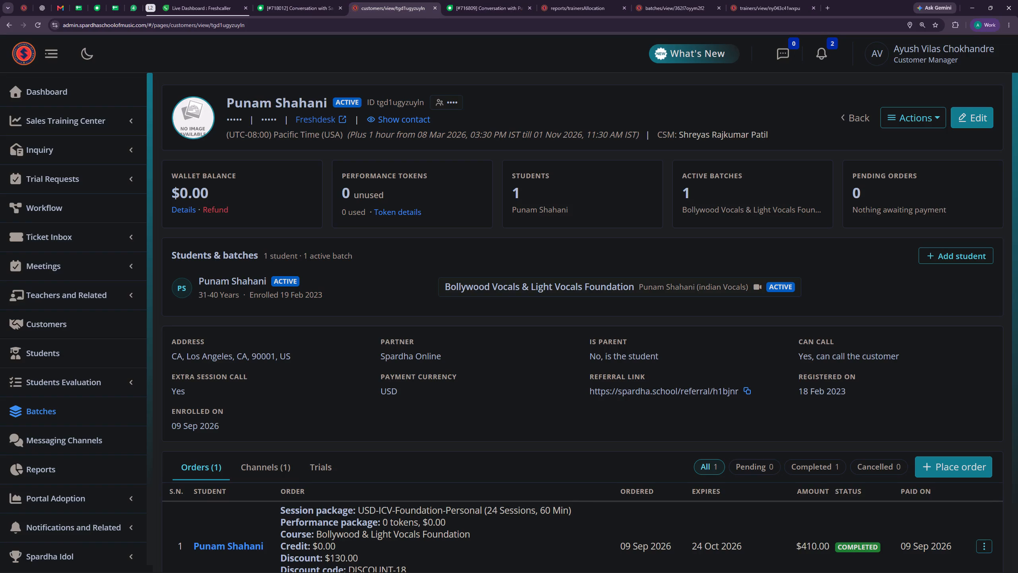
{"action": "left_click", "coordinate": [471, 0]}
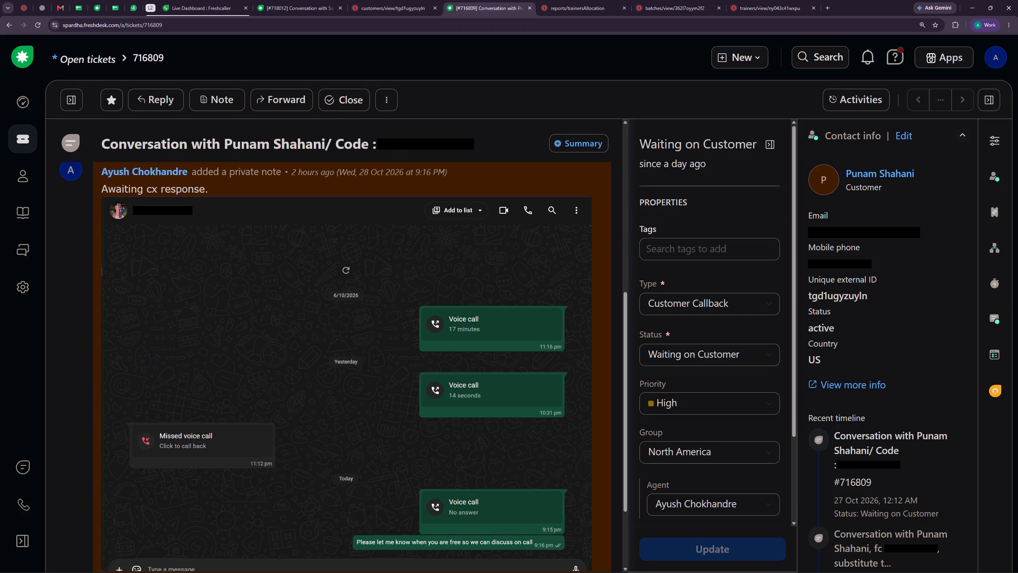
{"action": "left_click", "coordinate": [485, 0]}
{"action": "left_click", "coordinate": [422, 0]}
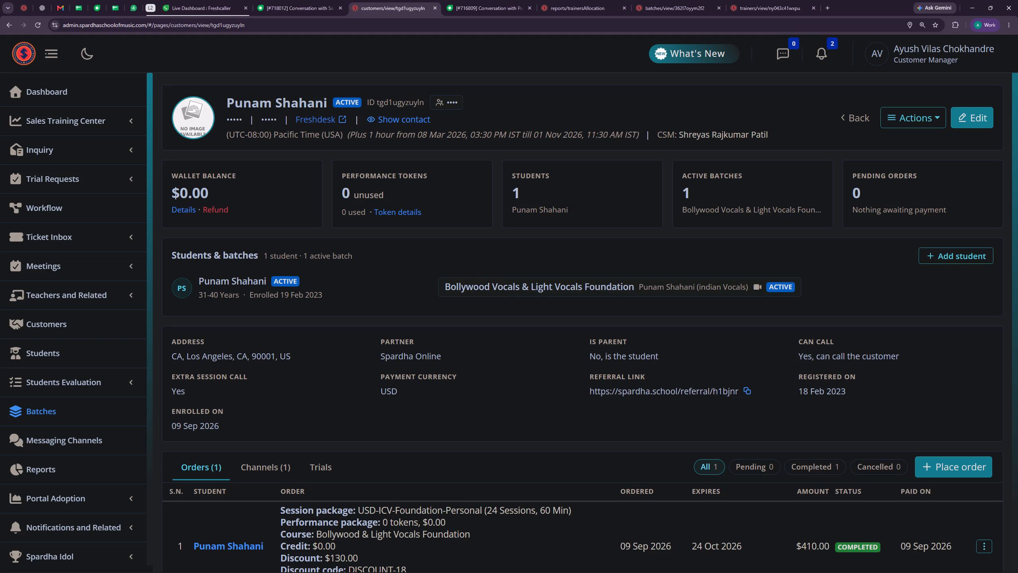
{"action": "left_click", "coordinate": [487, 0]}
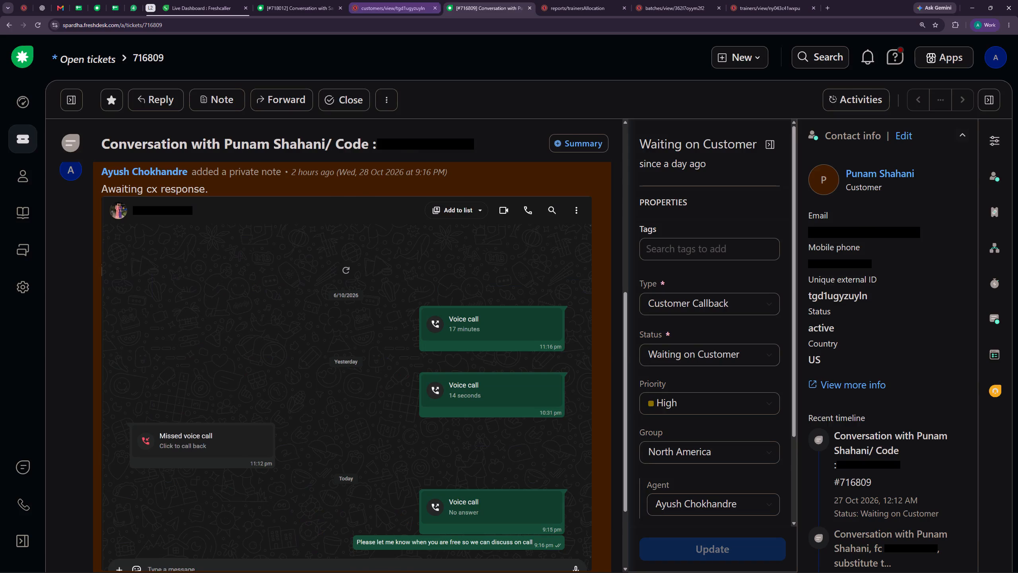
Return through the customer's profile to the Indian Vocals batch page with its October 2026 sessions.
{"action": "left_click", "coordinate": [387, 6]}
{"action": "left_click", "coordinate": [305, 1]}
{"action": "left_click", "coordinate": [369, 0]}
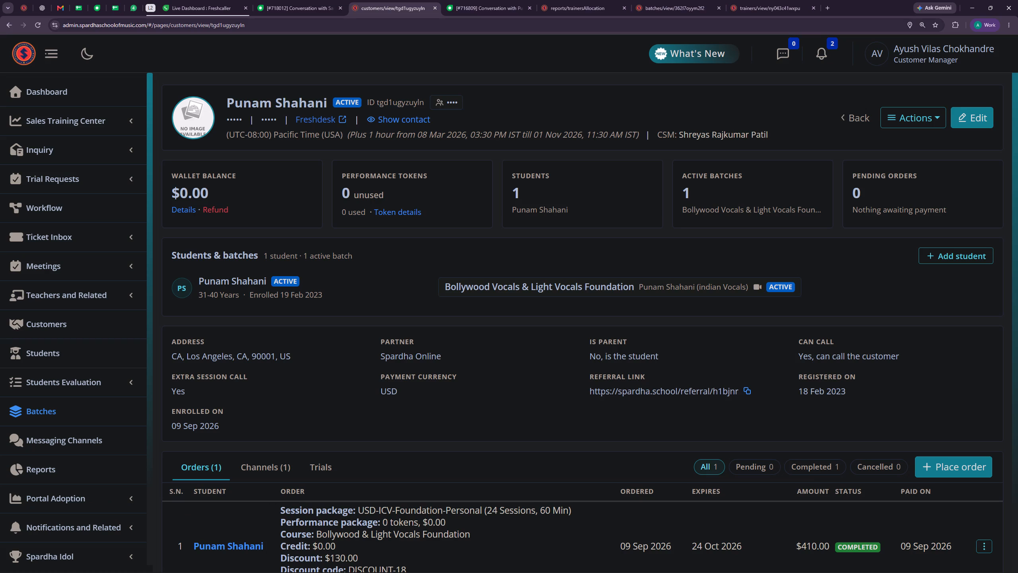
{"action": "left_click_drag", "start_coordinate": [590, 228], "coordinate": [614, 263]}
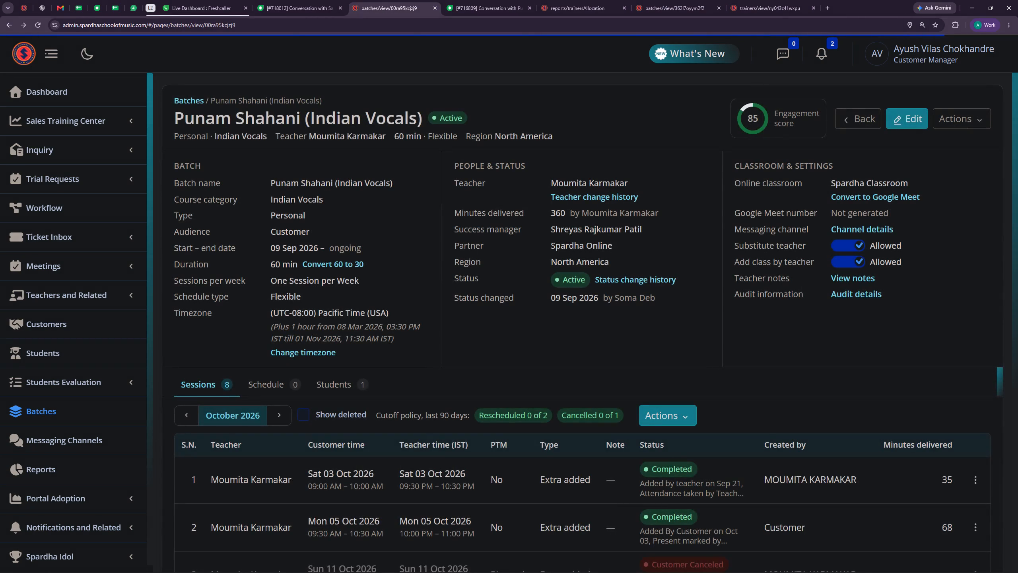
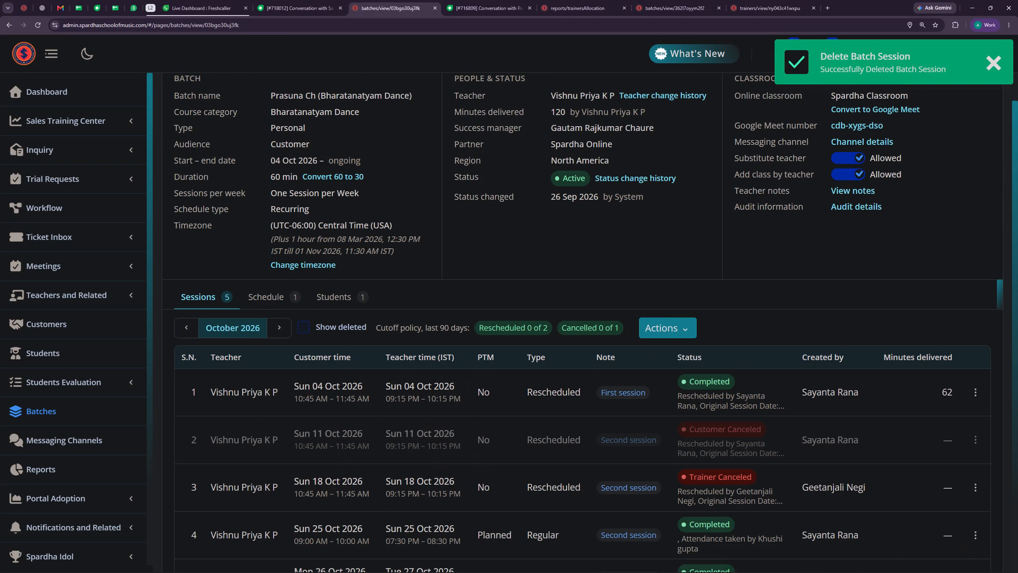
{"action": "left_click", "coordinate": [319, 0]}
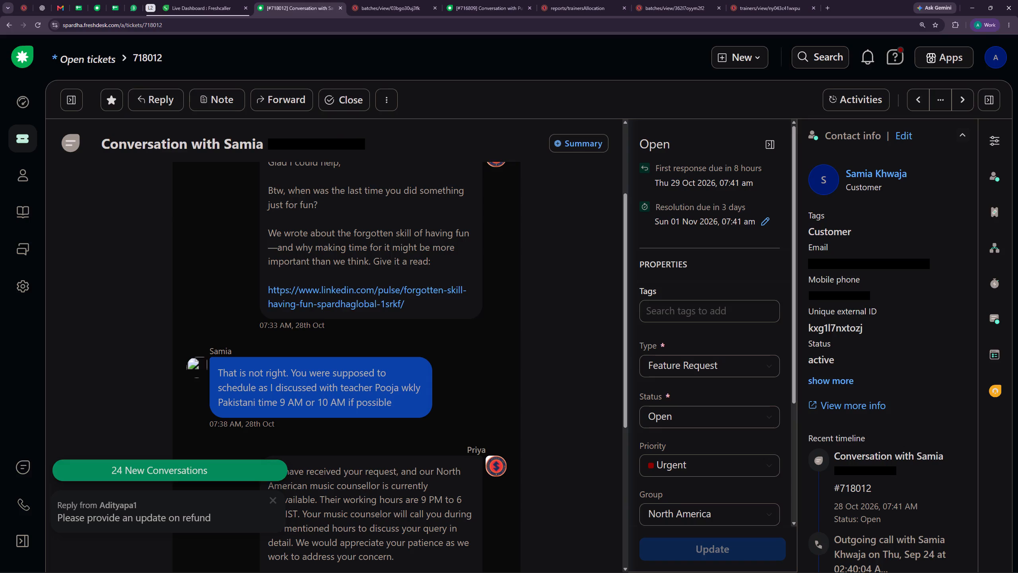
{"action": "left_click", "coordinate": [280, 500]}
{"action": "left_click", "coordinate": [274, 499]}
{"action": "scroll", "coordinate": [378, 371], "scroll_direction": "down", "scroll_amount": 8}
{"action": "scroll", "coordinate": [365, 365], "scroll_direction": "up", "scroll_amount": 1}
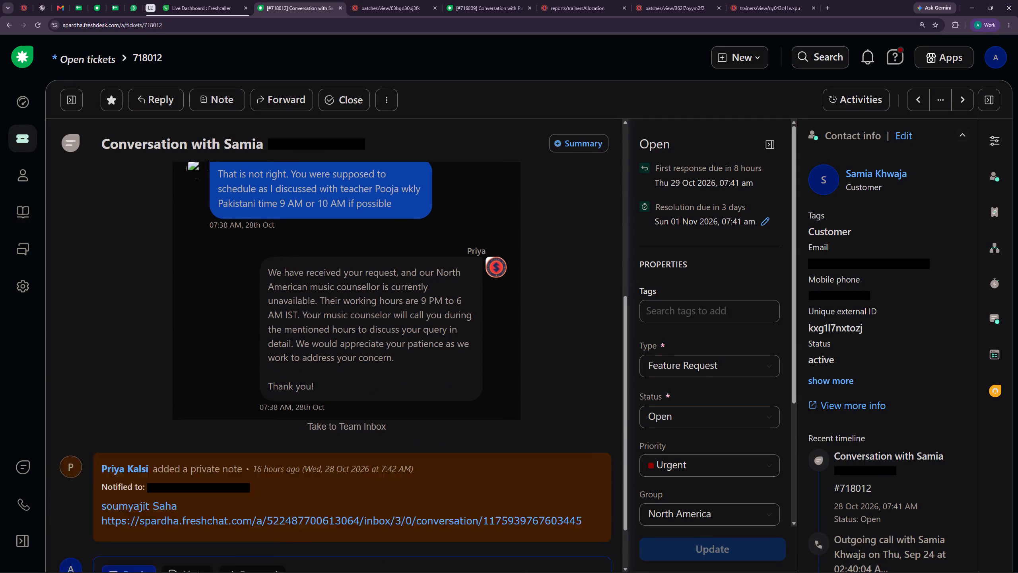
{"action": "scroll", "coordinate": [365, 365], "scroll_direction": "up", "scroll_amount": 6}
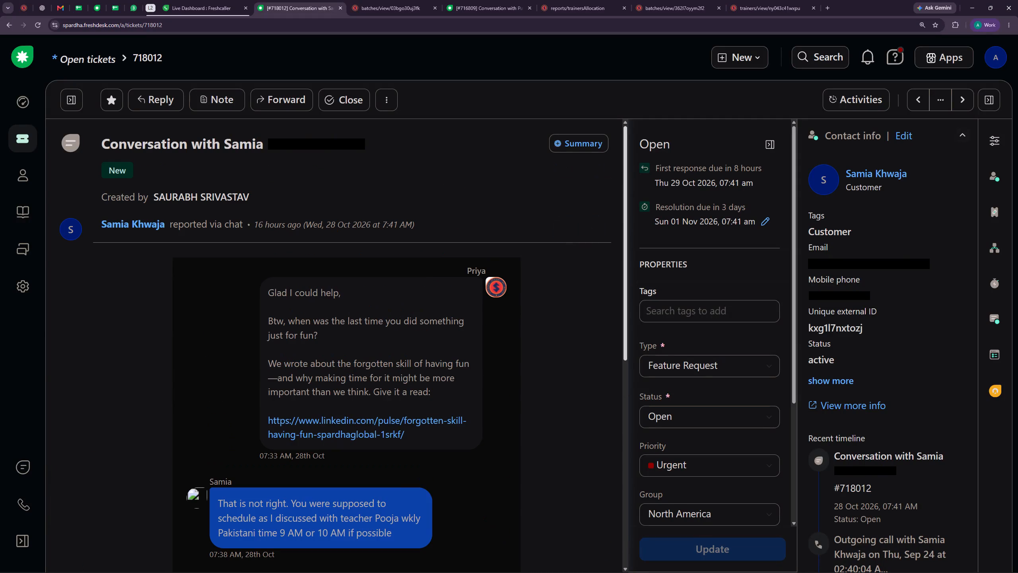
{"action": "left_click_drag", "start_coordinate": [626, 223], "coordinate": [626, 312]}
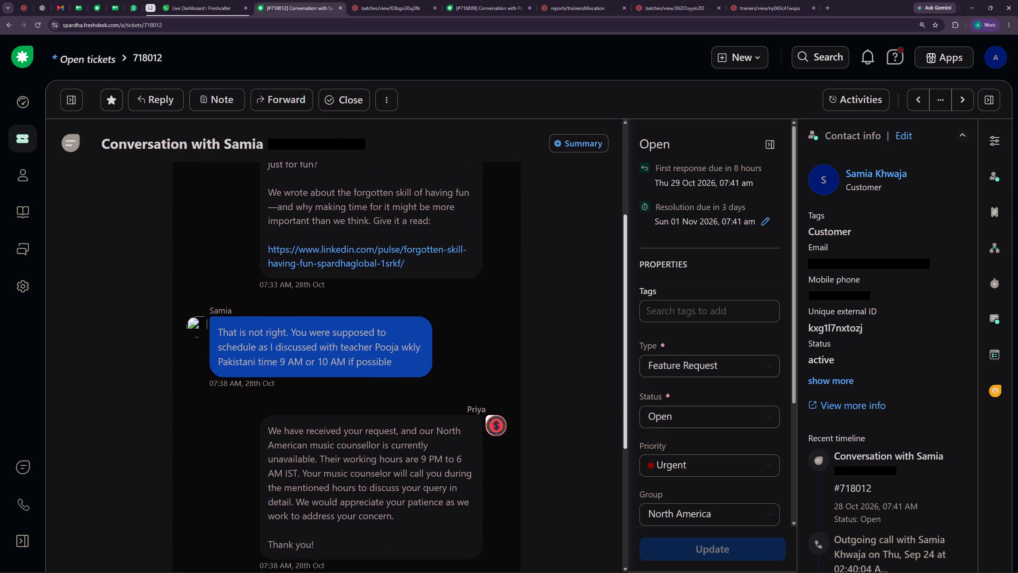
{"action": "left_click_drag", "start_coordinate": [626, 312], "coordinate": [624, 333]}
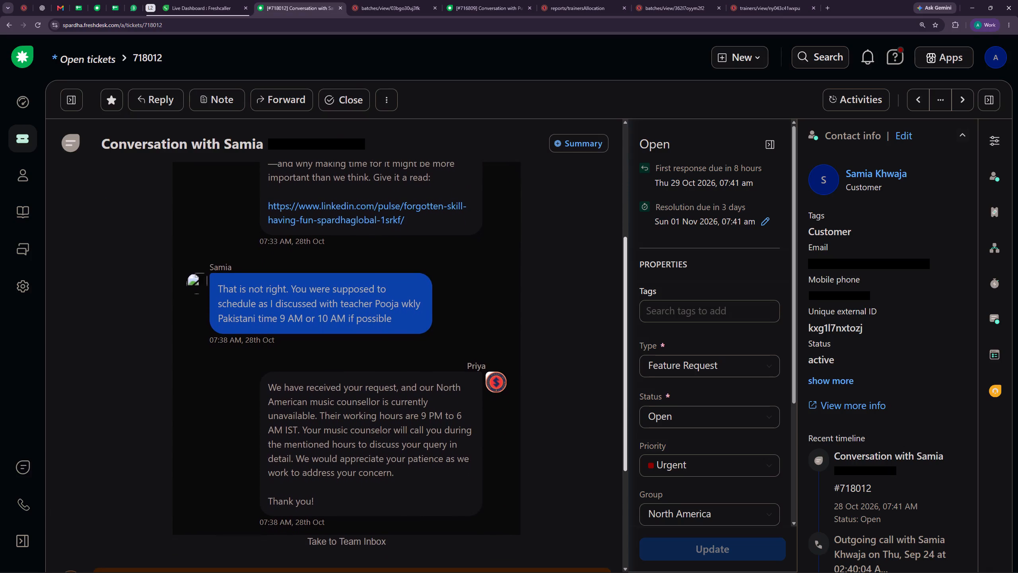
{"action": "left_click_drag", "start_coordinate": [624, 336], "coordinate": [627, 348]}
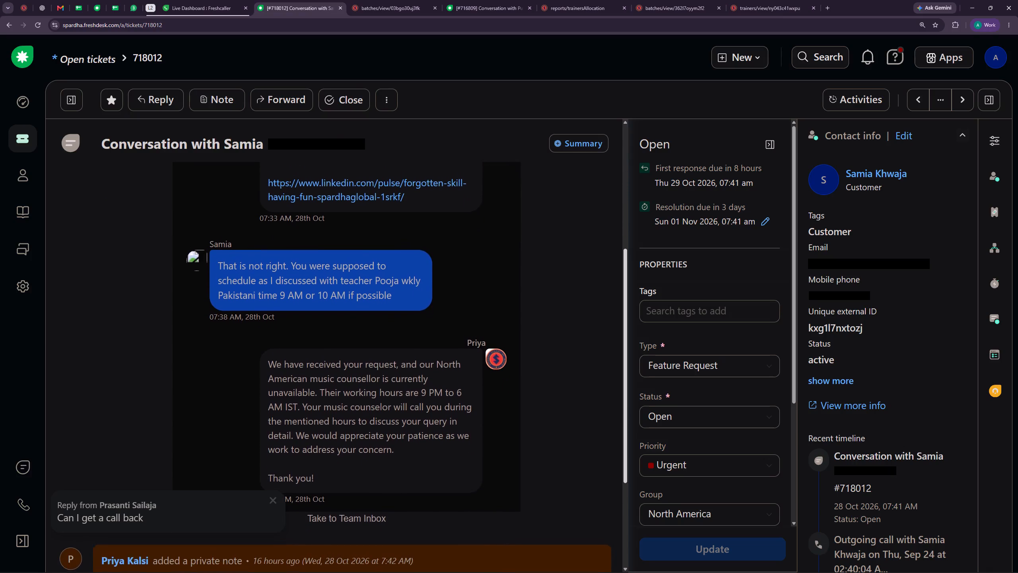
{"action": "left_click_drag", "start_coordinate": [627, 348], "coordinate": [624, 333]}
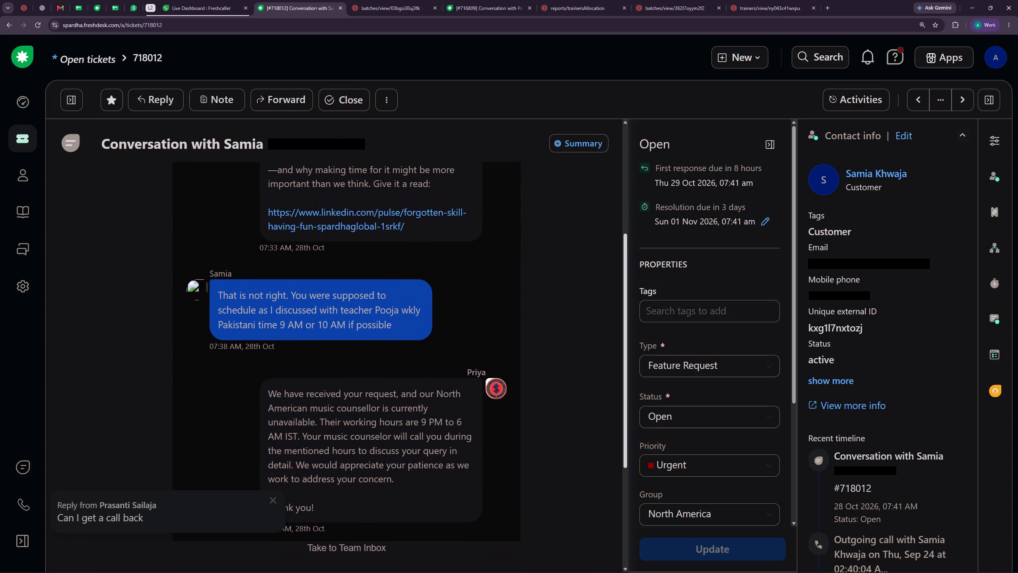
{"action": "left_click_drag", "start_coordinate": [624, 333], "coordinate": [624, 385]}
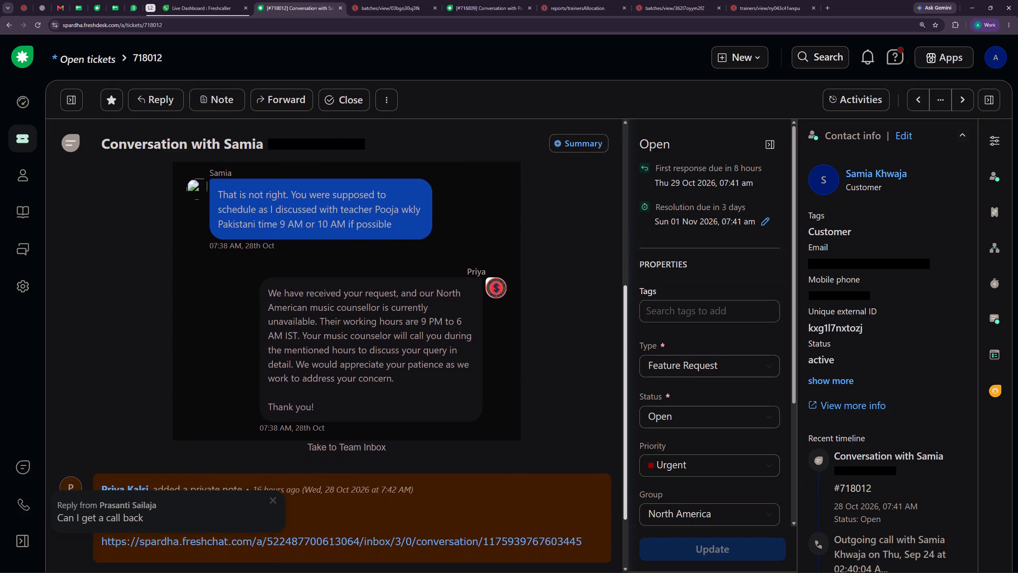
{"action": "left_click_drag", "start_coordinate": [624, 385], "coordinate": [625, 433]}
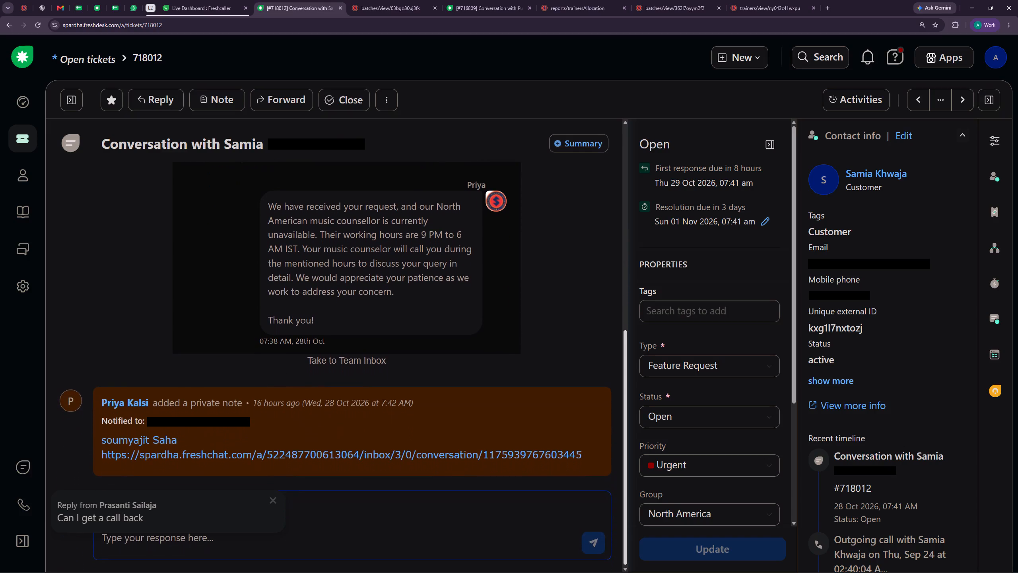
{"action": "left_click_drag", "start_coordinate": [625, 433], "coordinate": [624, 439]}
{"action": "left_click_drag", "start_coordinate": [624, 439], "coordinate": [627, 216]}
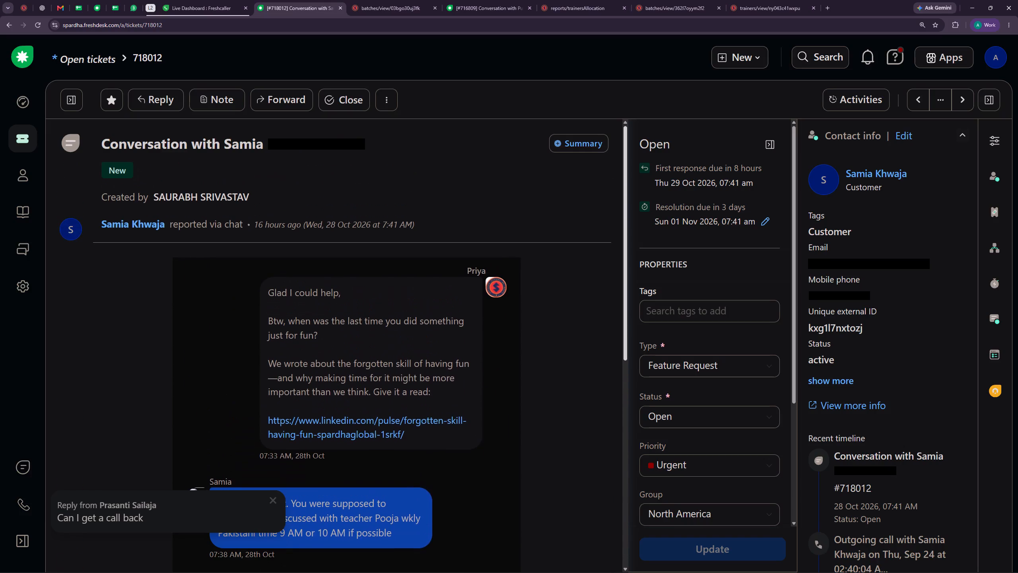
{"action": "left_click_drag", "start_coordinate": [627, 216], "coordinate": [625, 326]}
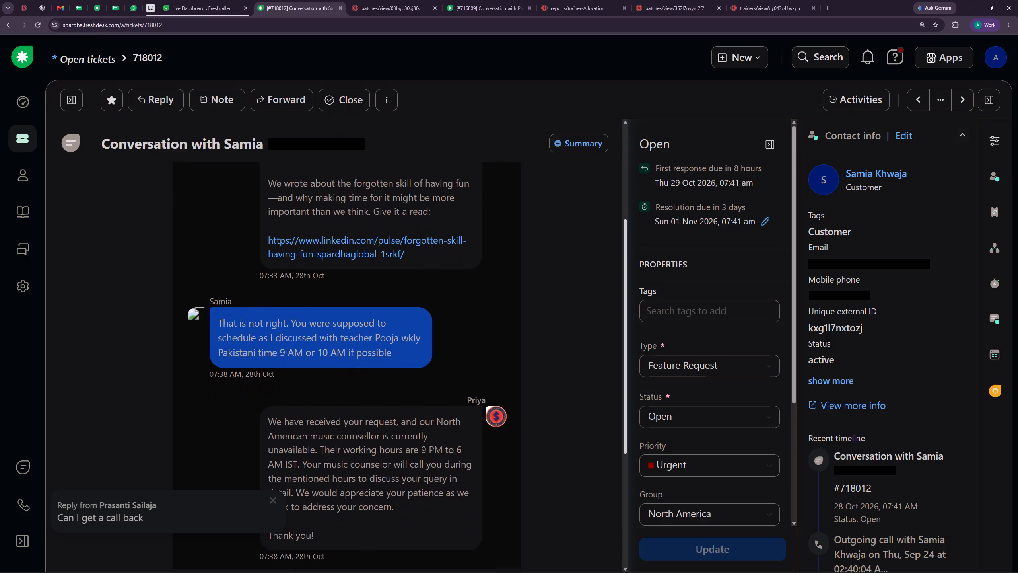
{"action": "left_click_drag", "start_coordinate": [625, 326], "coordinate": [627, 255]}
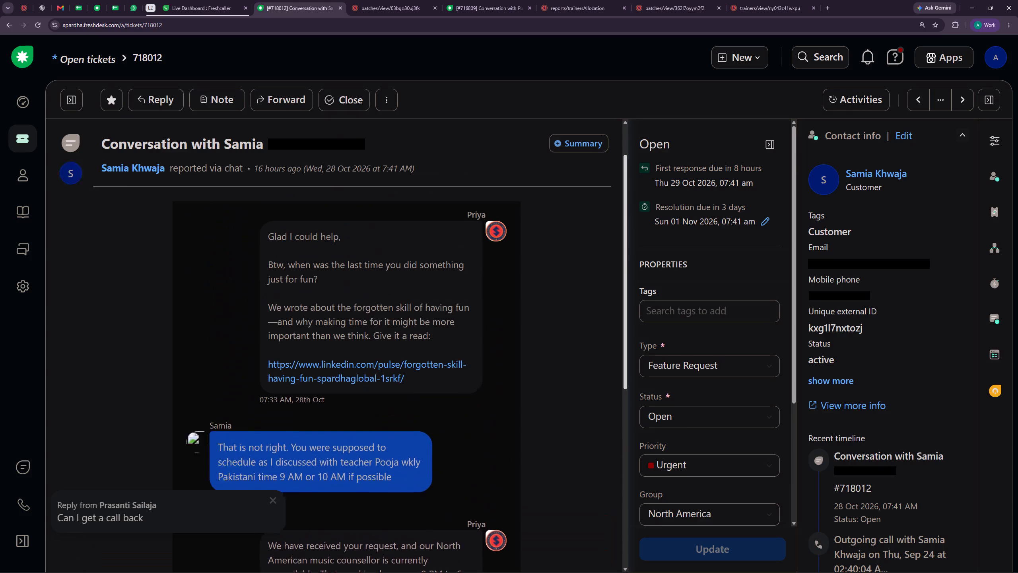
{"action": "left_click_drag", "start_coordinate": [627, 255], "coordinate": [445, 245]}
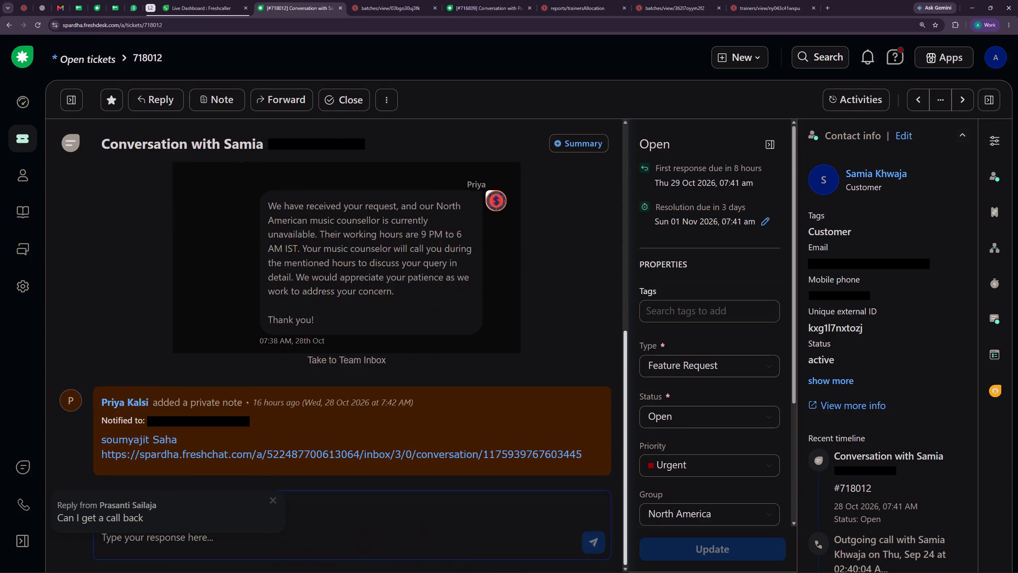
{"action": "left_click_drag", "start_coordinate": [445, 245], "coordinate": [341, 208]}
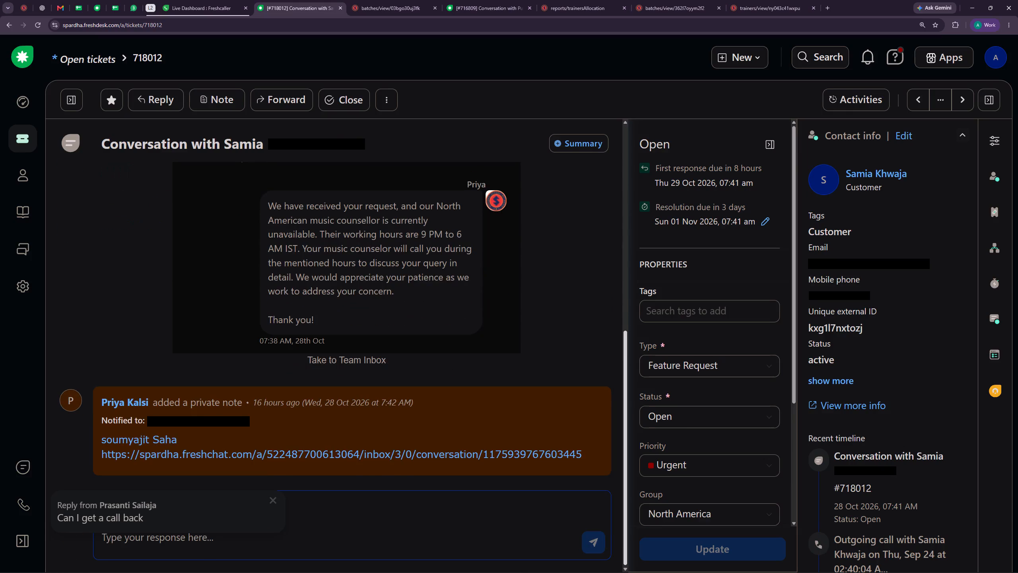
{"action": "left_click_drag", "start_coordinate": [341, 208], "coordinate": [554, 208]}
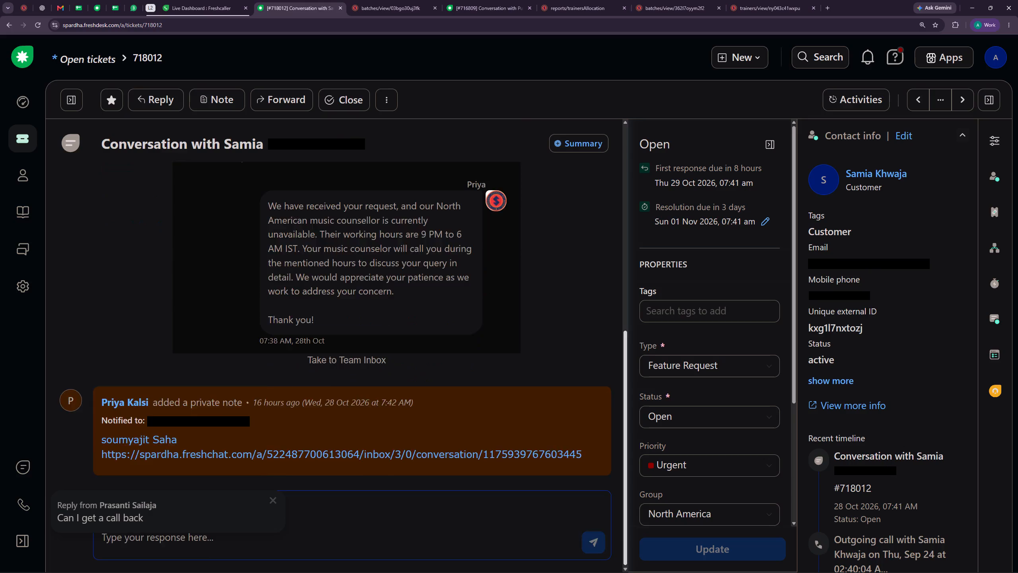
{"action": "left_click_drag", "start_coordinate": [554, 208], "coordinate": [621, 223]}
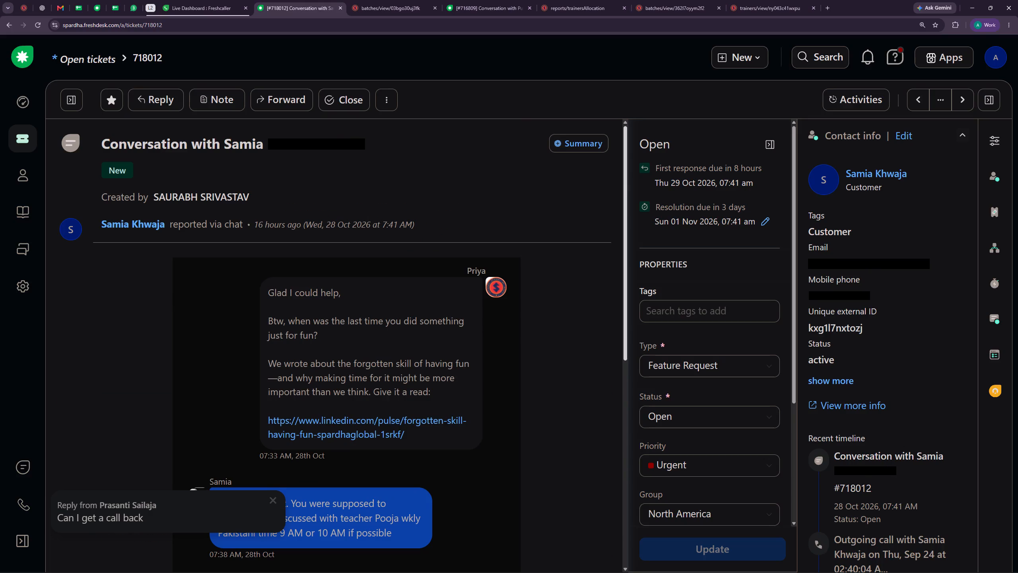
{"action": "left_click_drag", "start_coordinate": [621, 223], "coordinate": [623, 259]}
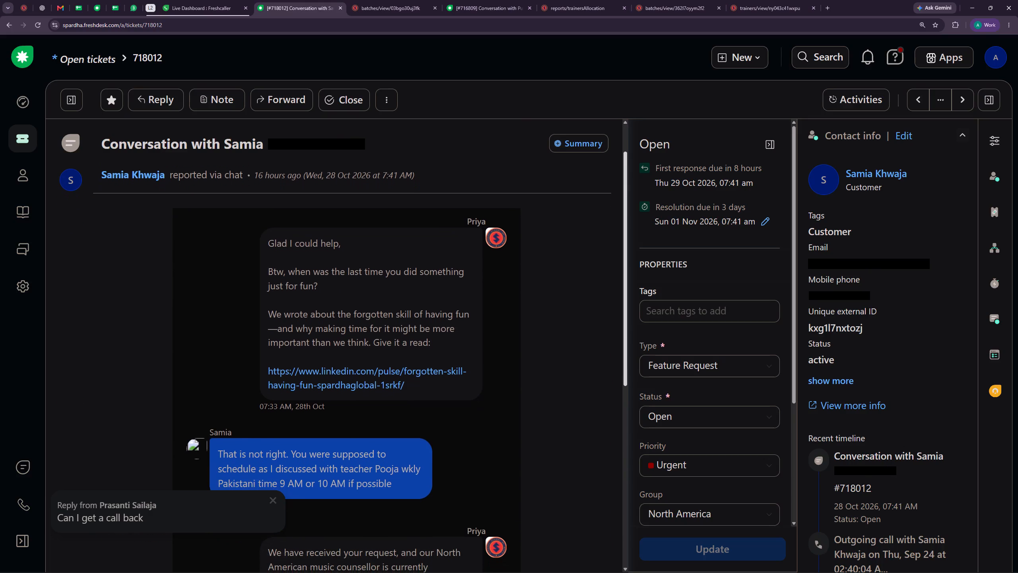
{"action": "left_click_drag", "start_coordinate": [623, 259], "coordinate": [625, 307]}
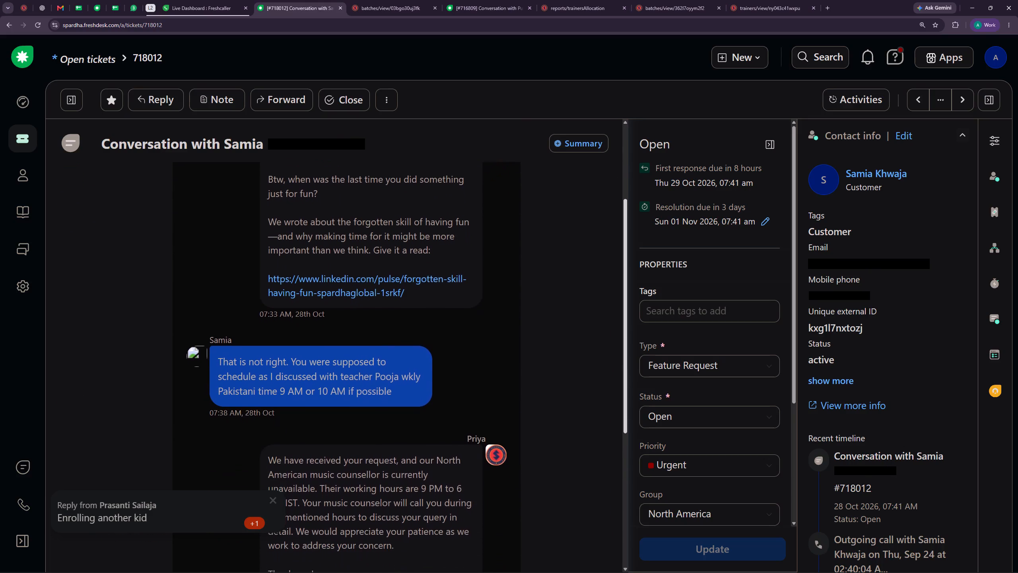
{"action": "left_click_drag", "start_coordinate": [625, 307], "coordinate": [624, 328]}
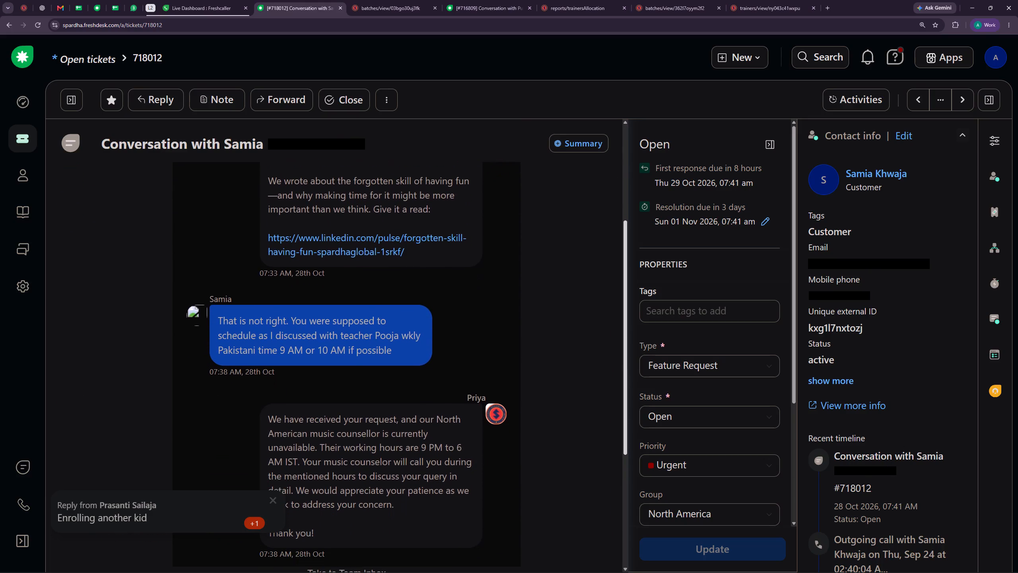
{"action": "left_click_drag", "start_coordinate": [624, 328], "coordinate": [628, 187]}
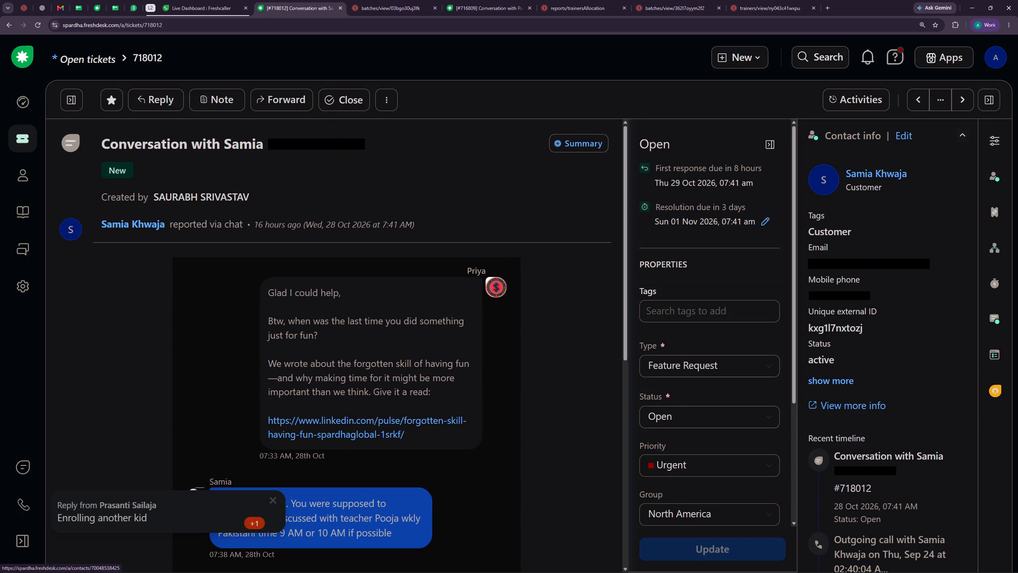
Return to ticket 716809 with its private note about awaiting the customer's response.
{"action": "left_click", "coordinate": [399, 0]}
{"action": "left_click", "coordinate": [292, 0]}
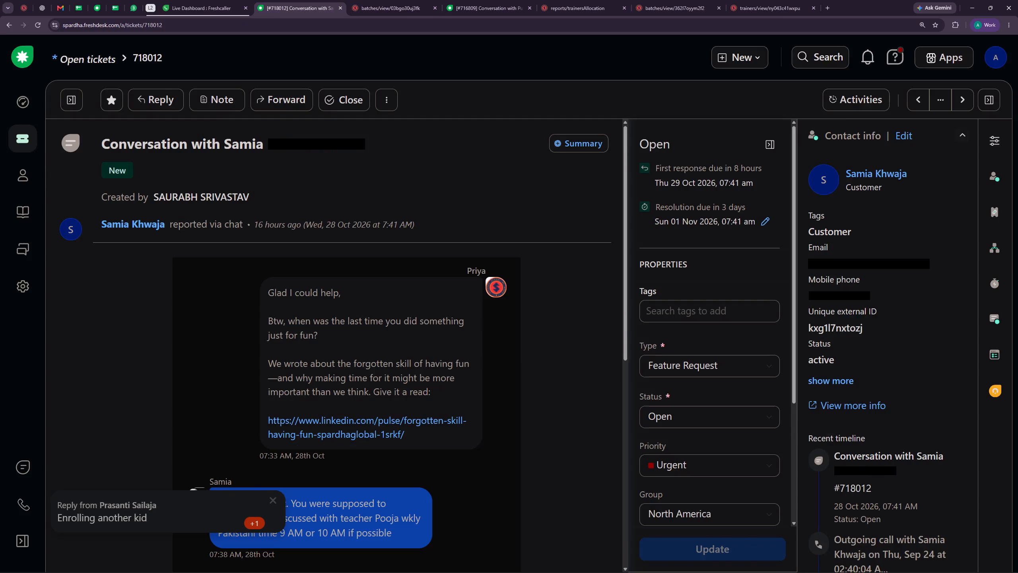
{"action": "left_click", "coordinate": [384, 4]}
{"action": "left_click", "coordinate": [500, 4]}
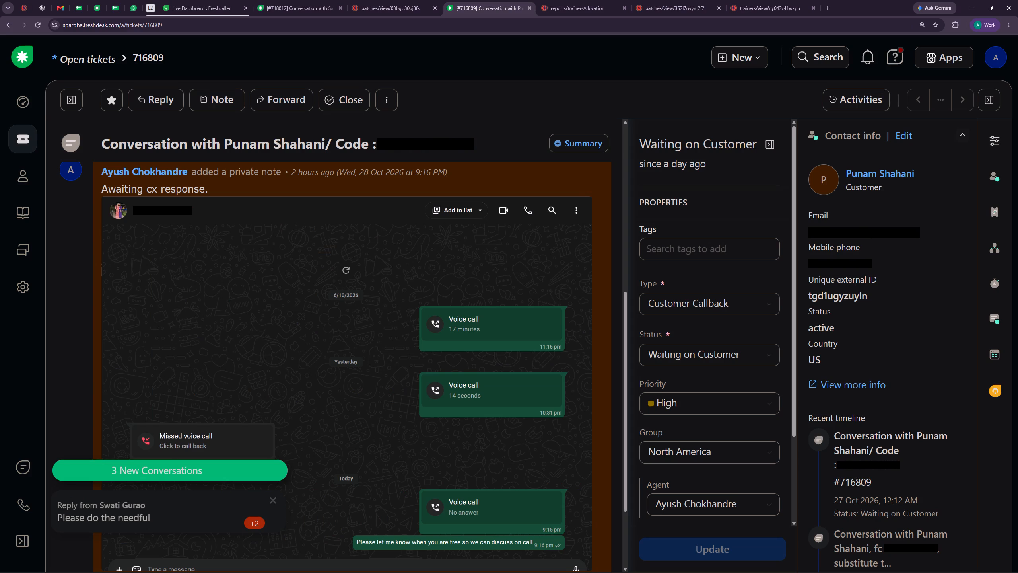
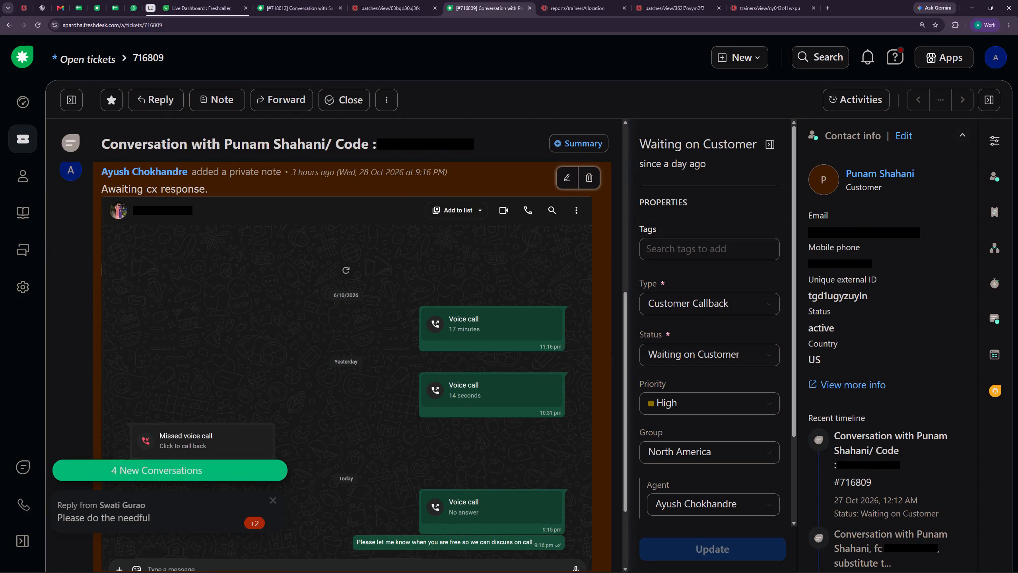
Bring up the list of assigned open tickets from the helpdesk dashboard.
{"action": "left_click", "coordinate": [31, 103]}
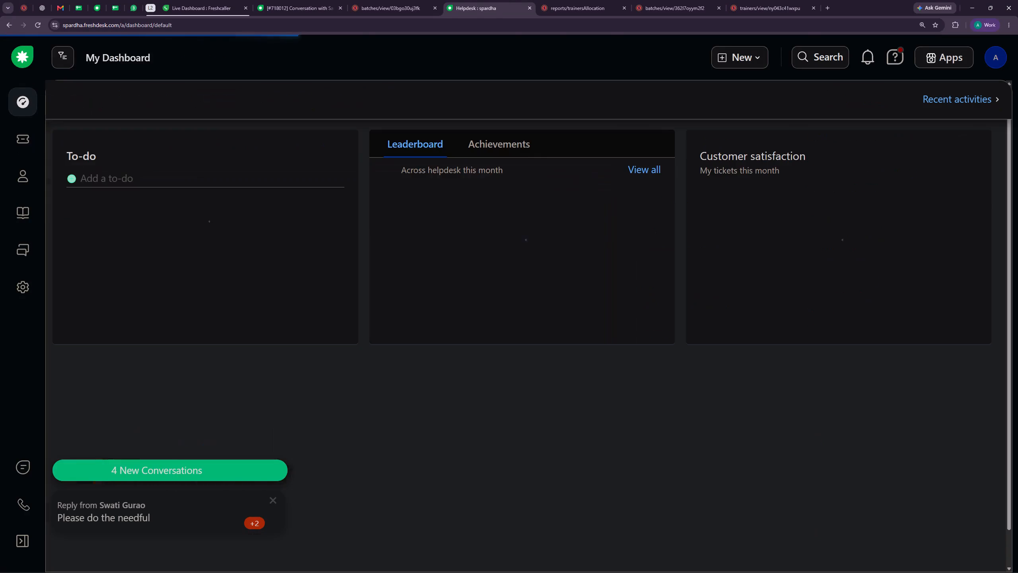
{"action": "left_click", "coordinate": [575, 160]}
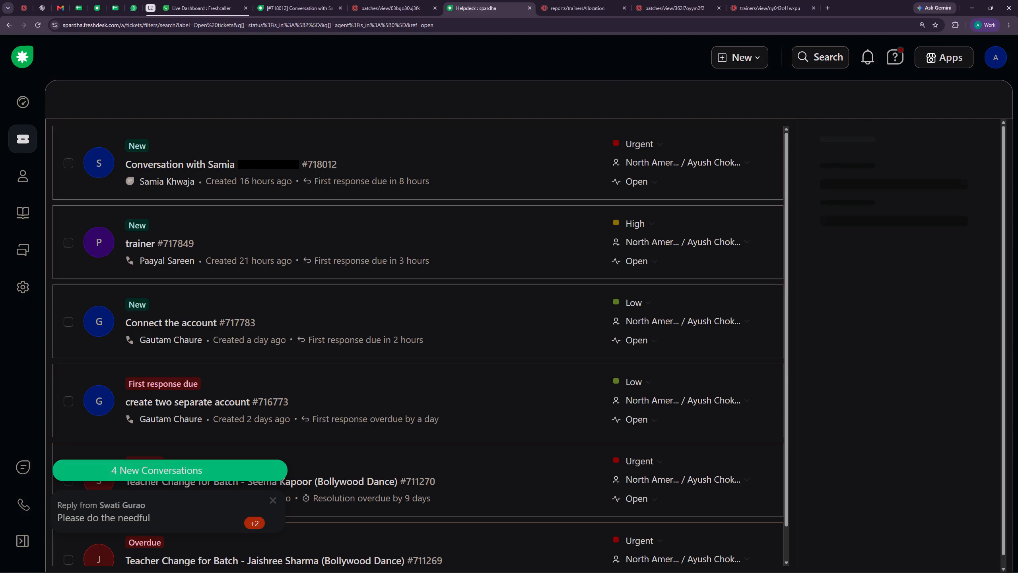
Check the open Bharatanatyam Dance batch page and compare it with the conversation in ticket 718012.
{"action": "left_click", "coordinate": [410, 8]}
{"action": "scroll", "coordinate": [504, 228], "scroll_direction": "up", "scroll_amount": 3}
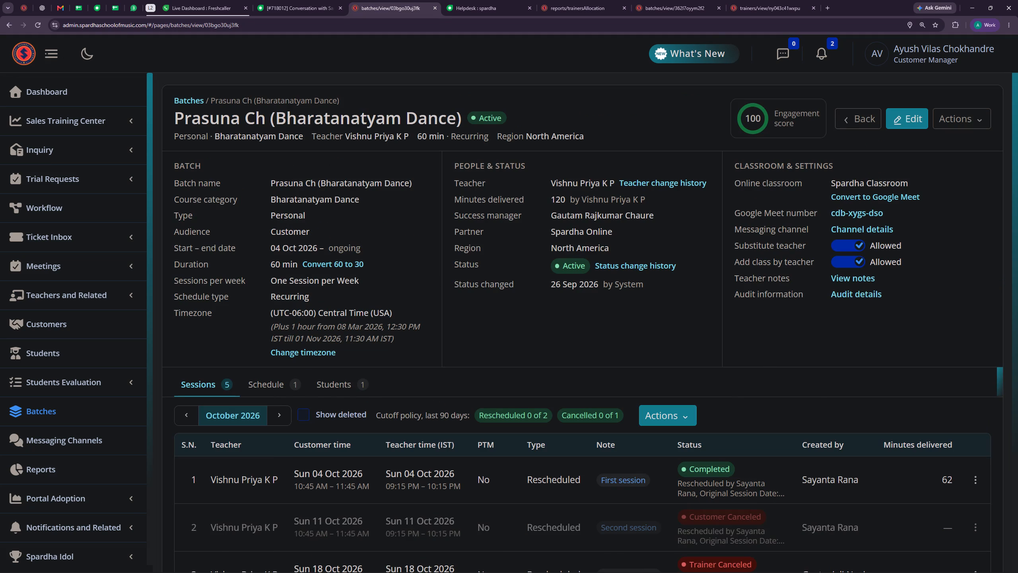
{"action": "left_click", "coordinate": [300, 0]}
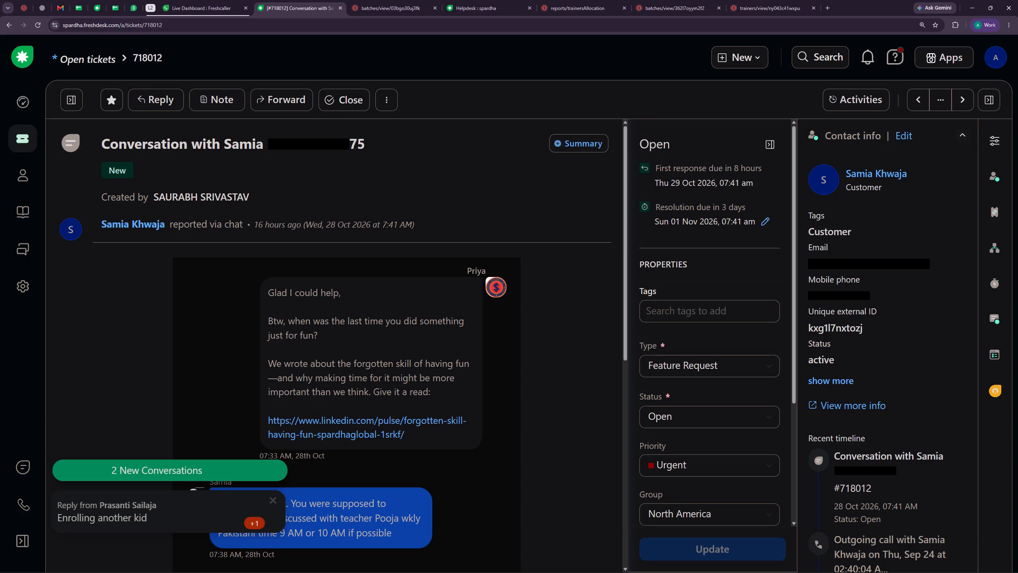
{"action": "left_click", "coordinate": [471, 0]}
{"action": "left_click", "coordinate": [478, 207]}
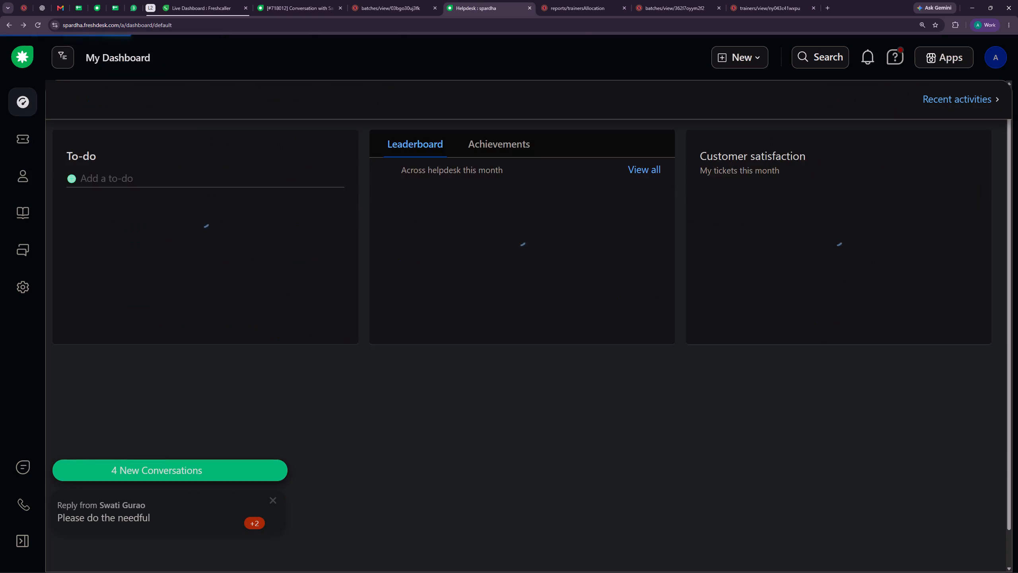
{"action": "left_click_drag", "start_coordinate": [482, 209], "coordinate": [482, 220]}
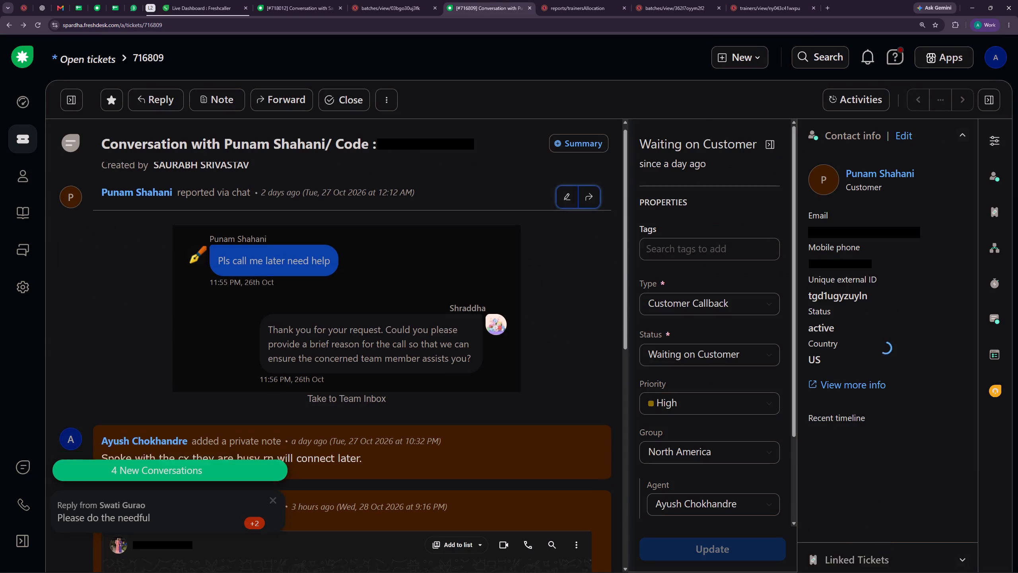
{"action": "scroll", "coordinate": [464, 305], "scroll_direction": "down", "scroll_amount": 7}
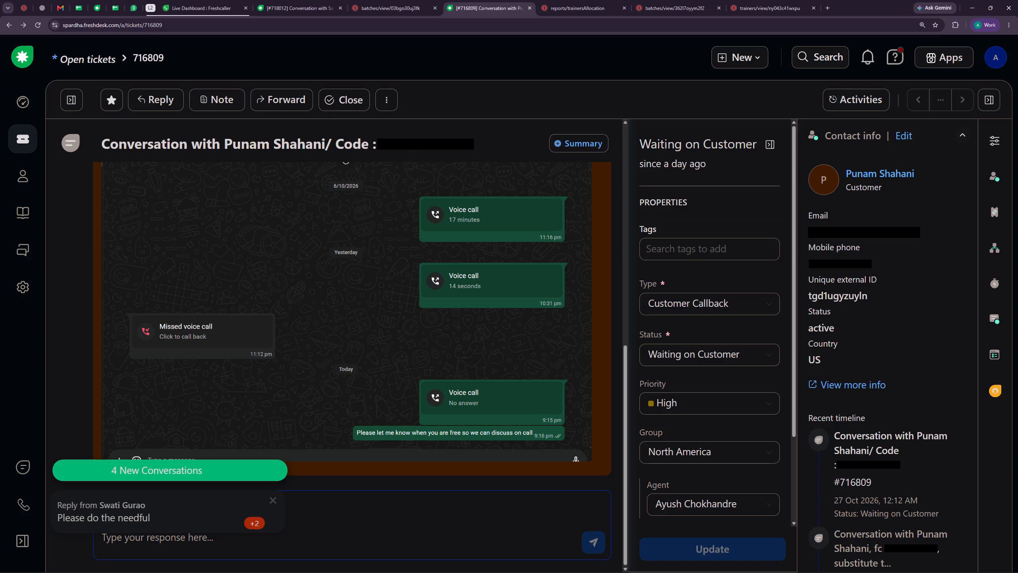
{"action": "left_click", "coordinate": [578, 0]}
{"action": "left_click", "coordinate": [412, 0]}
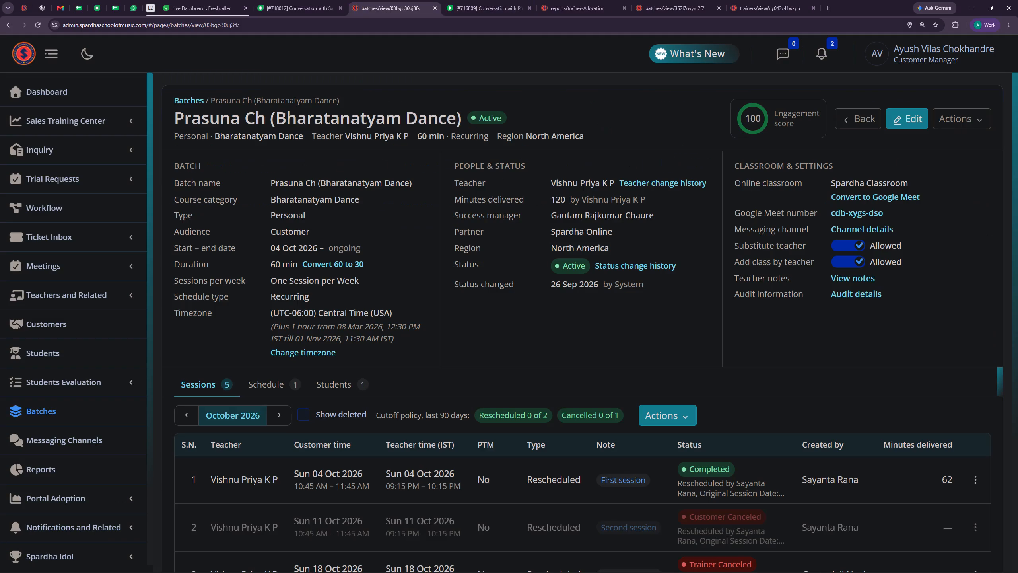
{"action": "scroll", "coordinate": [532, 289], "scroll_direction": "down", "scroll_amount": 2}
{"action": "scroll", "coordinate": [532, 290], "scroll_direction": "up", "scroll_amount": 3}
{"action": "left_click_drag", "start_coordinate": [554, 281], "coordinate": [562, 275]}
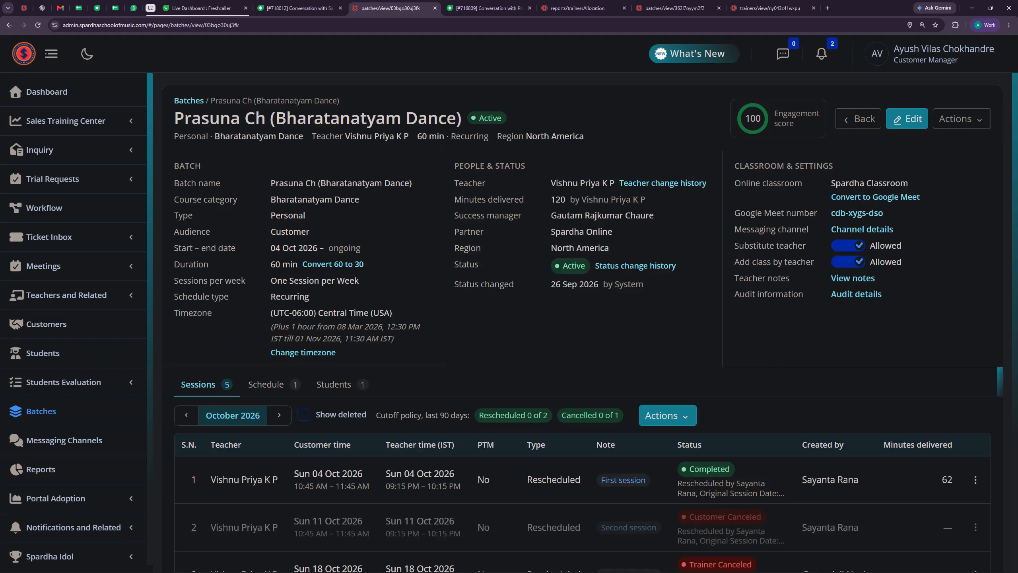
{"action": "left_click_drag", "start_coordinate": [562, 275], "coordinate": [546, 276]}
{"action": "left_click_drag", "start_coordinate": [538, 285], "coordinate": [525, 285]}
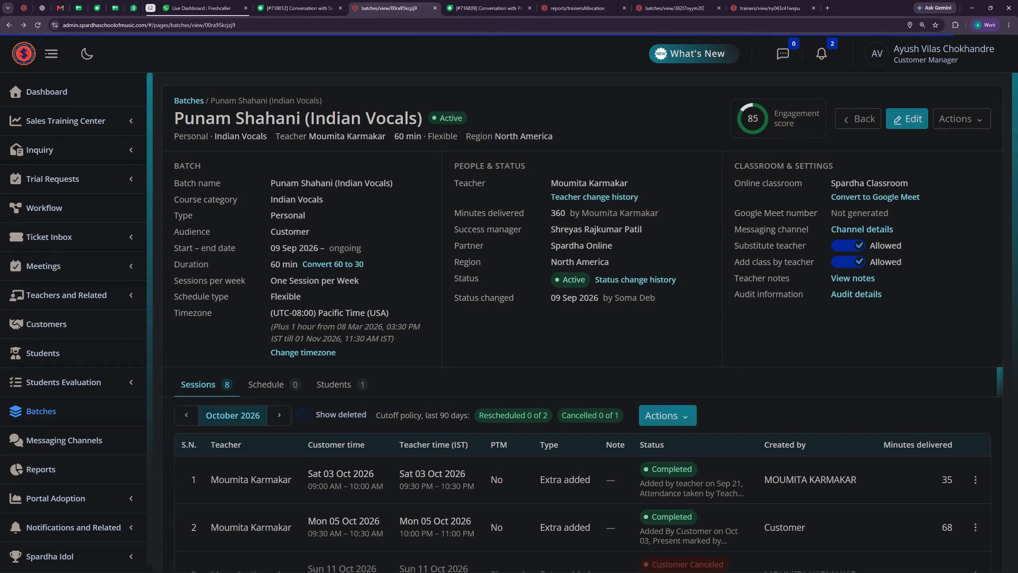
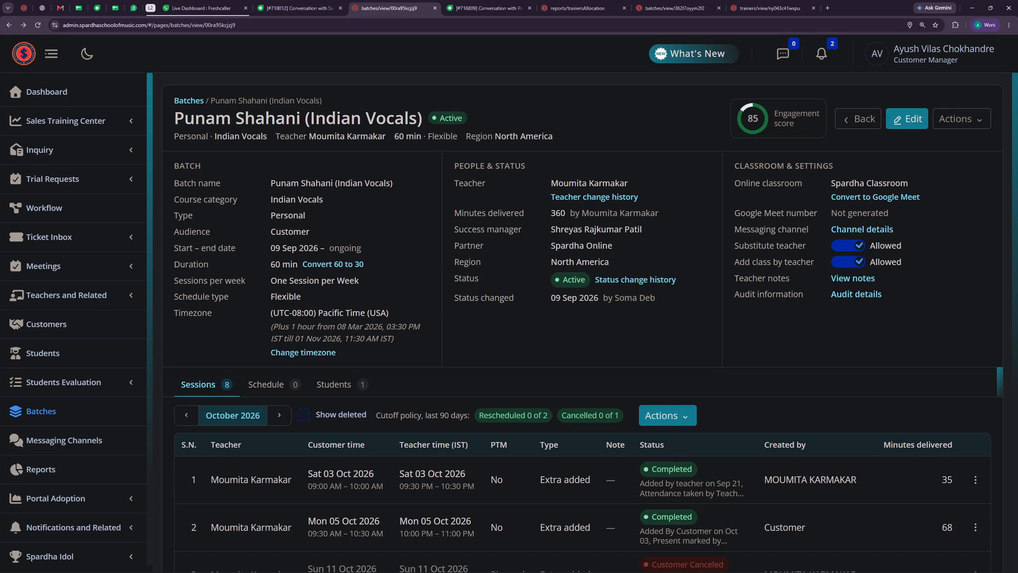
Review the October 2026 sessions and the batch details on the Indian Vocals batch page.
{"action": "scroll", "coordinate": [470, 359], "scroll_direction": "down", "scroll_amount": 3}
{"action": "scroll", "coordinate": [518, 368], "scroll_direction": "up", "scroll_amount": 3}
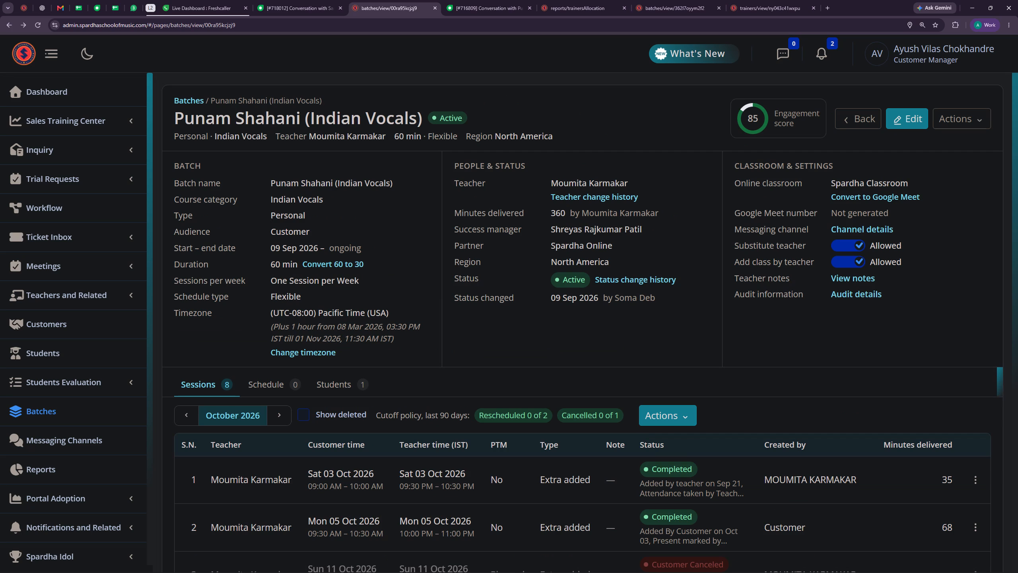
{"action": "scroll", "coordinate": [595, 343], "scroll_direction": "down", "scroll_amount": 2}
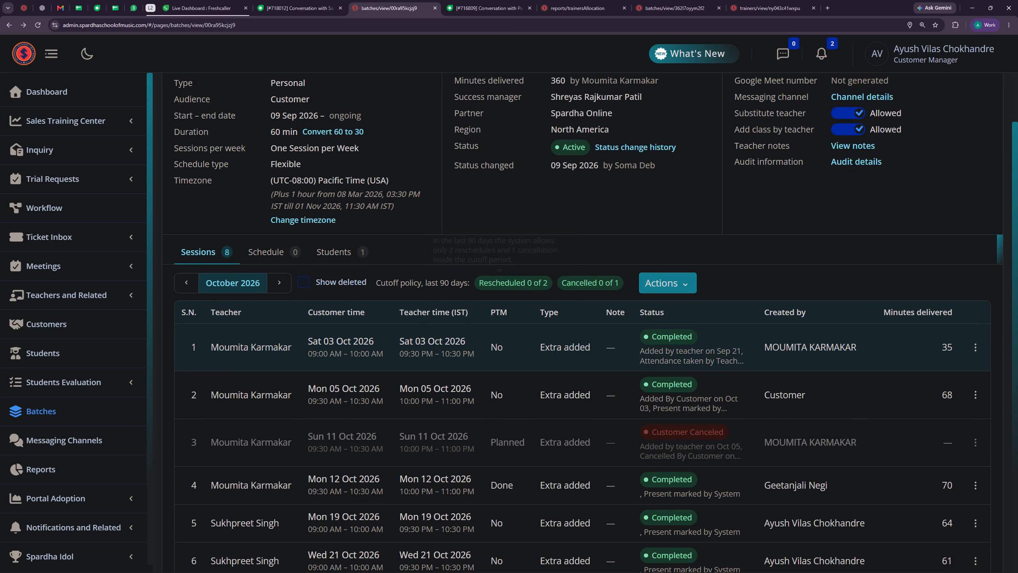
{"action": "scroll", "coordinate": [584, 341], "scroll_direction": "up", "scroll_amount": 1}
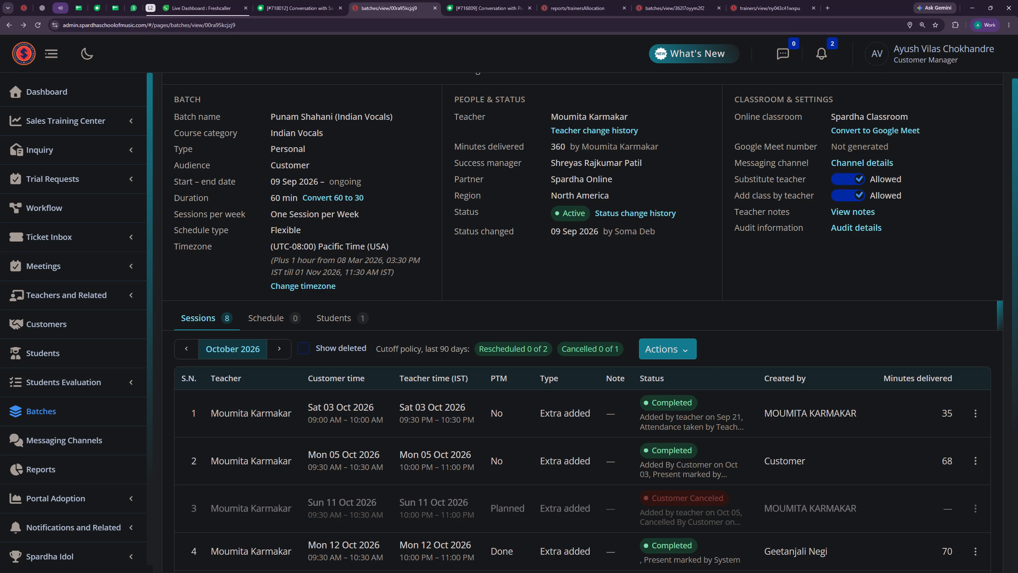
Switch to the Gmail chat and acknowledge the latest mention in the NA & UK- L2 Team space with a thumbs-up.
{"action": "left_click", "coordinate": [59, 0]}
{"action": "left_click", "coordinate": [130, 162]}
{"action": "left_click", "coordinate": [410, 166]}
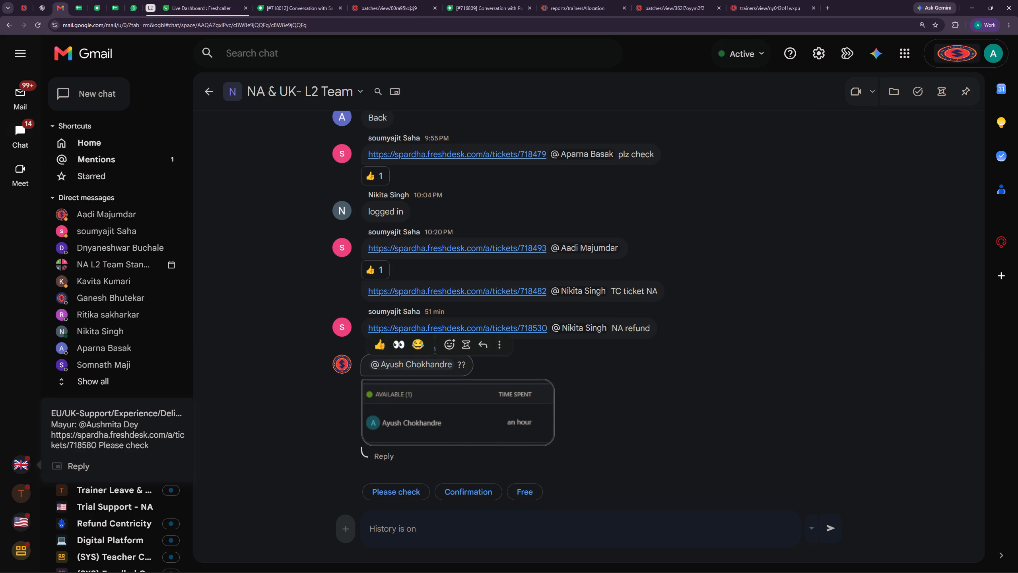
{"action": "left_click", "coordinate": [382, 343]}
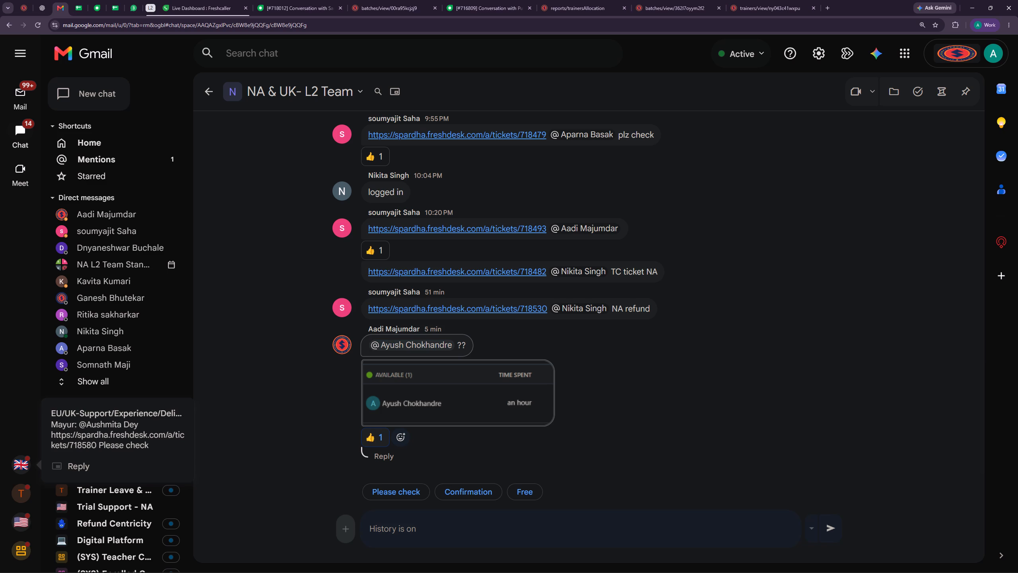
From the mentions, acknowledge the unread NA-Support/Experience/Delivery message with a thumbs-up and open its linked ticket 717160.
{"action": "left_click", "coordinate": [107, 156]}
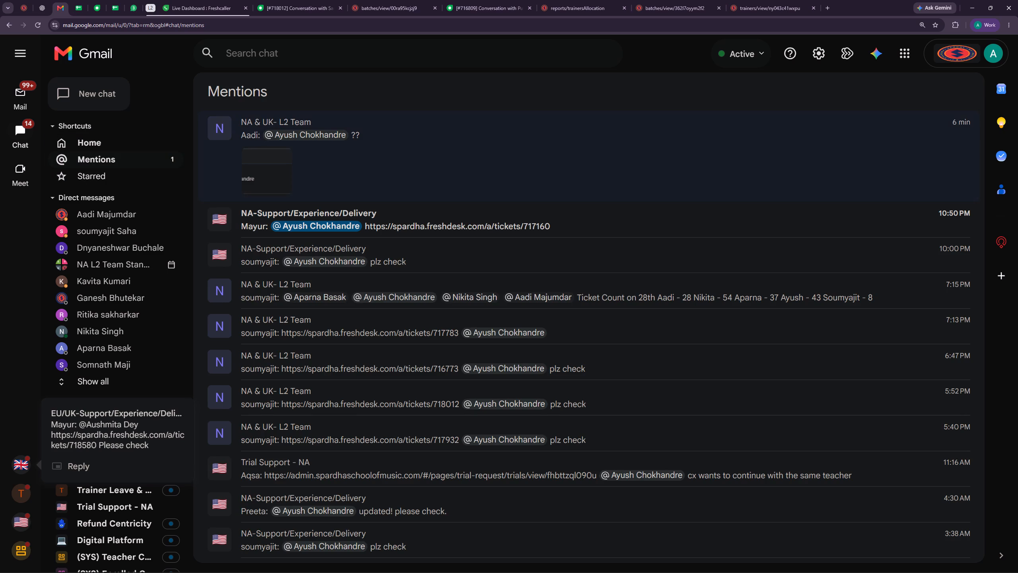
{"action": "left_click", "coordinate": [441, 227]}
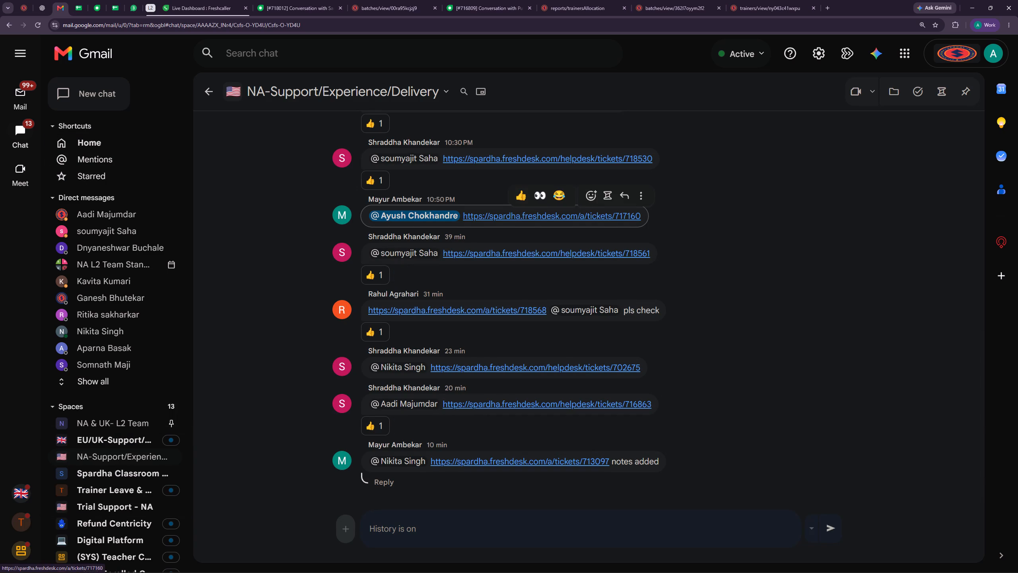
{"action": "left_click", "coordinate": [517, 194]}
{"action": "left_click", "coordinate": [780, 208]}
{"action": "left_click", "coordinate": [571, 196]}
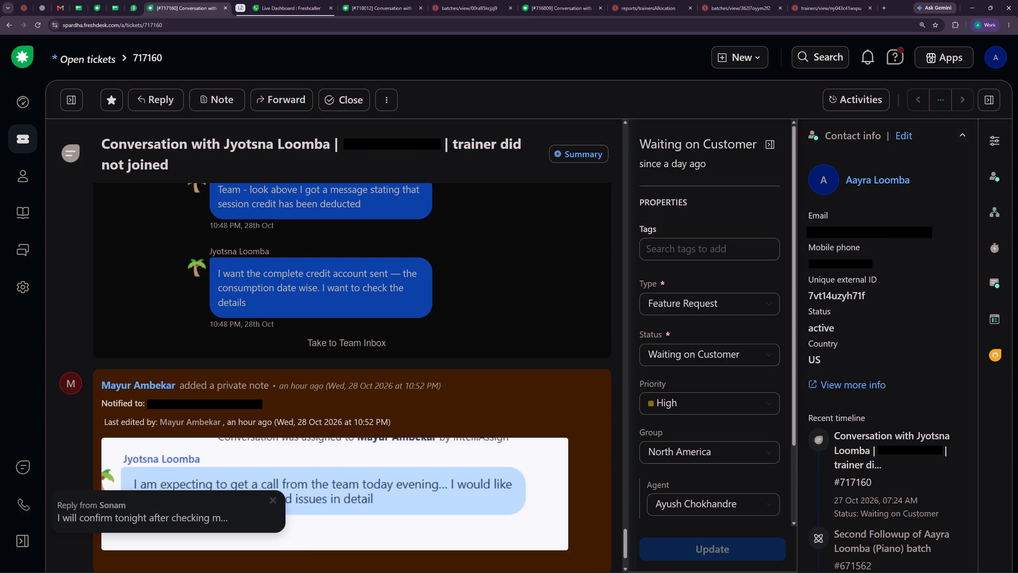
{"action": "scroll", "coordinate": [470, 283], "scroll_direction": "down", "scroll_amount": 2}
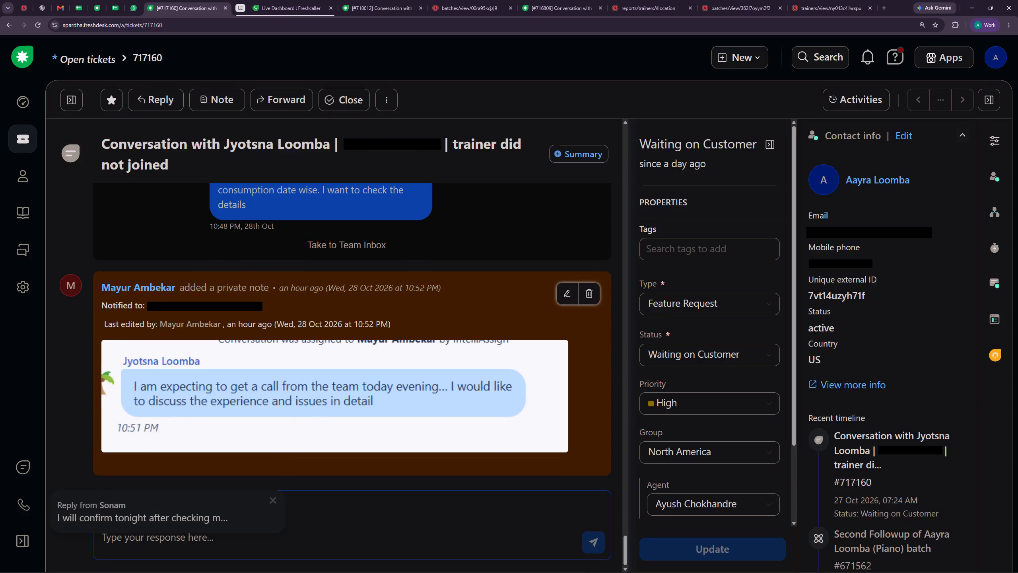
{"action": "scroll", "coordinate": [760, 387], "scroll_direction": "down", "scroll_amount": 2}
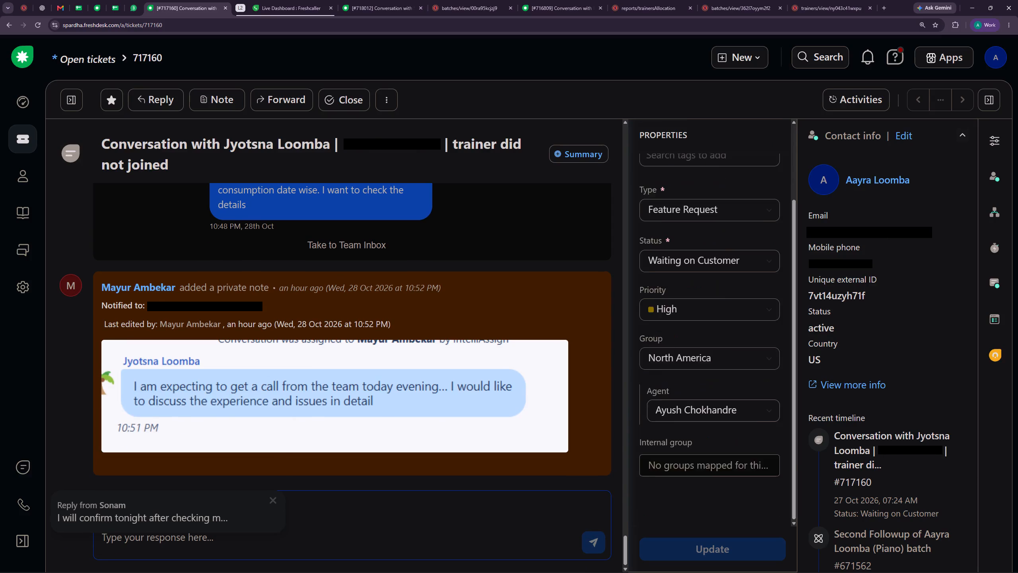
{"action": "scroll", "coordinate": [684, 365], "scroll_direction": "up", "scroll_amount": 1}
{"action": "scroll", "coordinate": [544, 359], "scroll_direction": "up", "scroll_amount": 15}
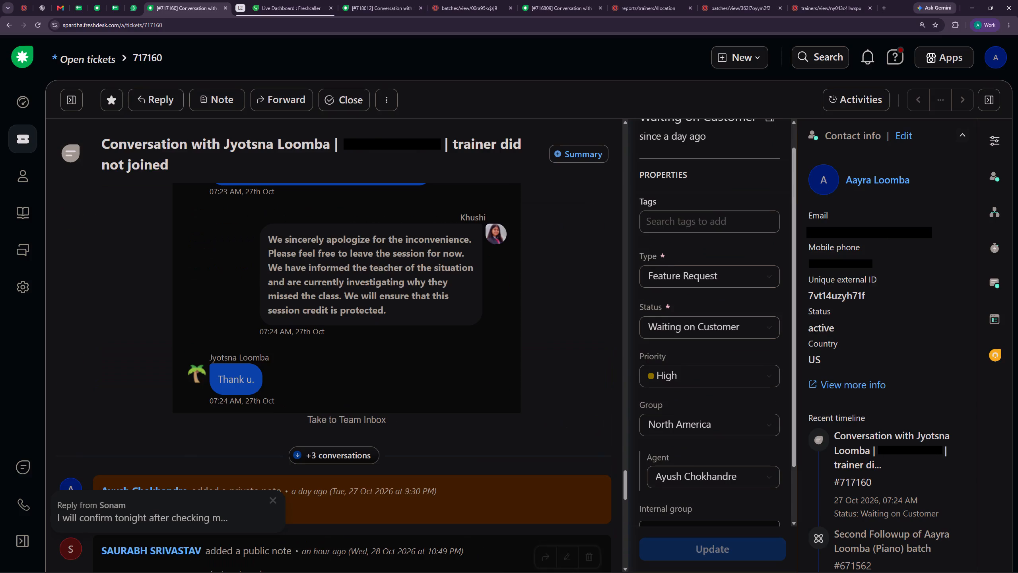
{"action": "scroll", "coordinate": [528, 369], "scroll_direction": "down", "scroll_amount": 5}
{"action": "left_click", "coordinate": [276, 497]}
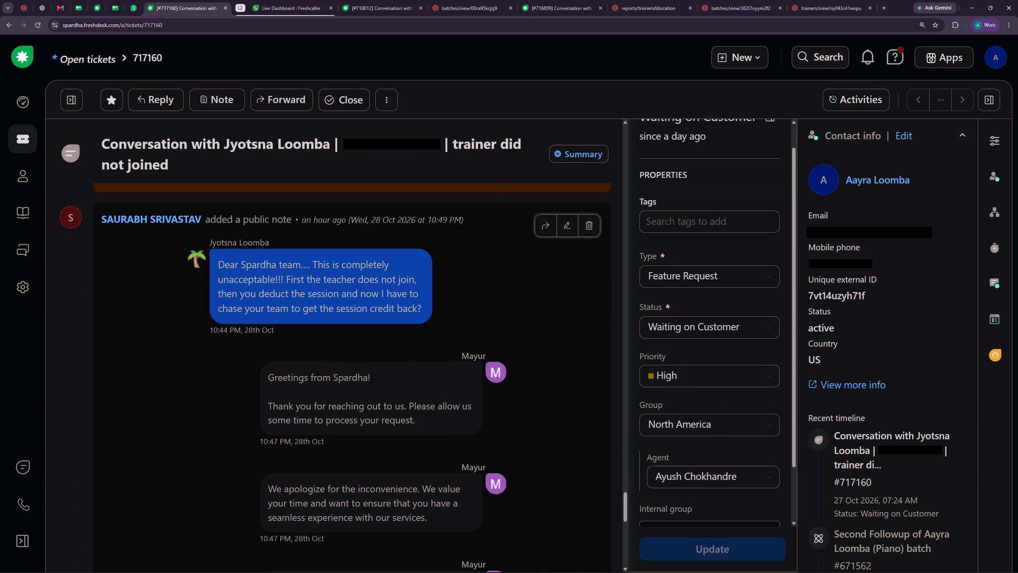
{"action": "scroll", "coordinate": [506, 387], "scroll_direction": "up", "scroll_amount": 1}
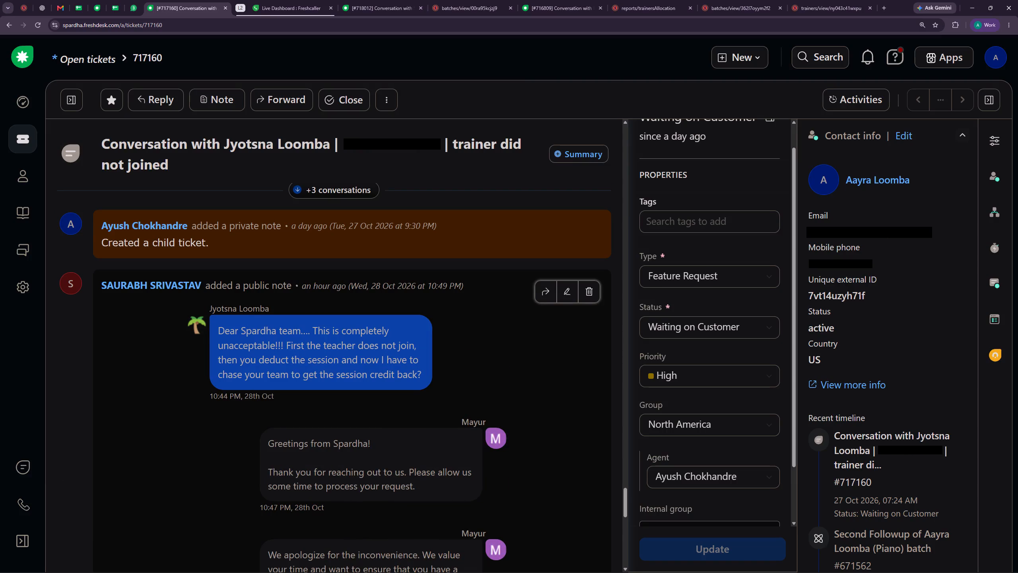
{"action": "scroll", "coordinate": [510, 403], "scroll_direction": "down", "scroll_amount": 5}
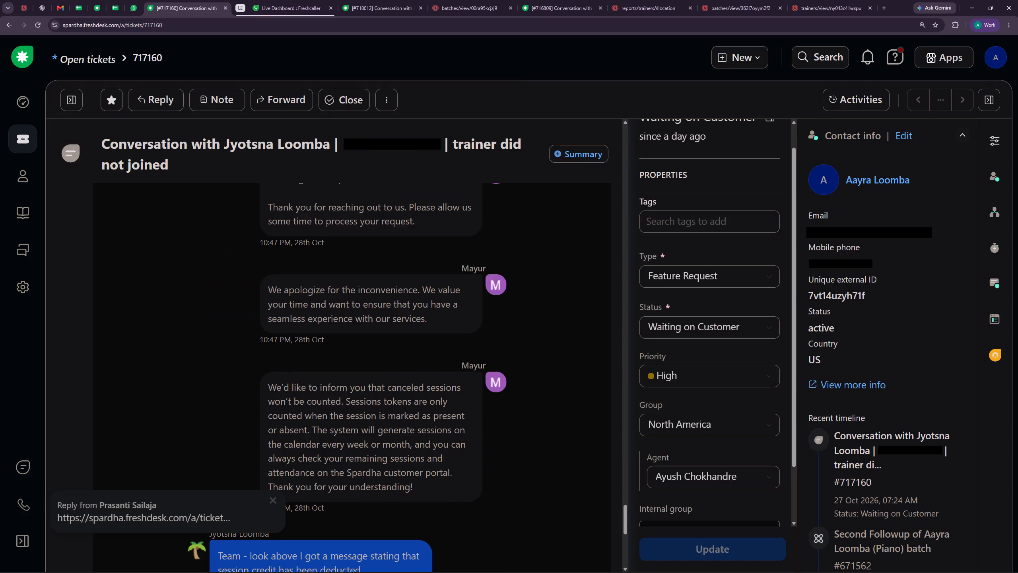
Review the conversation in ticket 717160, from the latest customer messages and private note back to its start.
{"action": "scroll", "coordinate": [500, 385], "scroll_direction": "down", "scroll_amount": 3}
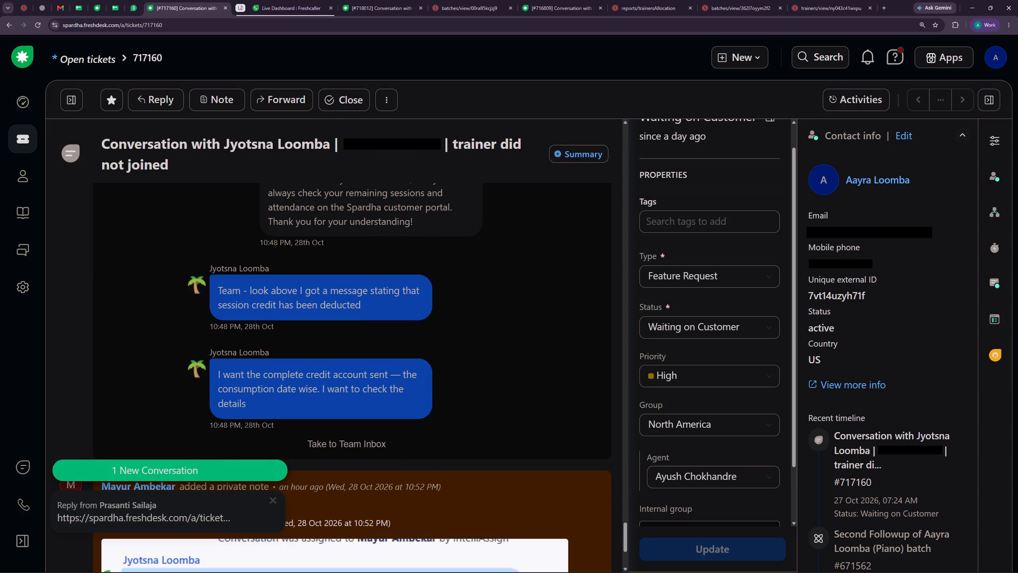
{"action": "scroll", "coordinate": [470, 381], "scroll_direction": "down", "scroll_amount": 7}
{"action": "scroll", "coordinate": [866, 345], "scroll_direction": "down", "scroll_amount": 8}
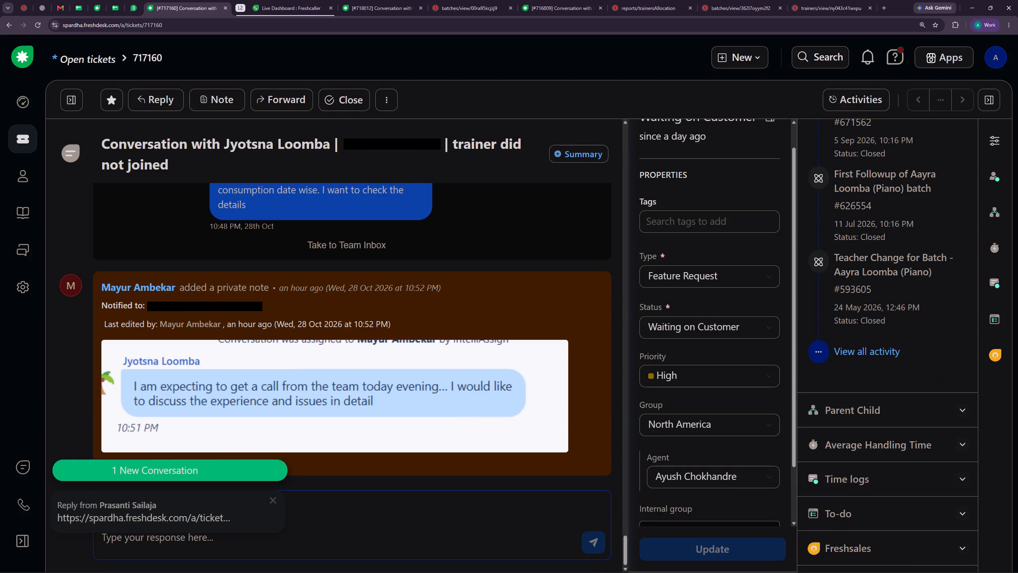
{"action": "scroll", "coordinate": [582, 340], "scroll_direction": "up", "scroll_amount": 7}
{"action": "scroll", "coordinate": [508, 337], "scroll_direction": "up", "scroll_amount": 15}
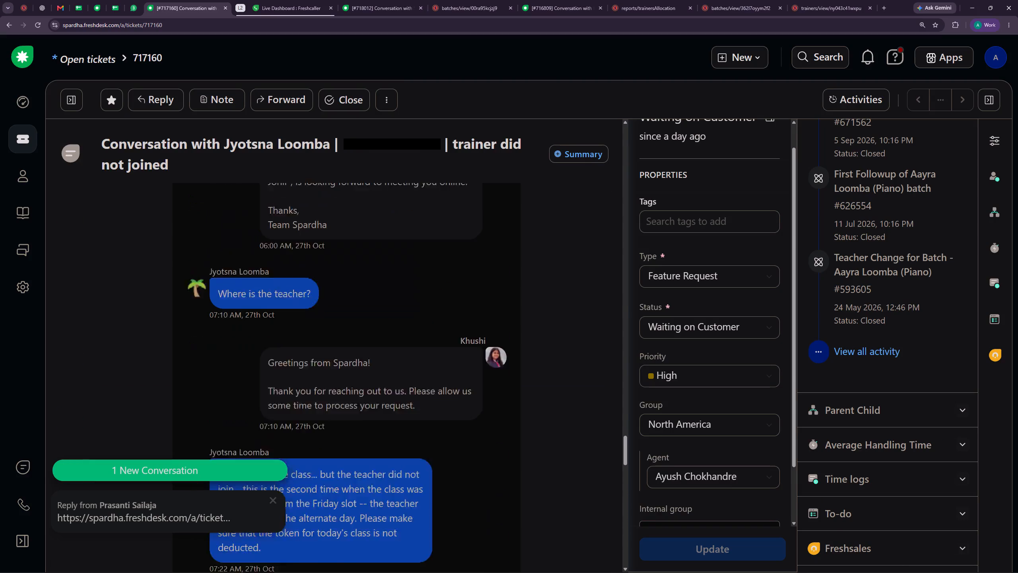
{"action": "scroll", "coordinate": [498, 321], "scroll_direction": "up", "scroll_amount": 11}
{"action": "left_click_drag", "start_coordinate": [625, 398], "coordinate": [587, 91]}
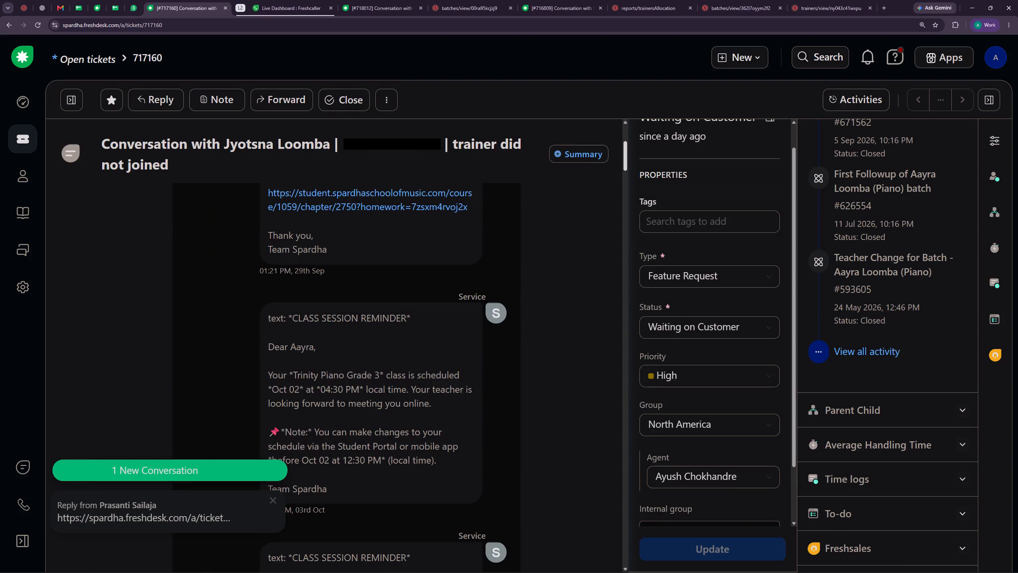
{"action": "left_click_drag", "start_coordinate": [587, 91], "coordinate": [584, 92]}
{"action": "scroll", "coordinate": [985, 376], "scroll_direction": "down", "scroll_amount": 5}
Check child ticket 717608 of the trainer no-show ticket, including its concern and private note, and return to parent ticket 717160.
{"action": "left_click", "coordinate": [899, 409]}
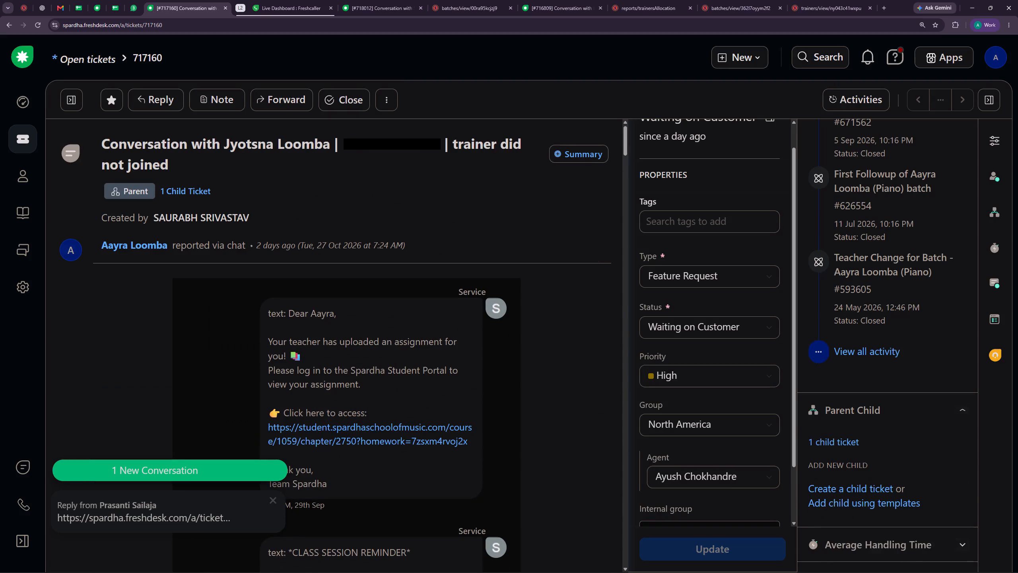
{"action": "left_click", "coordinate": [847, 438]}
{"action": "left_click", "coordinate": [718, 135]}
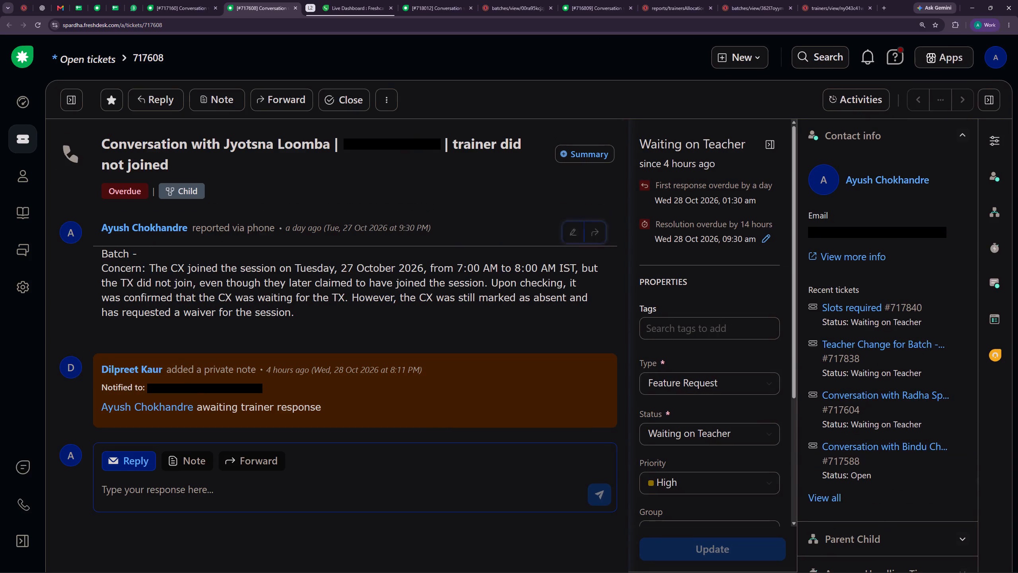
{"action": "left_click", "coordinate": [297, 10]}
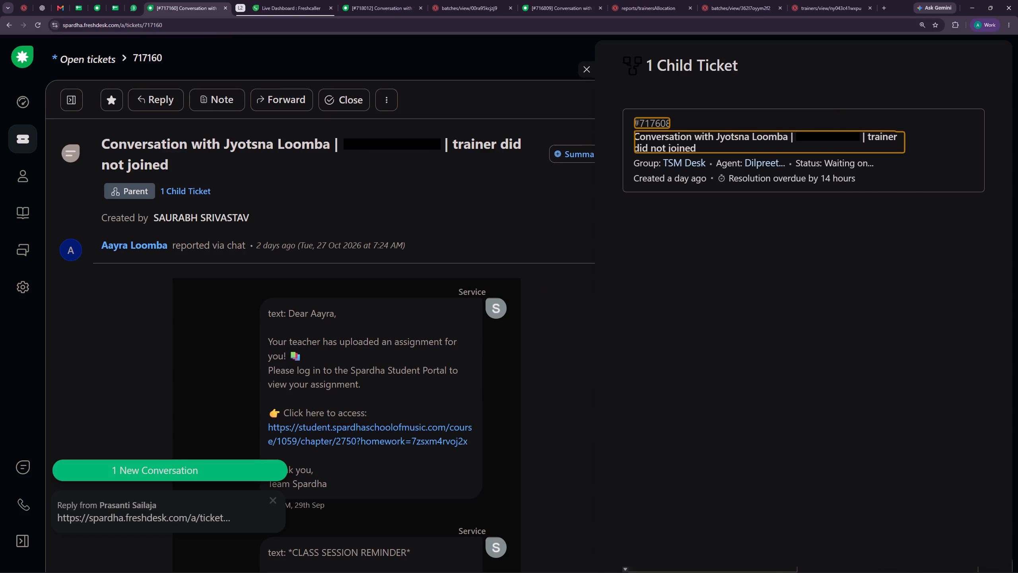
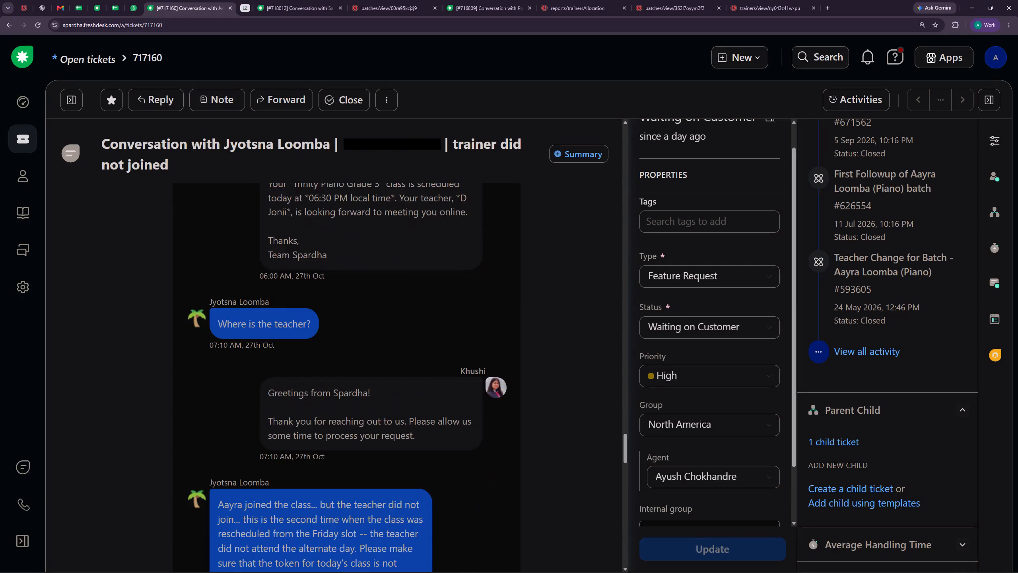
Read through the trainer no-show conversation in ticket 717160 down to its latest private note.
{"action": "scroll", "coordinate": [360, 452], "scroll_direction": "down", "scroll_amount": 4}
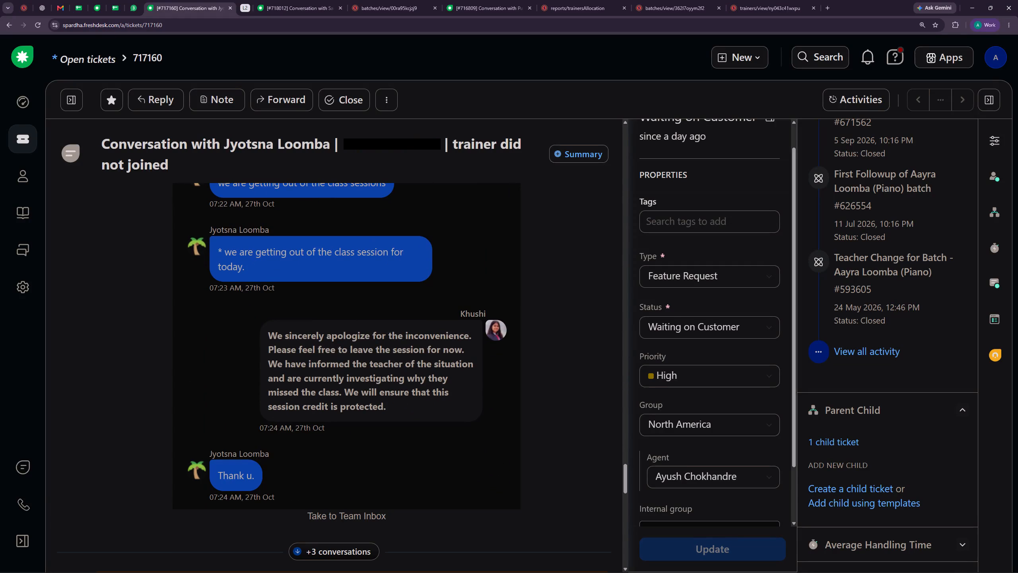
{"action": "scroll", "coordinate": [350, 524], "scroll_direction": "down", "scroll_amount": 5}
{"action": "scroll", "coordinate": [344, 479], "scroll_direction": "down", "scroll_amount": 14}
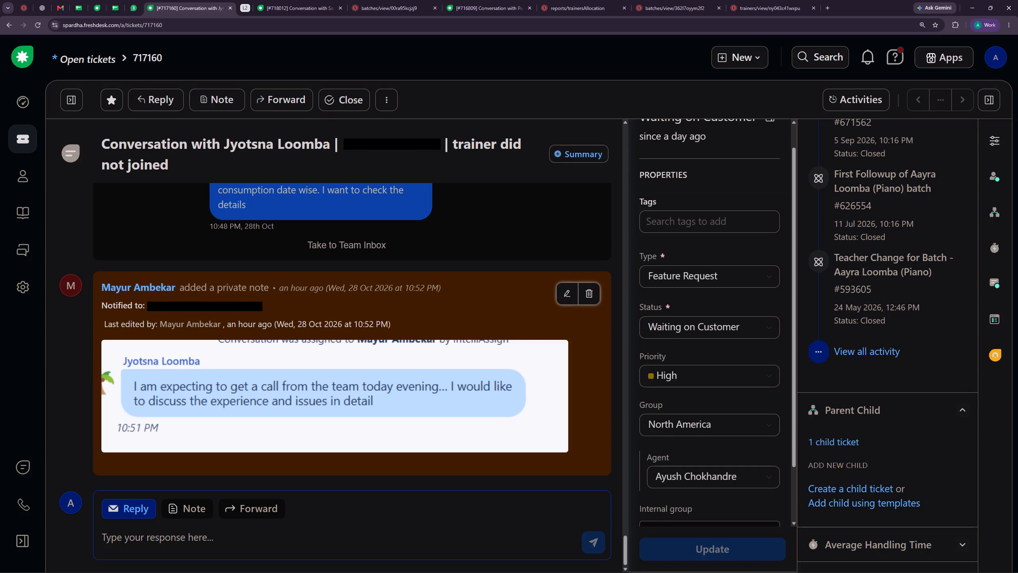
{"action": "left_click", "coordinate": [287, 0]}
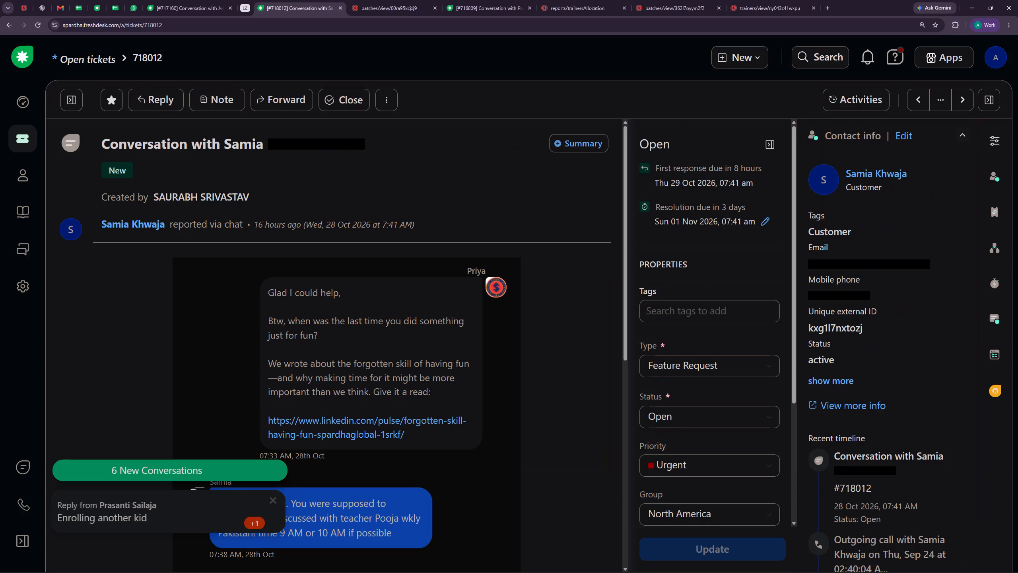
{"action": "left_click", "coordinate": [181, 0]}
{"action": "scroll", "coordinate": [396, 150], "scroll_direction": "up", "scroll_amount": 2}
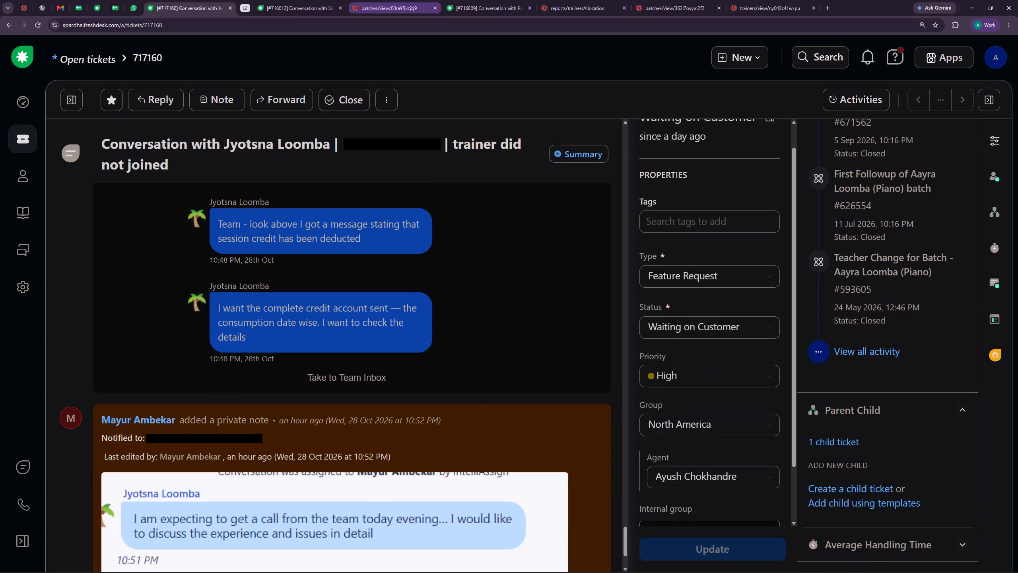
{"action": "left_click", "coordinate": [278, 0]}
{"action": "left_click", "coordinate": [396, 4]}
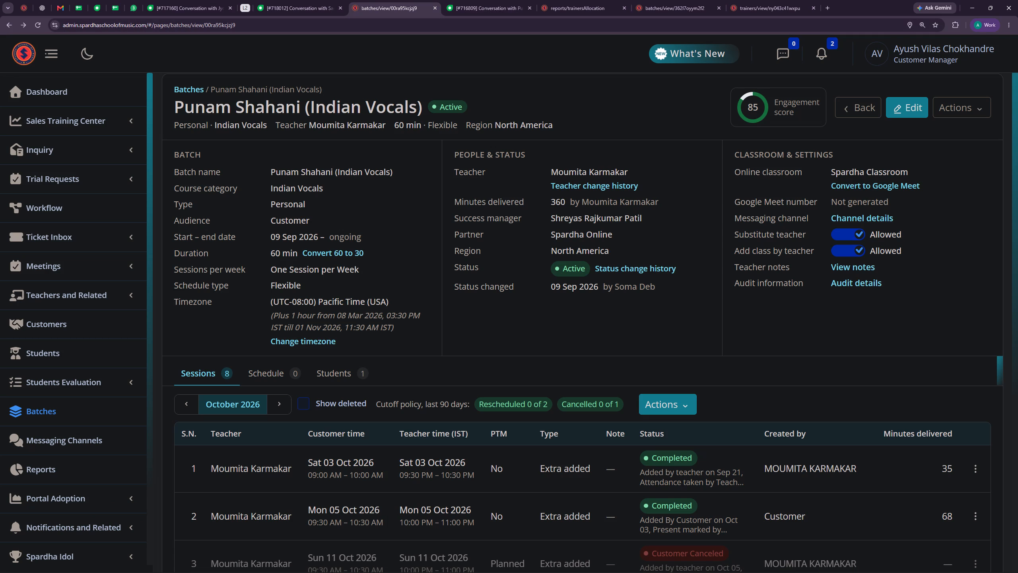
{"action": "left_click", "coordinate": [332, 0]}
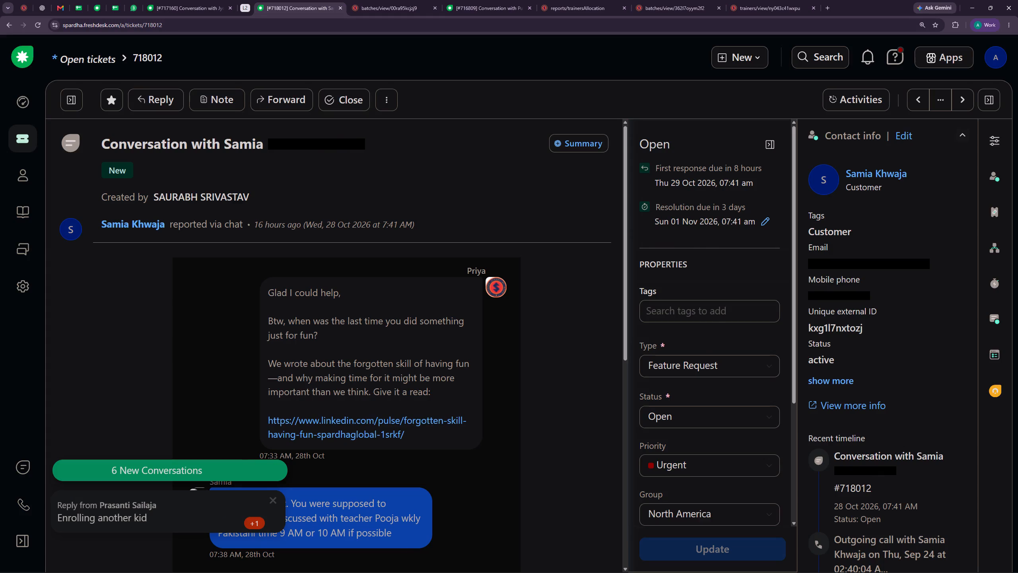
{"action": "left_click", "coordinate": [481, 0]}
{"action": "scroll", "coordinate": [402, 310], "scroll_direction": "down", "scroll_amount": 7}
{"action": "key", "text": "ctrl+v"}
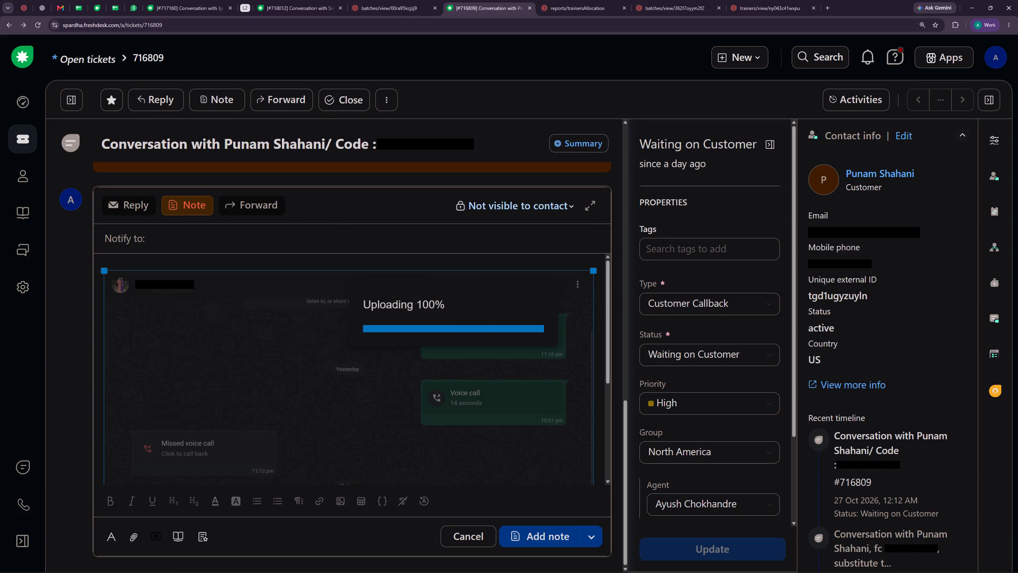
{"action": "left_click", "coordinate": [126, 258]}
{"action": "left_click", "coordinate": [141, 264]}
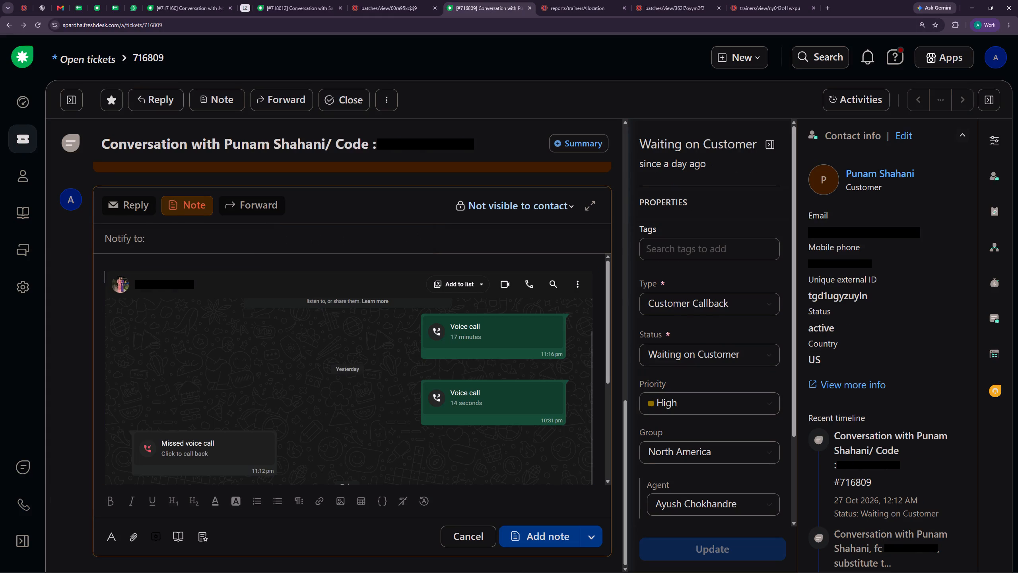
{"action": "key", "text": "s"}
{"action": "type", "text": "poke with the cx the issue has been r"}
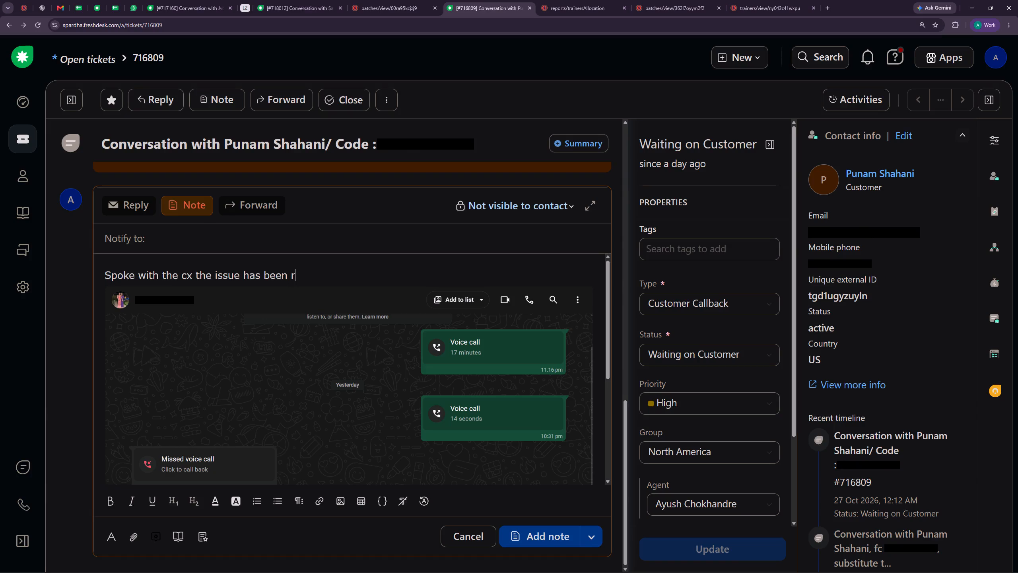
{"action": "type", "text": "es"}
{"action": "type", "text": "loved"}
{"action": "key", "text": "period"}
{"action": "scroll", "coordinate": [421, 378], "scroll_direction": "down", "scroll_amount": 2}
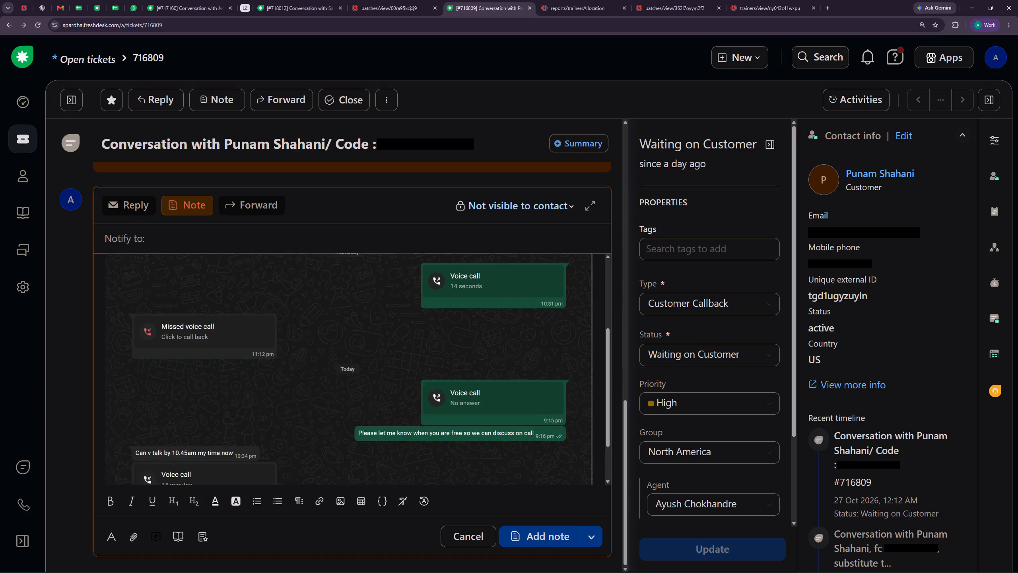
{"action": "scroll", "coordinate": [420, 378], "scroll_direction": "up", "scroll_amount": 2}
{"action": "scroll", "coordinate": [442, 388], "scroll_direction": "down", "scroll_amount": 6}
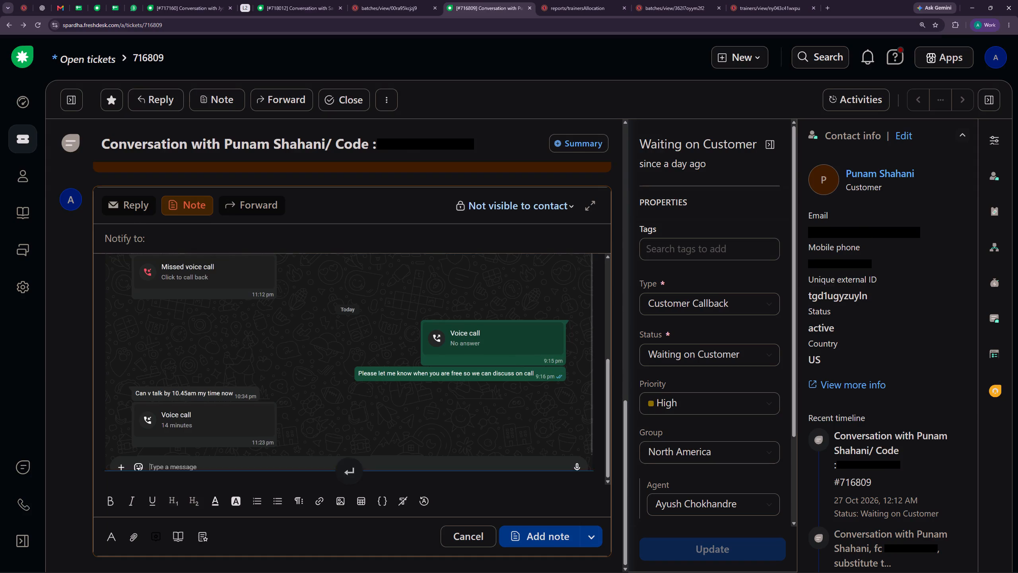
{"action": "left_click", "coordinate": [538, 537]}
Set ticket 716809's status to Closed and save the updated properties.
{"action": "left_click", "coordinate": [711, 408]}
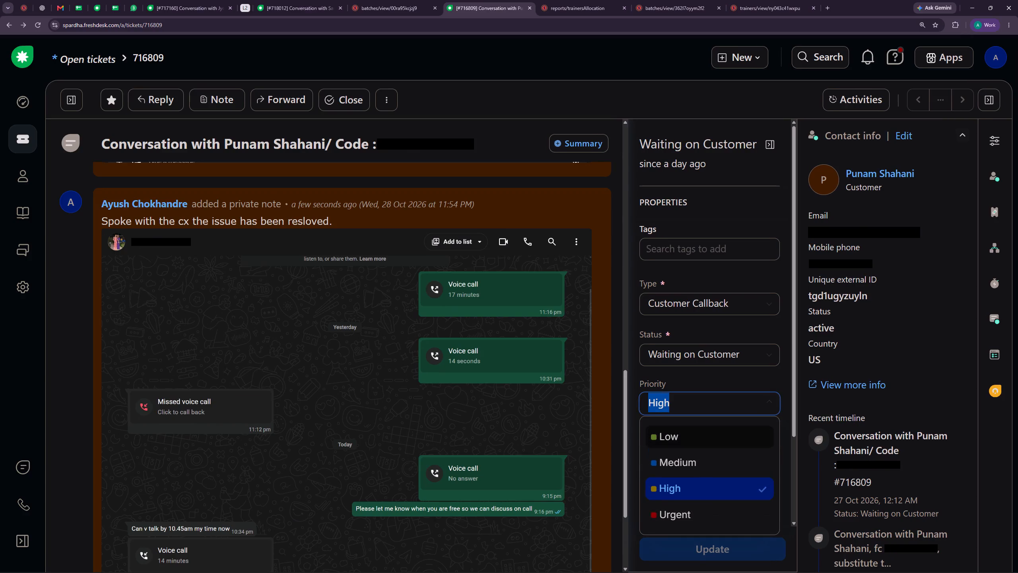
{"action": "left_click", "coordinate": [725, 376]}
{"action": "left_click", "coordinate": [726, 357]}
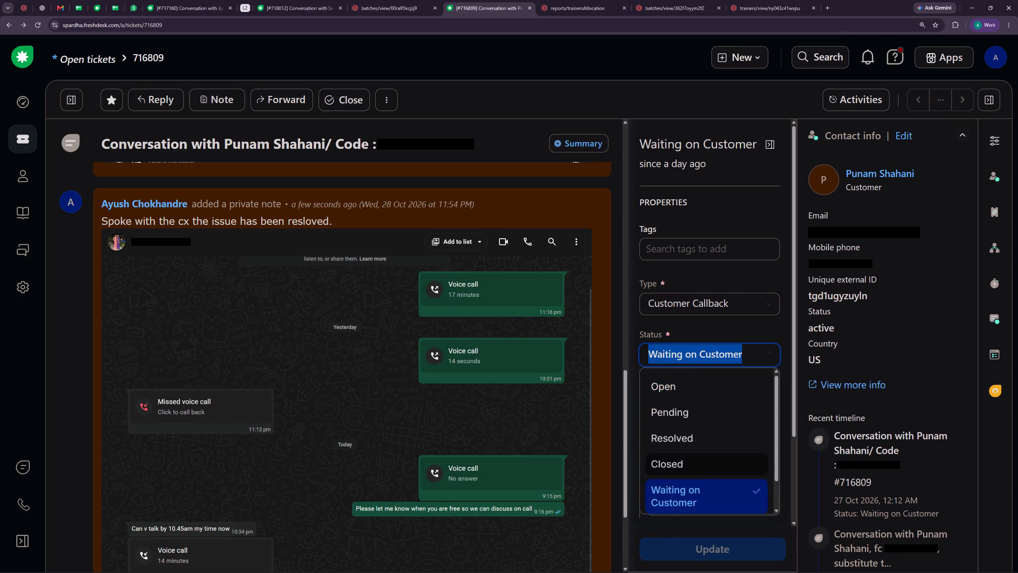
{"action": "left_click", "coordinate": [695, 465]}
{"action": "left_click", "coordinate": [710, 545]}
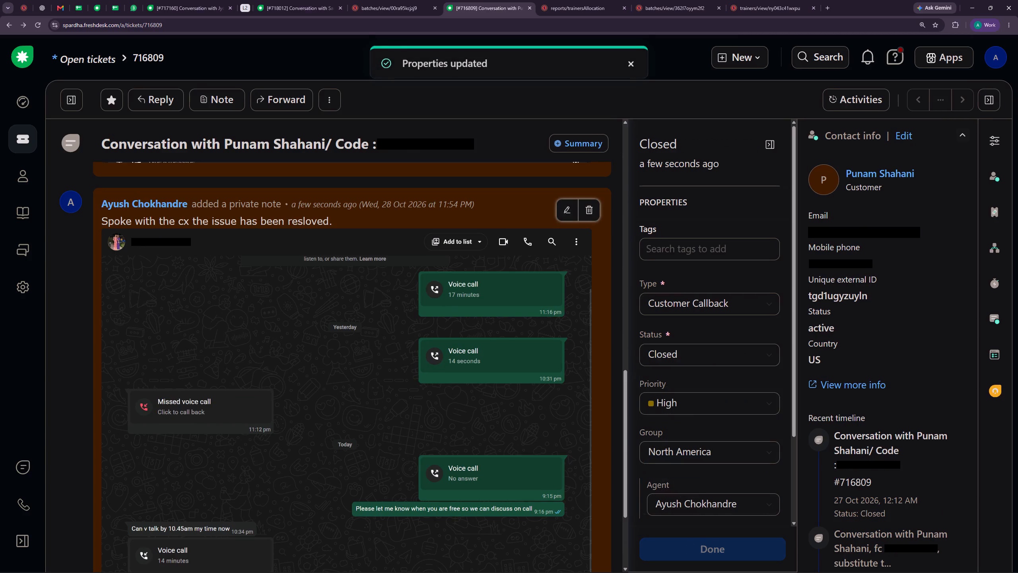
{"action": "left_click", "coordinate": [633, 64]}
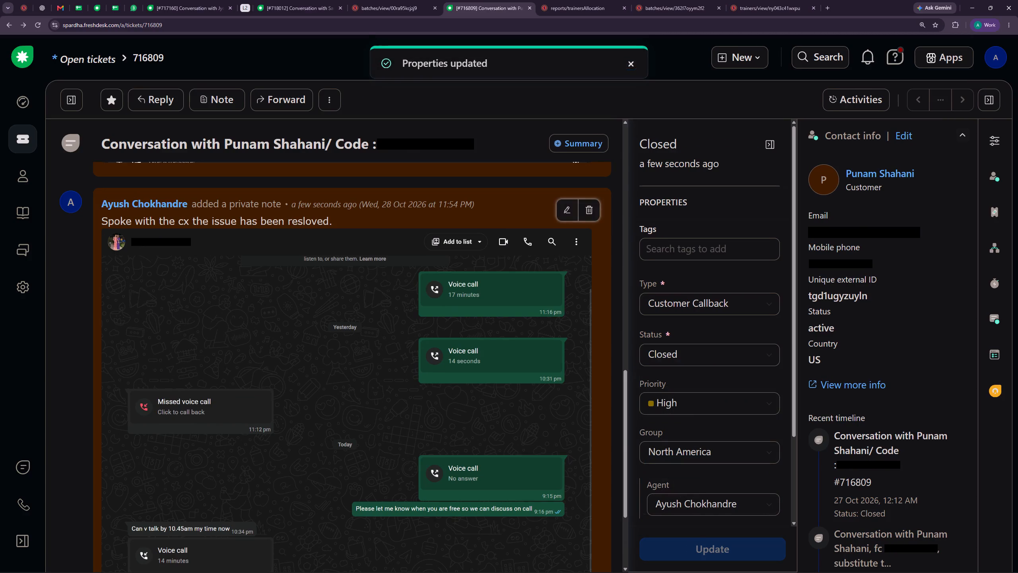
Review the private notes and call-history screenshots on ticket 716809, dismissing incoming chat notifications.
{"action": "scroll", "coordinate": [504, 287], "scroll_direction": "up", "scroll_amount": 4}
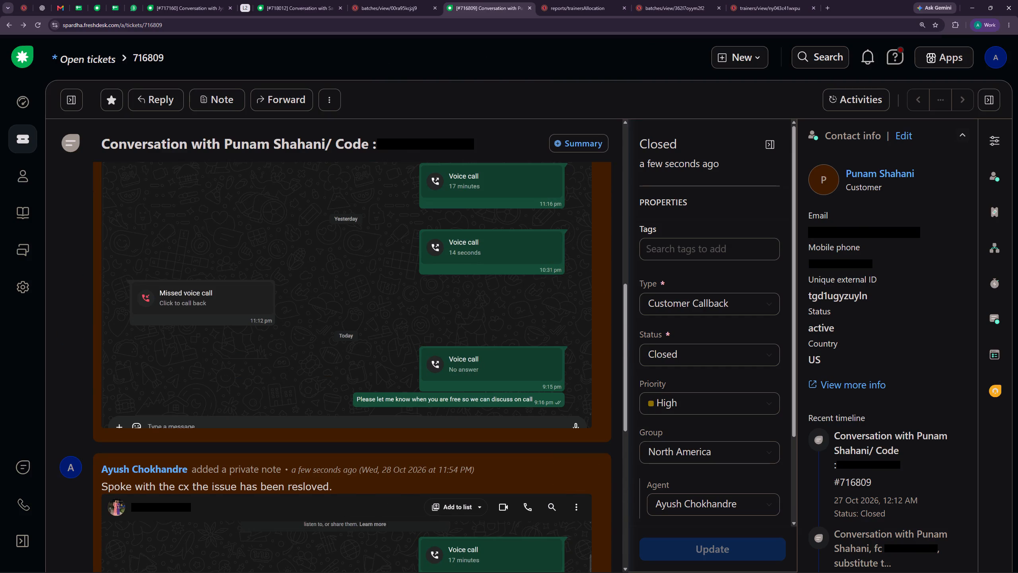
{"action": "scroll", "coordinate": [585, 438], "scroll_direction": "down", "scroll_amount": 5}
{"action": "scroll", "coordinate": [580, 433], "scroll_direction": "up", "scroll_amount": 4}
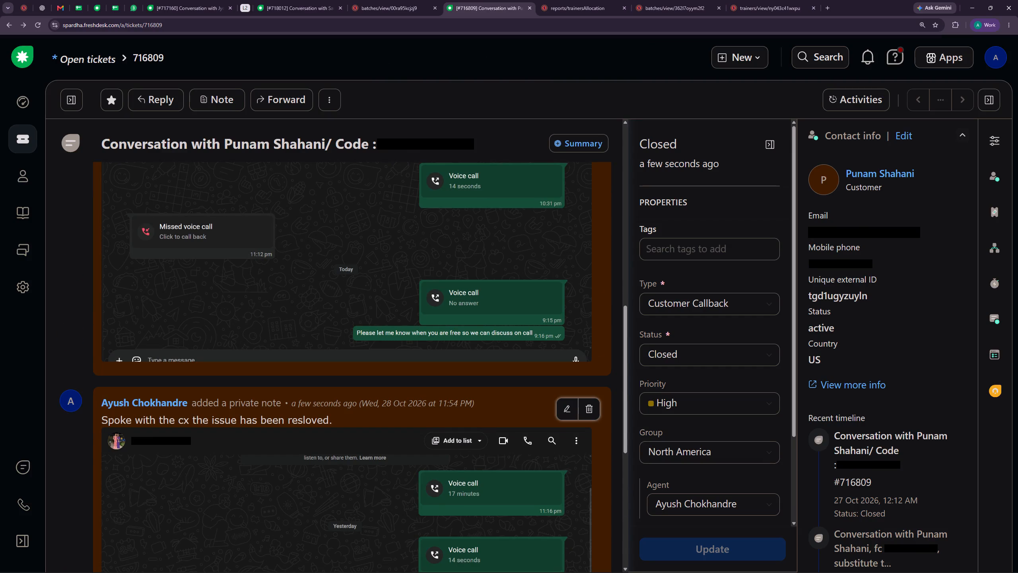
{"action": "left_click", "coordinate": [625, 370]}
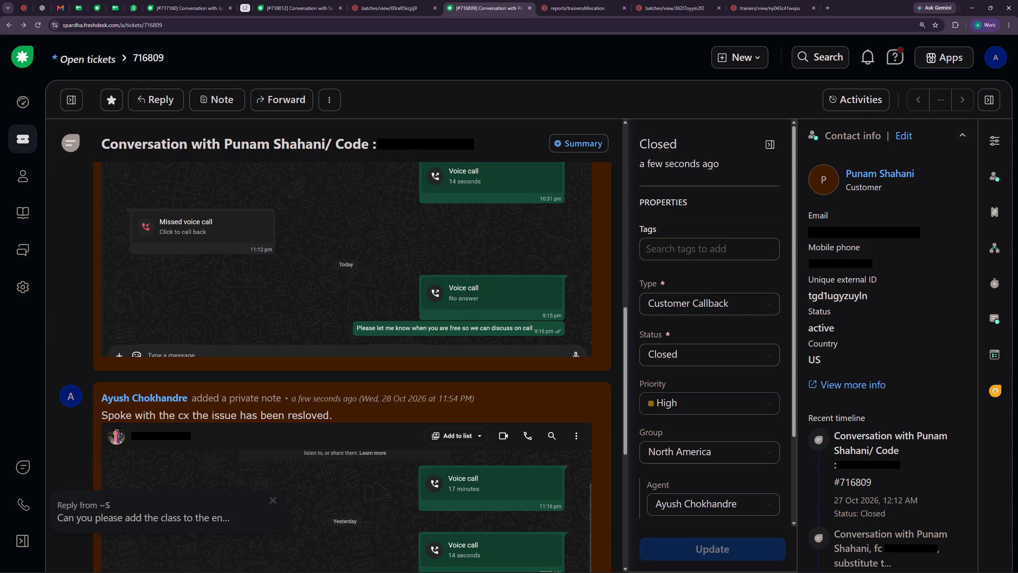
{"action": "left_click", "coordinate": [623, 371]}
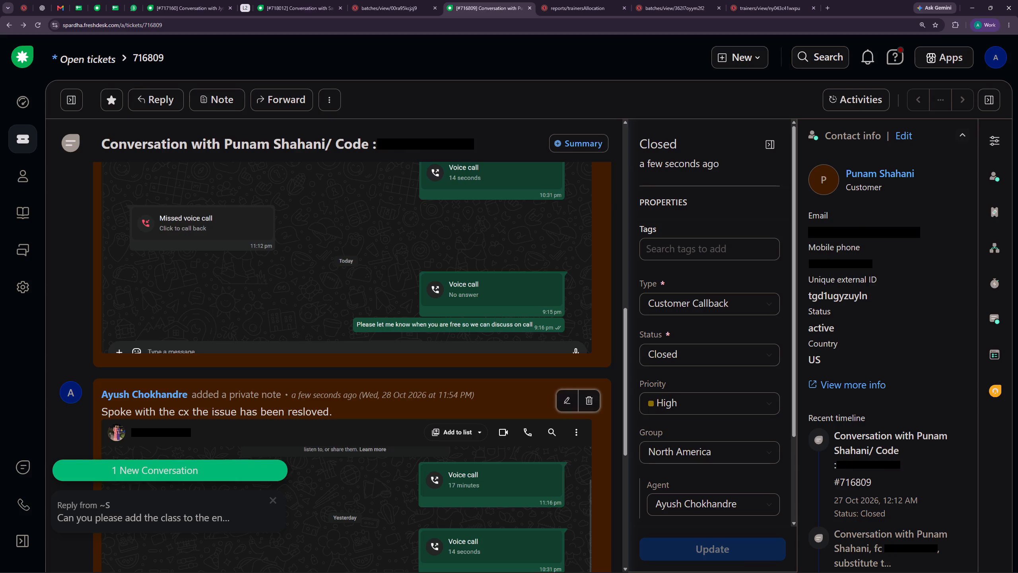
{"action": "left_click", "coordinate": [272, 502]}
{"action": "scroll", "coordinate": [469, 367], "scroll_direction": "down", "scroll_amount": 4}
{"action": "scroll", "coordinate": [483, 404], "scroll_direction": "down", "scroll_amount": 5}
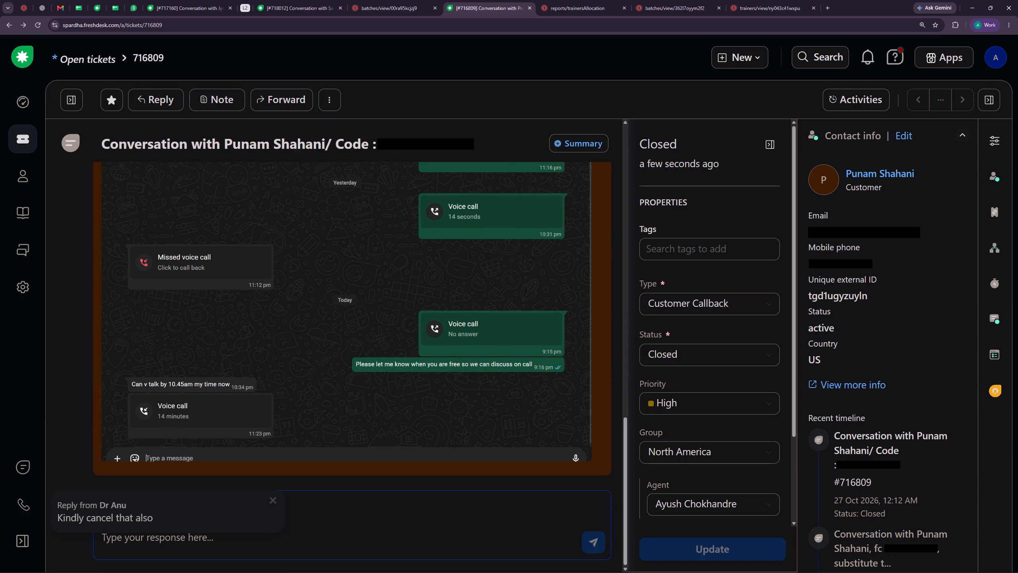
{"action": "scroll", "coordinate": [505, 380], "scroll_direction": "up", "scroll_amount": 4}
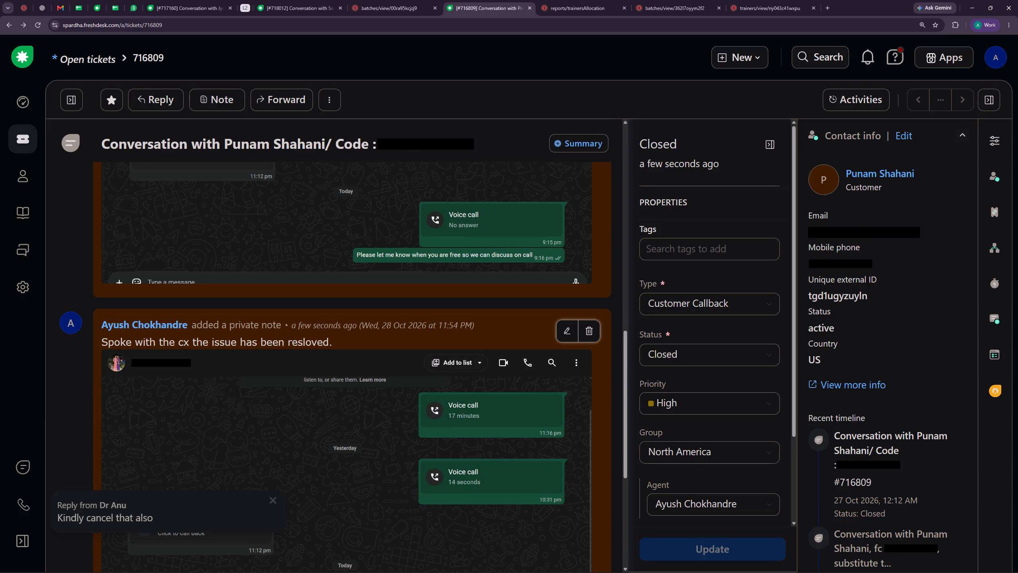
{"action": "scroll", "coordinate": [496, 375], "scroll_direction": "down", "scroll_amount": 2}
{"action": "scroll", "coordinate": [494, 375], "scroll_direction": "up", "scroll_amount": 1}
{"action": "left_click", "coordinate": [277, 501]}
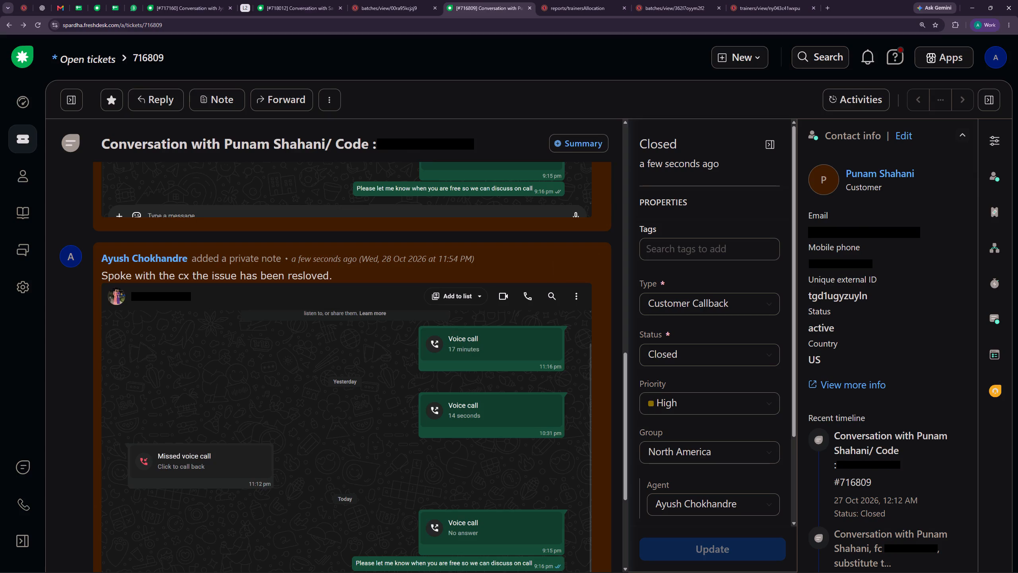
{"action": "left_click", "coordinate": [878, 173]}
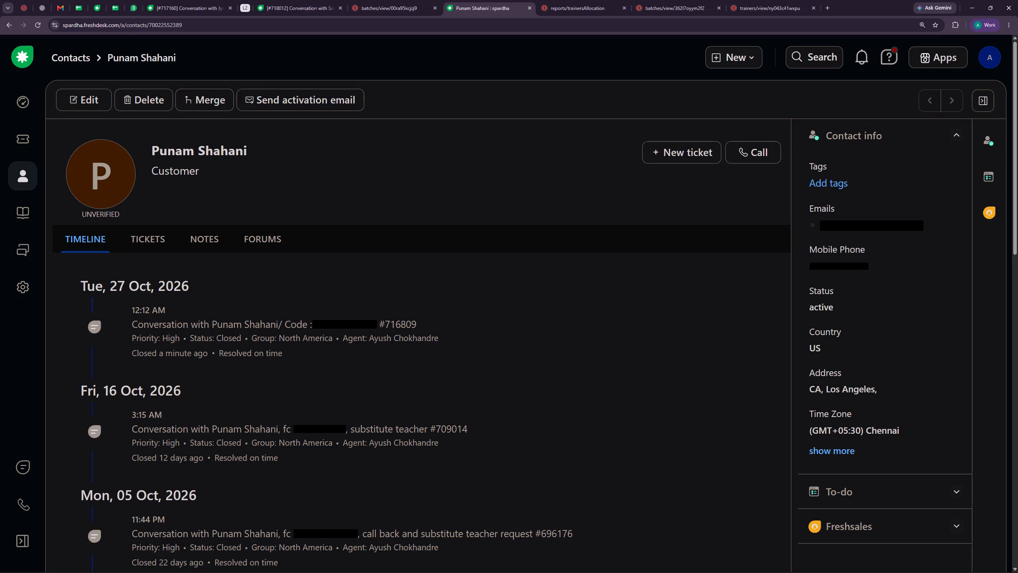
{"action": "left_click", "coordinate": [400, 5]}
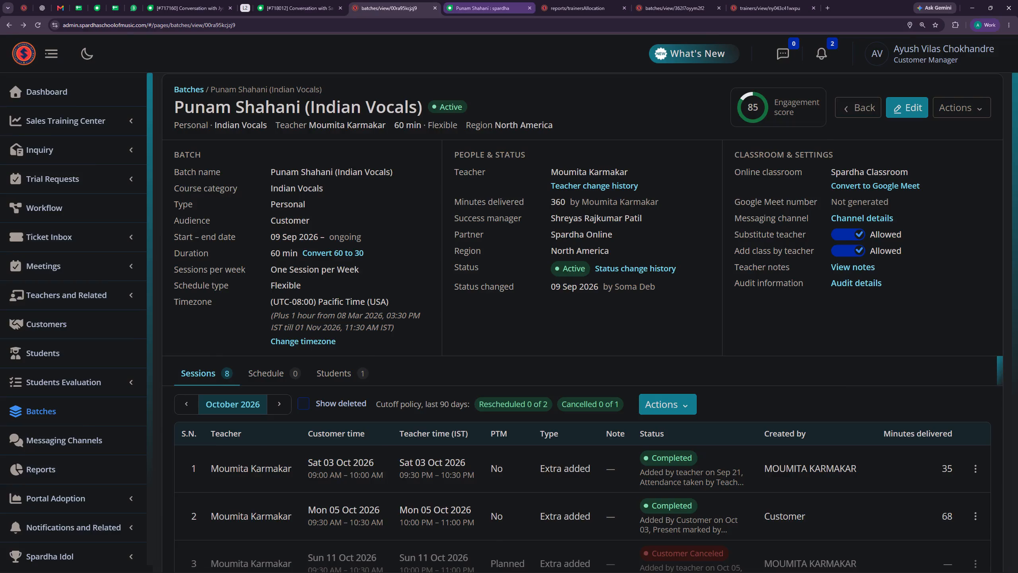
{"action": "left_click", "coordinate": [475, 0]}
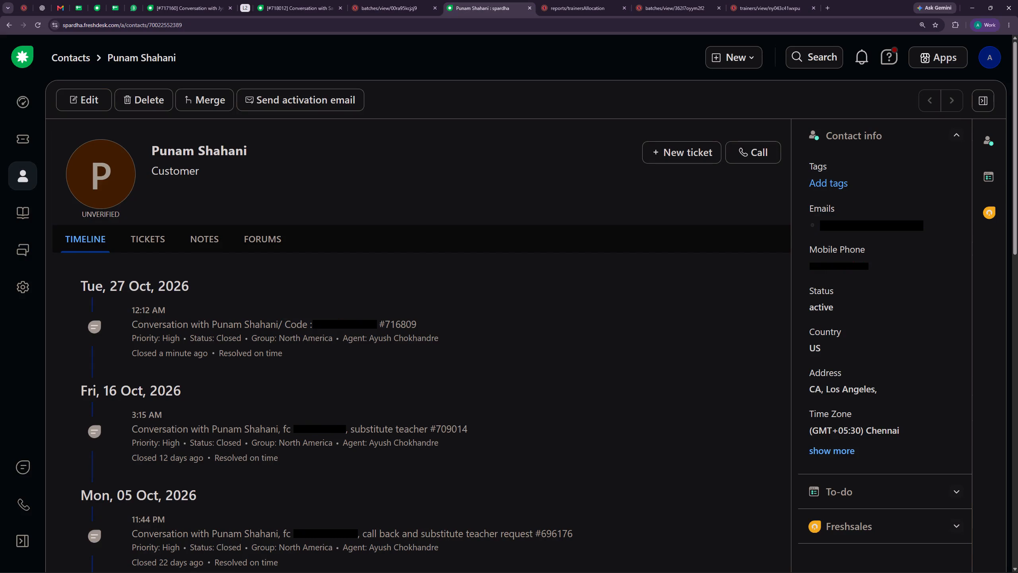
{"action": "left_click", "coordinate": [391, 2]}
{"action": "left_click", "coordinate": [475, 0]}
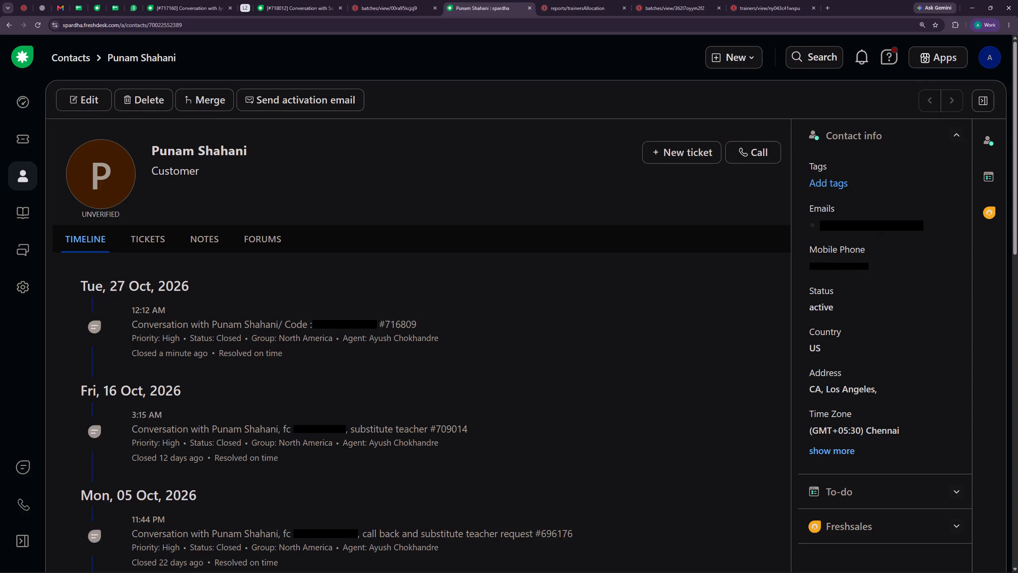
{"action": "left_click", "coordinate": [416, 0]}
{"action": "left_click", "coordinate": [476, 0]}
{"action": "left_click", "coordinate": [398, 0]}
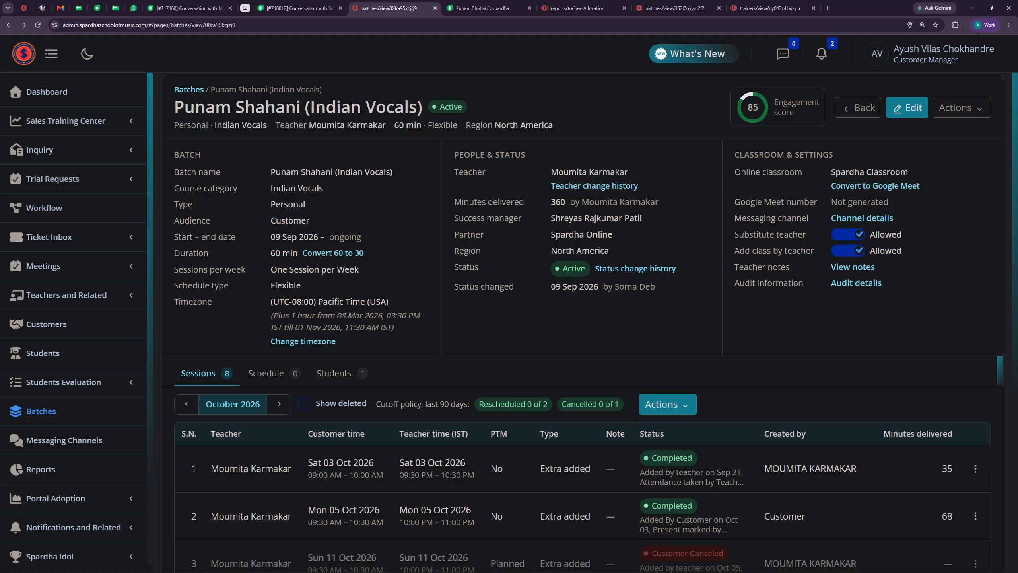
{"action": "left_click", "coordinate": [484, 0]}
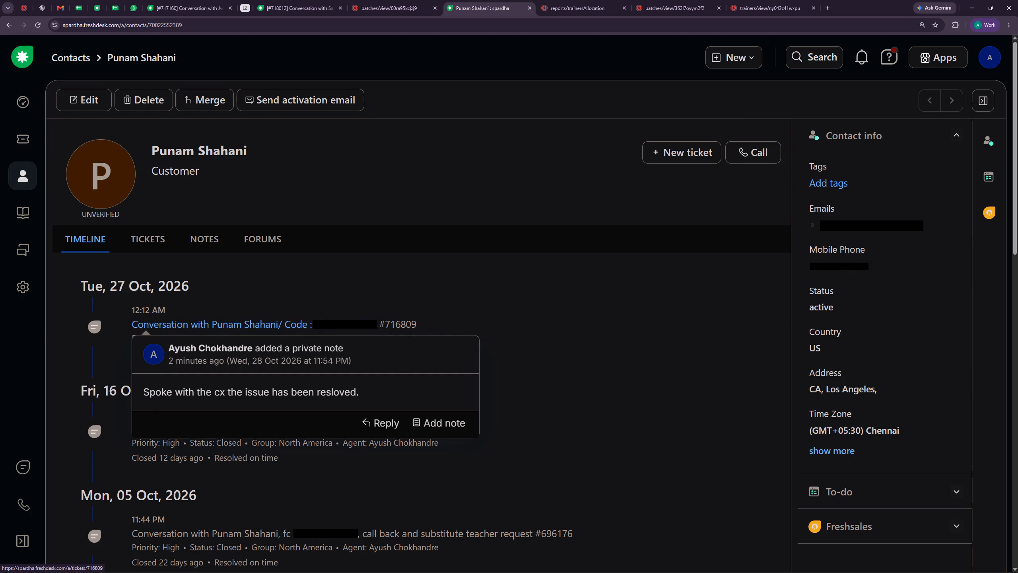
{"action": "left_click", "coordinate": [392, 3]}
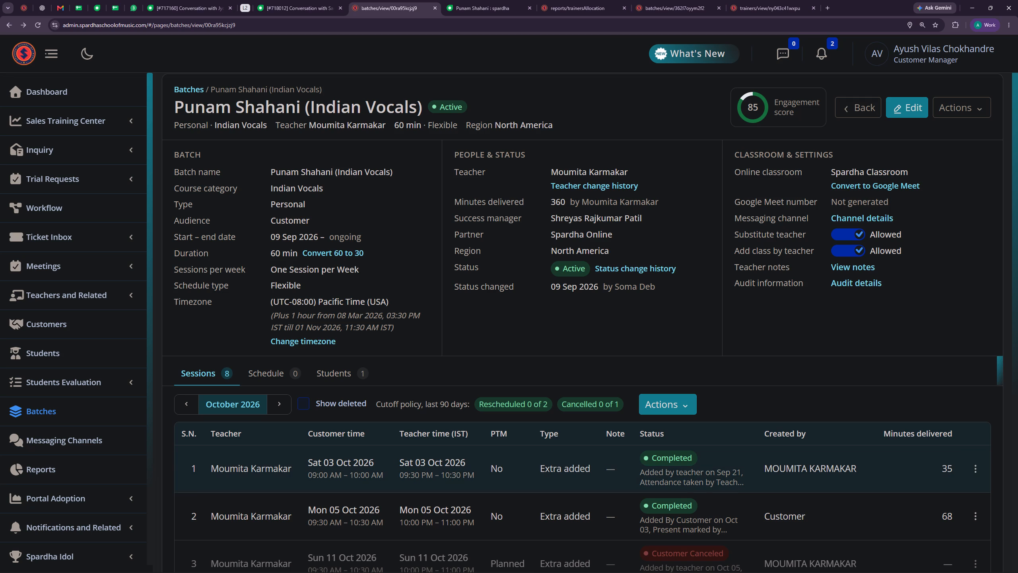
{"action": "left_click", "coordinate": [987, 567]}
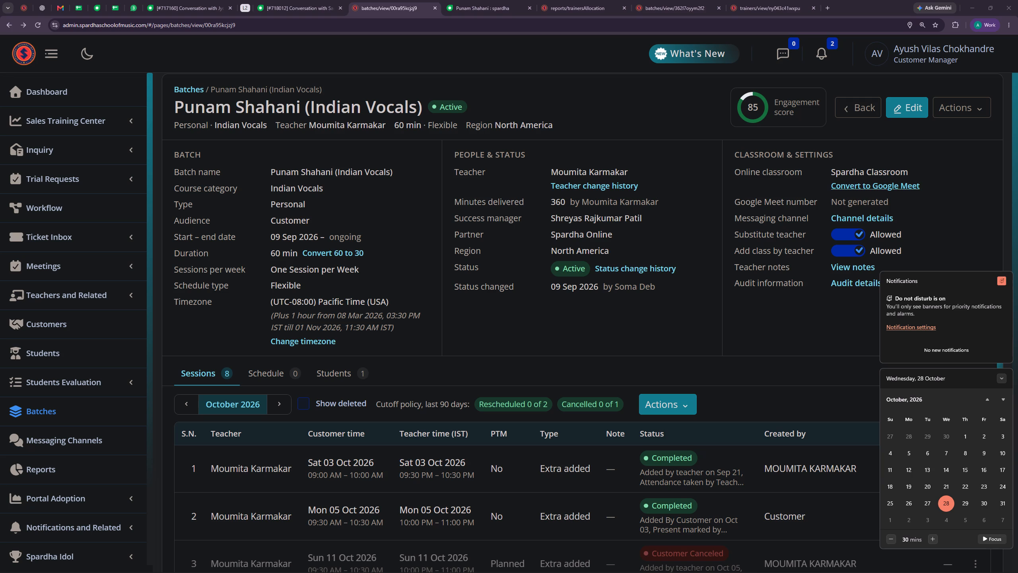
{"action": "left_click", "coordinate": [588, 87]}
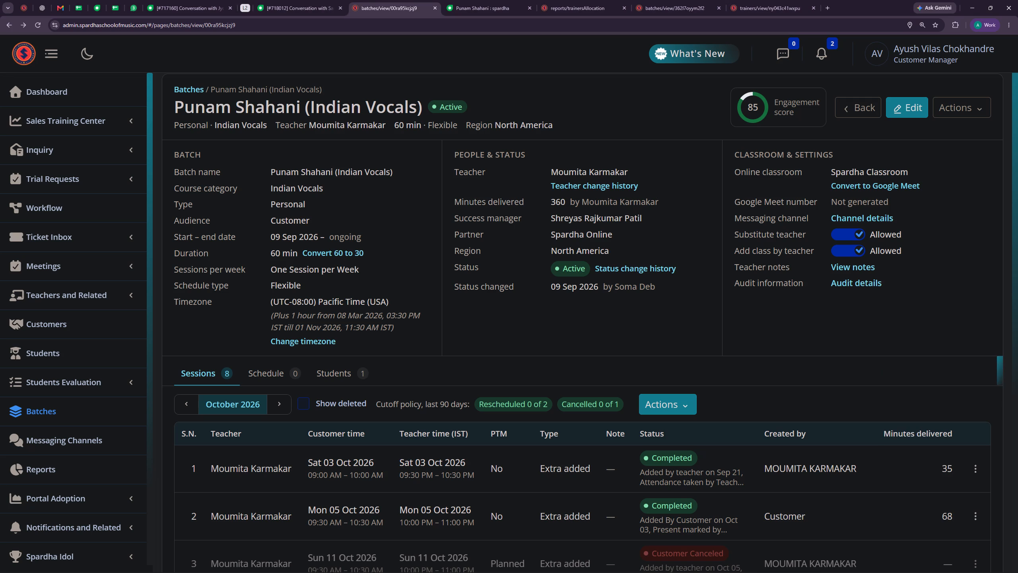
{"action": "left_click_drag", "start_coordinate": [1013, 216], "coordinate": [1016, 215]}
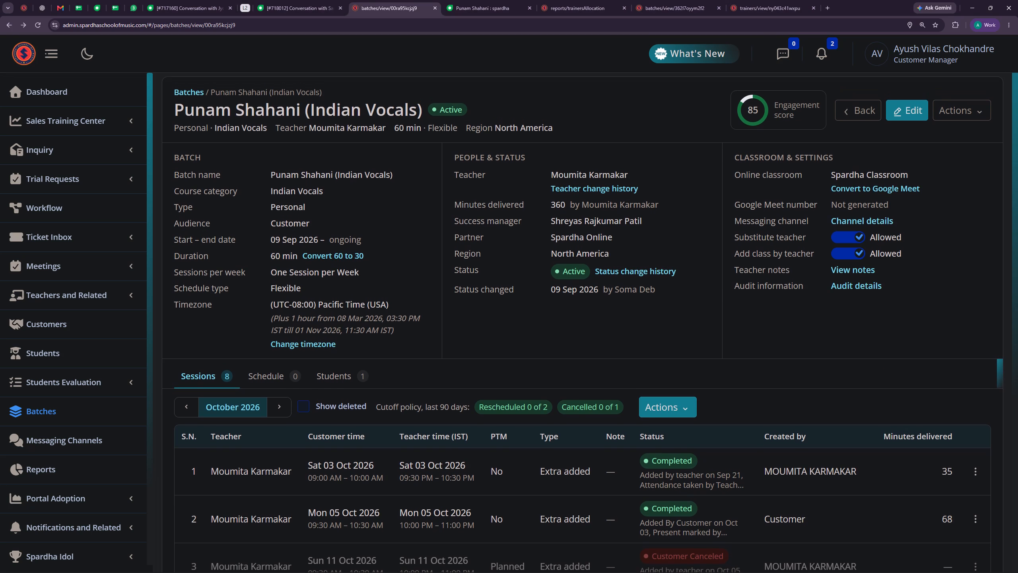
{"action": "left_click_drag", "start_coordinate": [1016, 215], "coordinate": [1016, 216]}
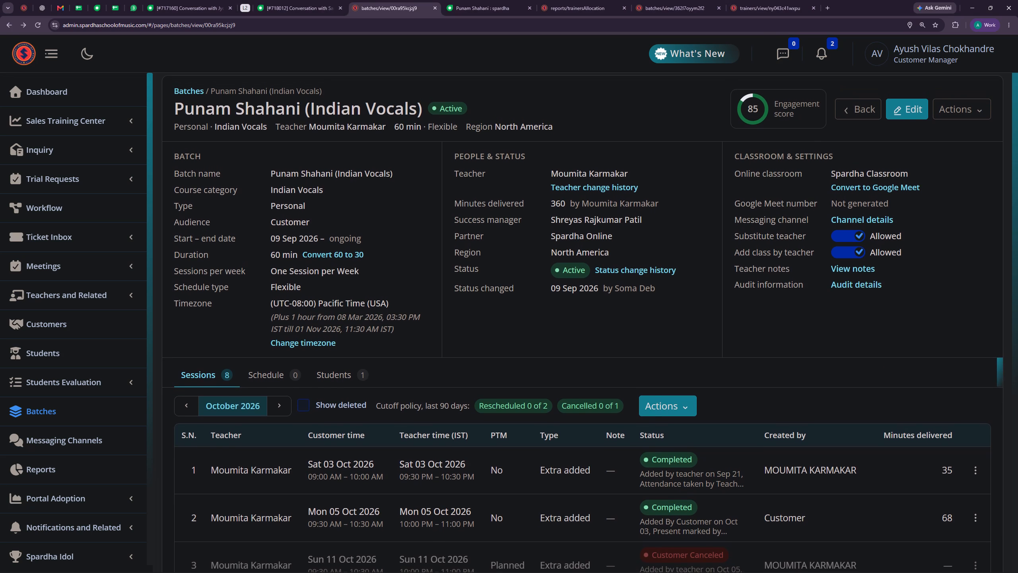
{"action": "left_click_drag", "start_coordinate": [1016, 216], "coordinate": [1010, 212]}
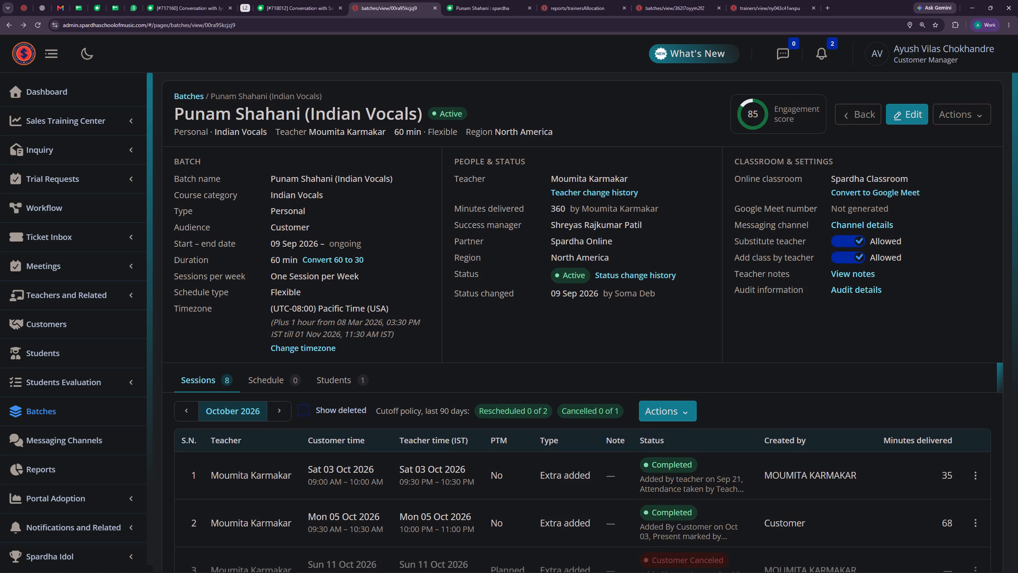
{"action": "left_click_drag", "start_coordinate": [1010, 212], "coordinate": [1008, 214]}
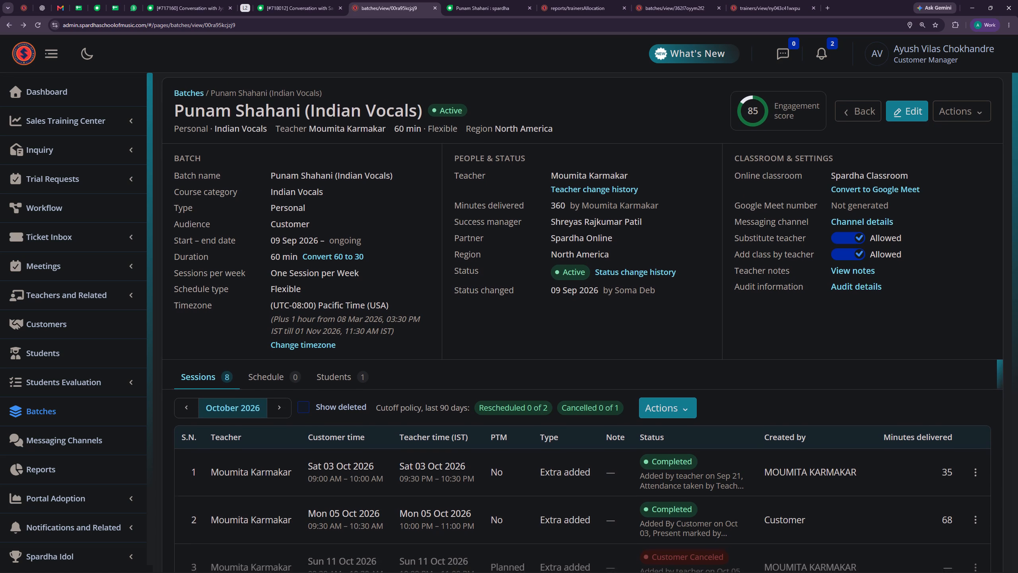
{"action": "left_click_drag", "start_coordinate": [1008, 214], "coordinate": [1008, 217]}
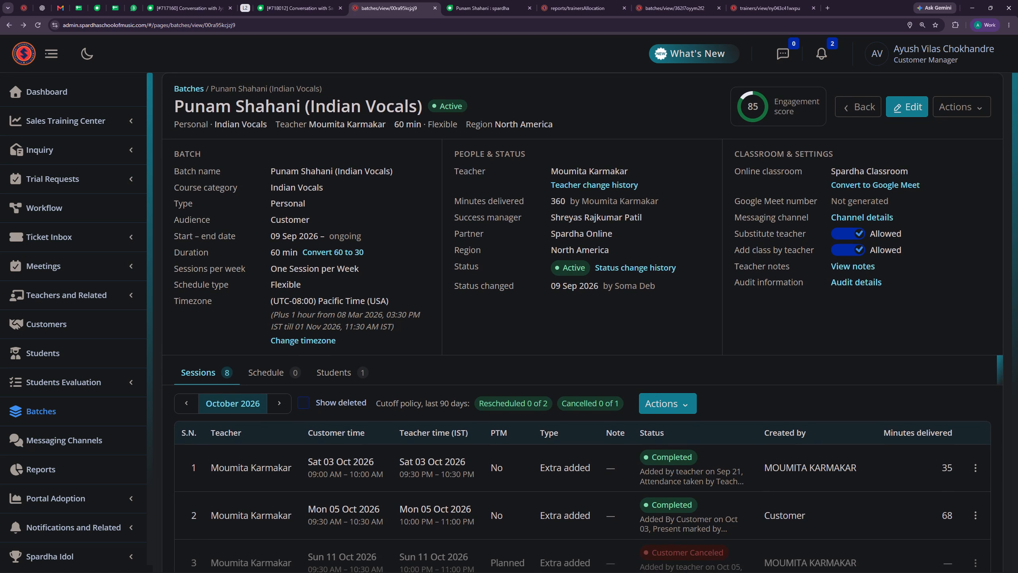
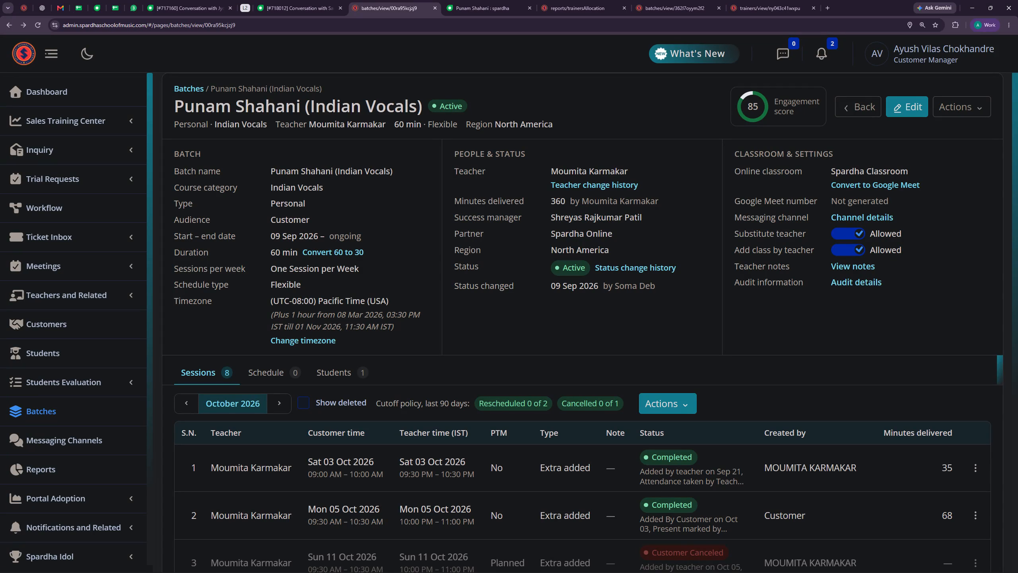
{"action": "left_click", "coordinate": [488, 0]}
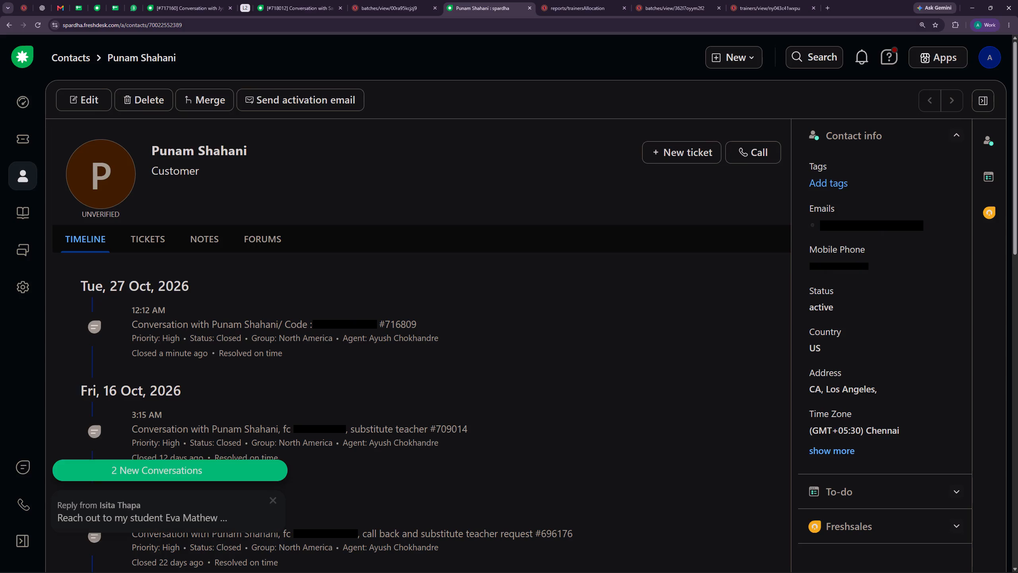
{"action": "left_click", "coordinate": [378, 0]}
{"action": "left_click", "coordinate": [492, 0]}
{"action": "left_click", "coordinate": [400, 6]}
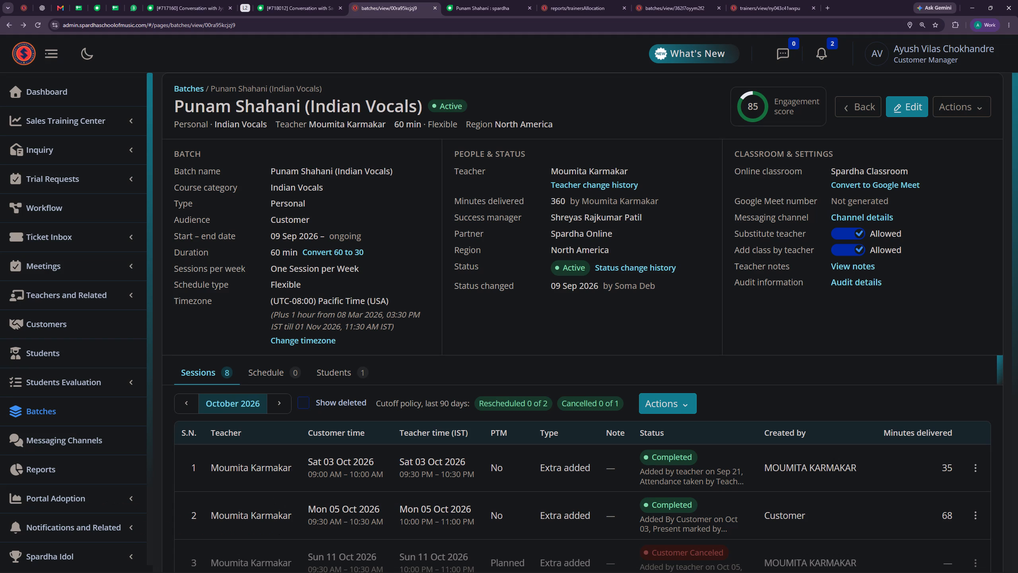
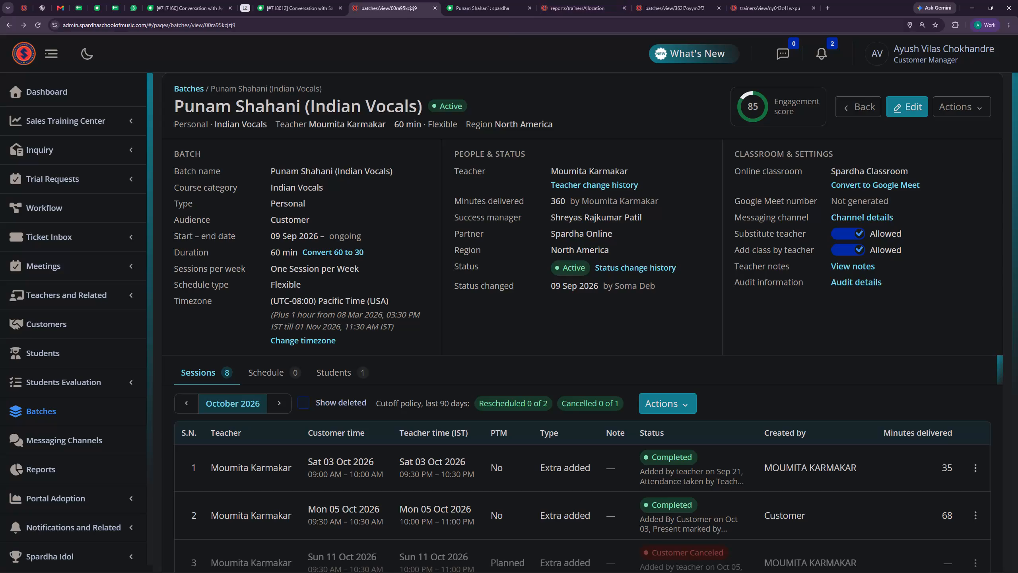
Dismiss the chat reply pop-ups on the customer's Freshdesk contact page.
{"action": "left_click", "coordinate": [588, 0]}
{"action": "left_click", "coordinate": [506, 0]}
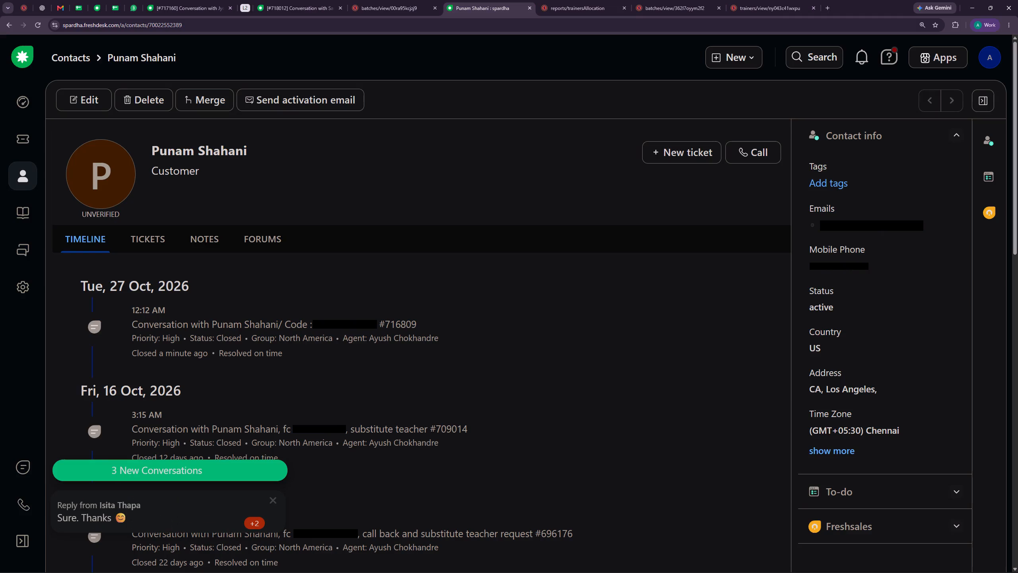
{"action": "left_click", "coordinate": [272, 500]}
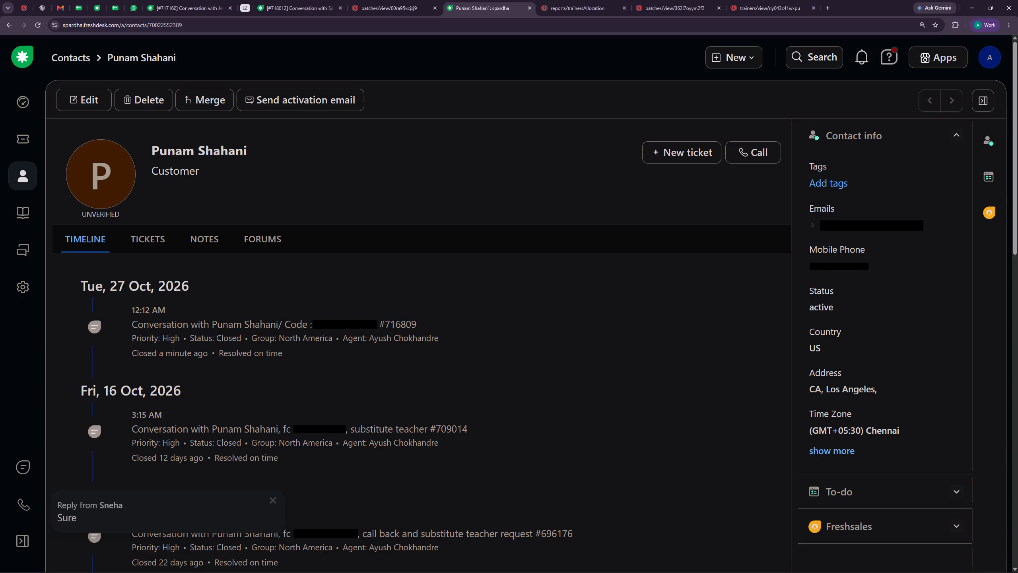
{"action": "left_click", "coordinate": [272, 502]}
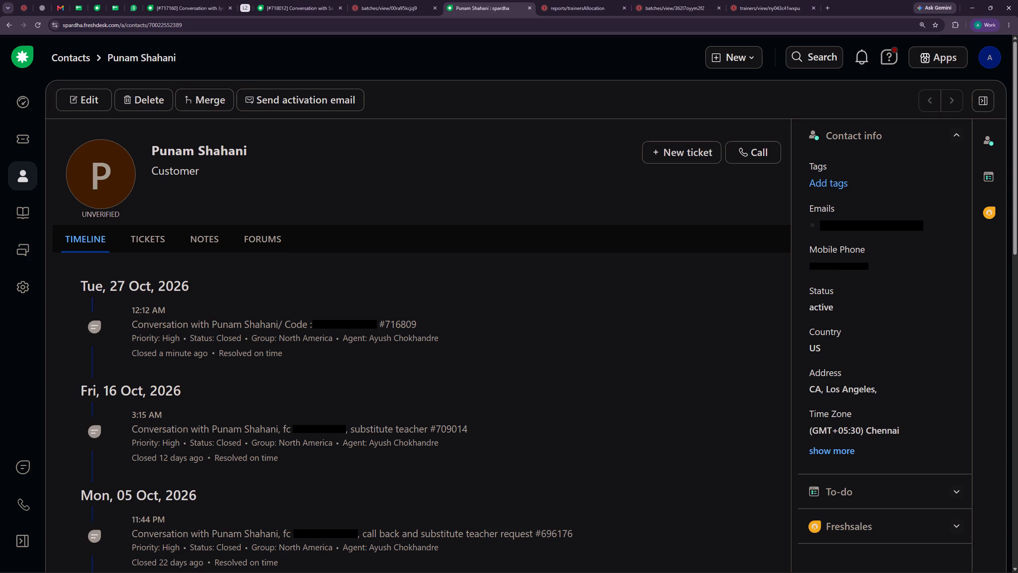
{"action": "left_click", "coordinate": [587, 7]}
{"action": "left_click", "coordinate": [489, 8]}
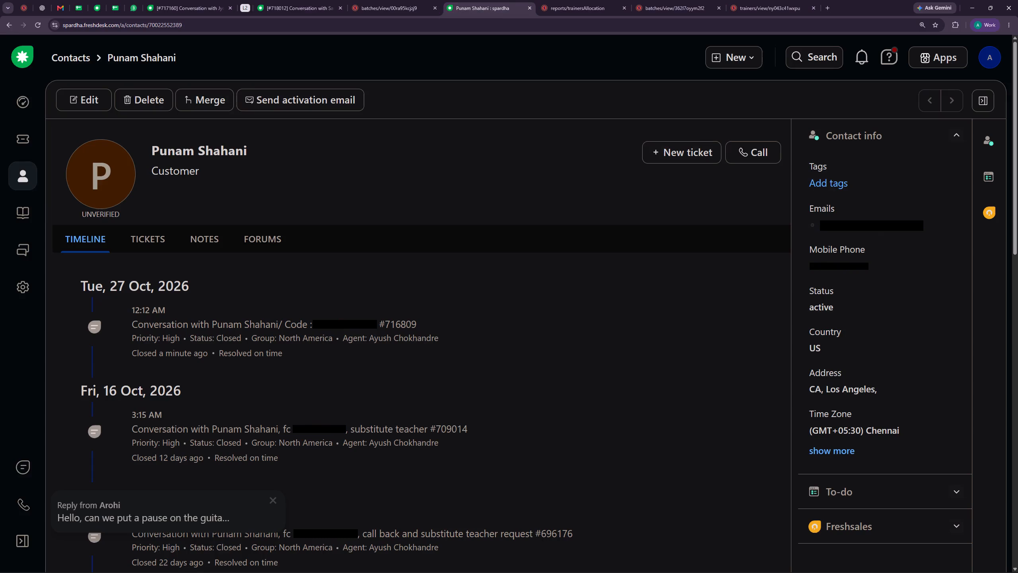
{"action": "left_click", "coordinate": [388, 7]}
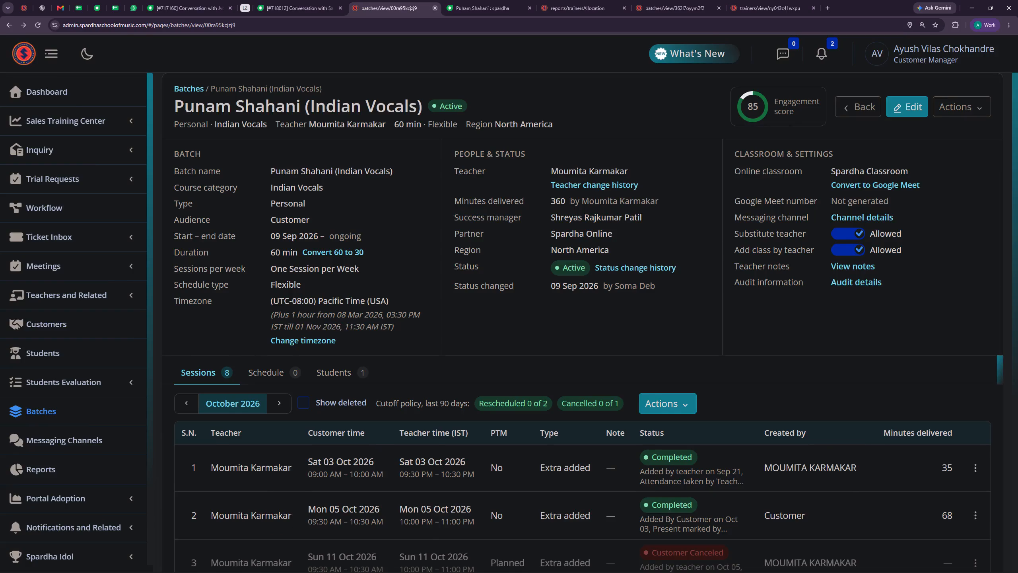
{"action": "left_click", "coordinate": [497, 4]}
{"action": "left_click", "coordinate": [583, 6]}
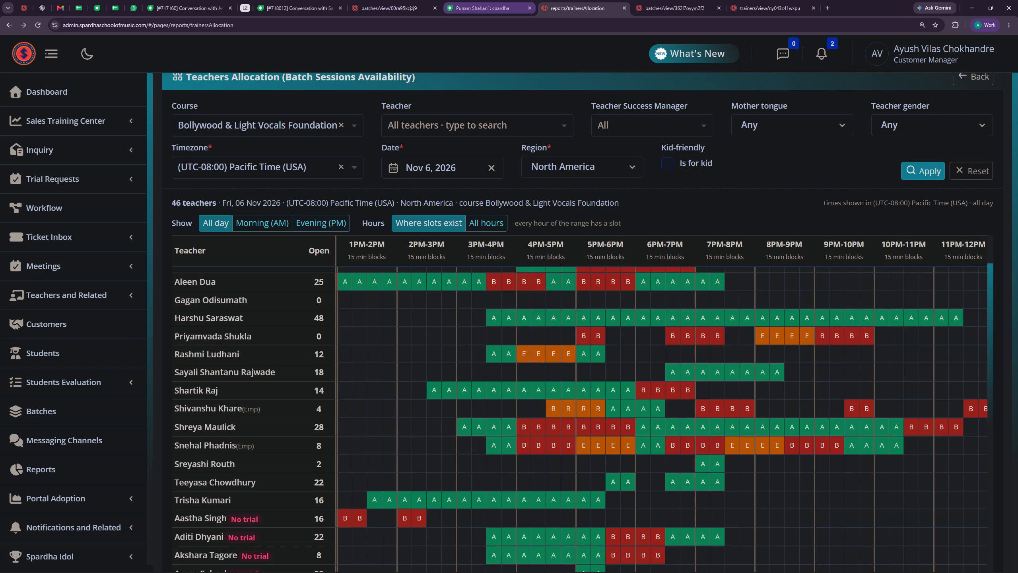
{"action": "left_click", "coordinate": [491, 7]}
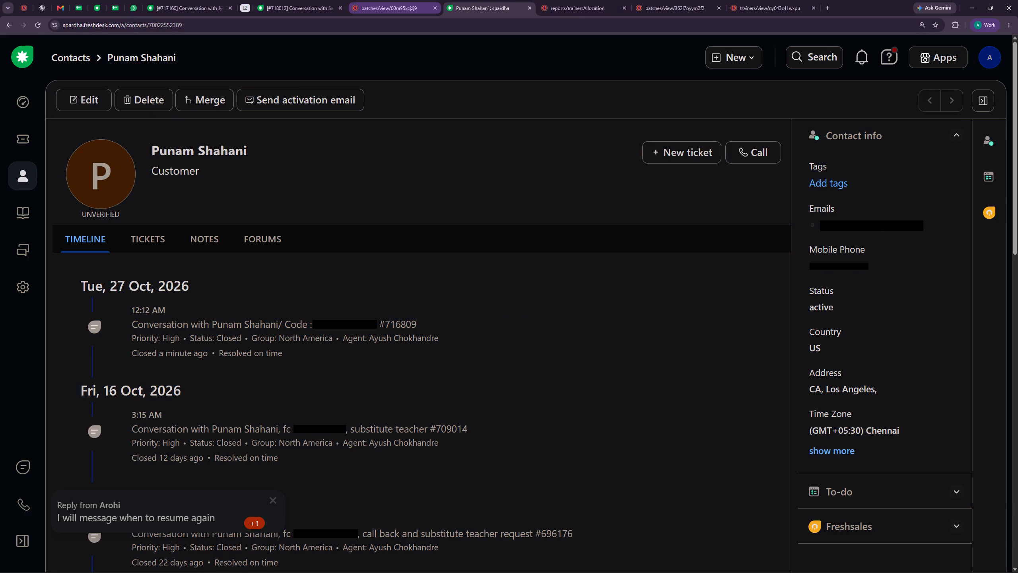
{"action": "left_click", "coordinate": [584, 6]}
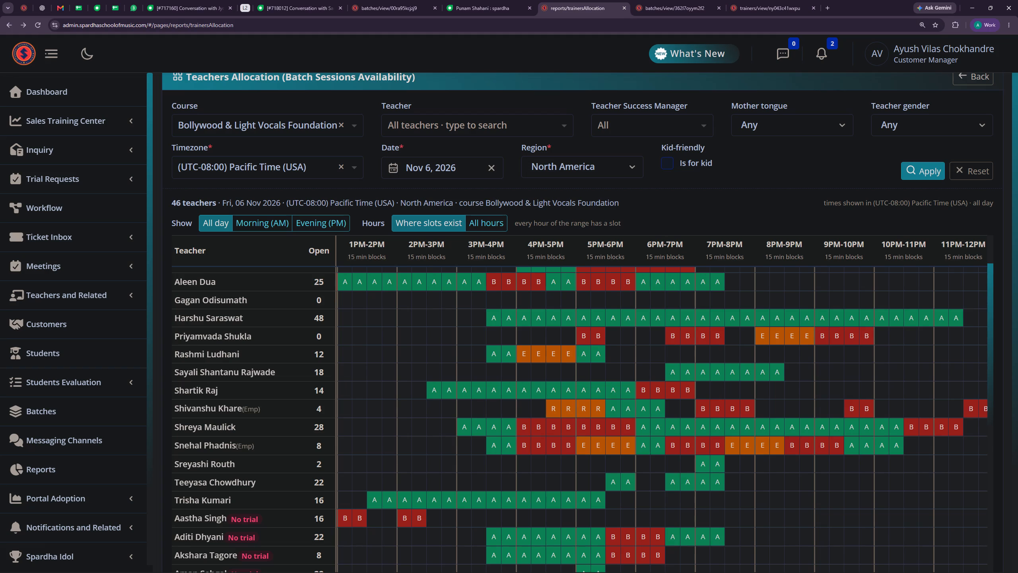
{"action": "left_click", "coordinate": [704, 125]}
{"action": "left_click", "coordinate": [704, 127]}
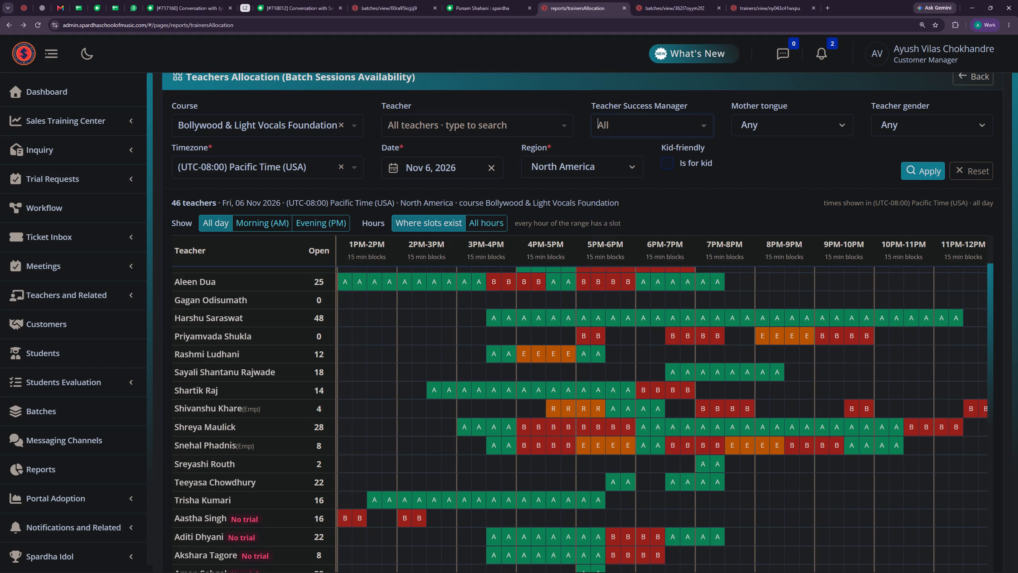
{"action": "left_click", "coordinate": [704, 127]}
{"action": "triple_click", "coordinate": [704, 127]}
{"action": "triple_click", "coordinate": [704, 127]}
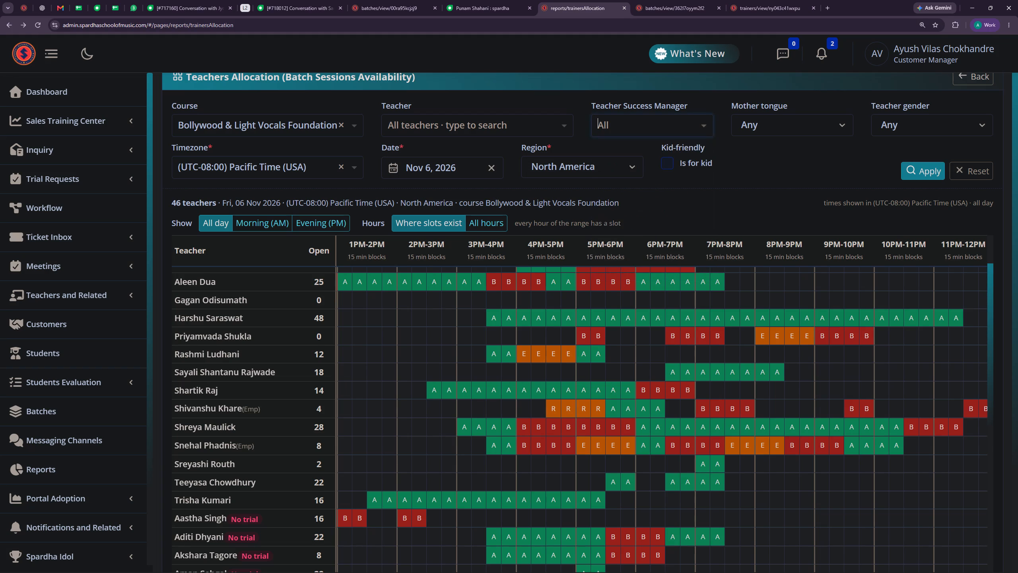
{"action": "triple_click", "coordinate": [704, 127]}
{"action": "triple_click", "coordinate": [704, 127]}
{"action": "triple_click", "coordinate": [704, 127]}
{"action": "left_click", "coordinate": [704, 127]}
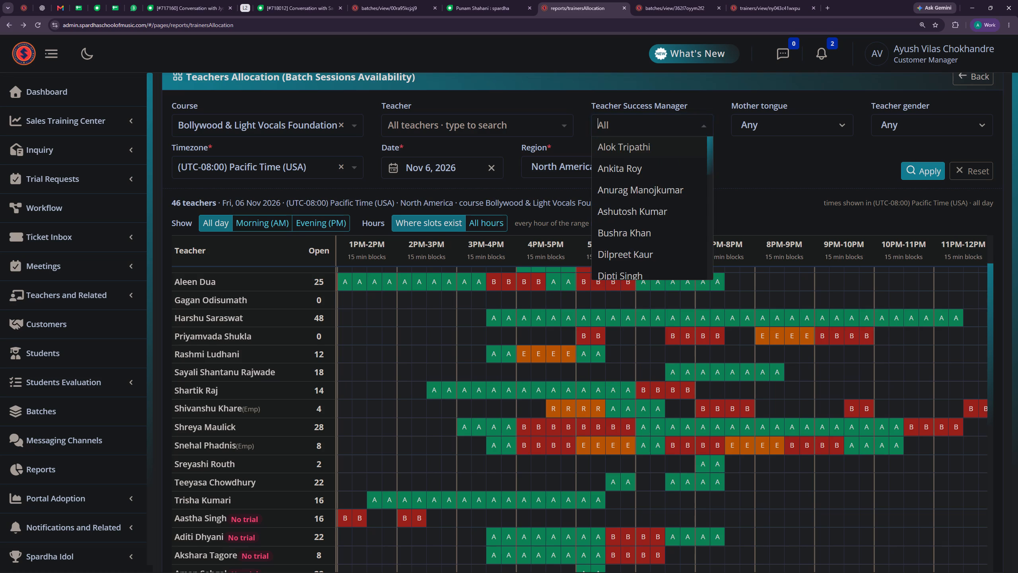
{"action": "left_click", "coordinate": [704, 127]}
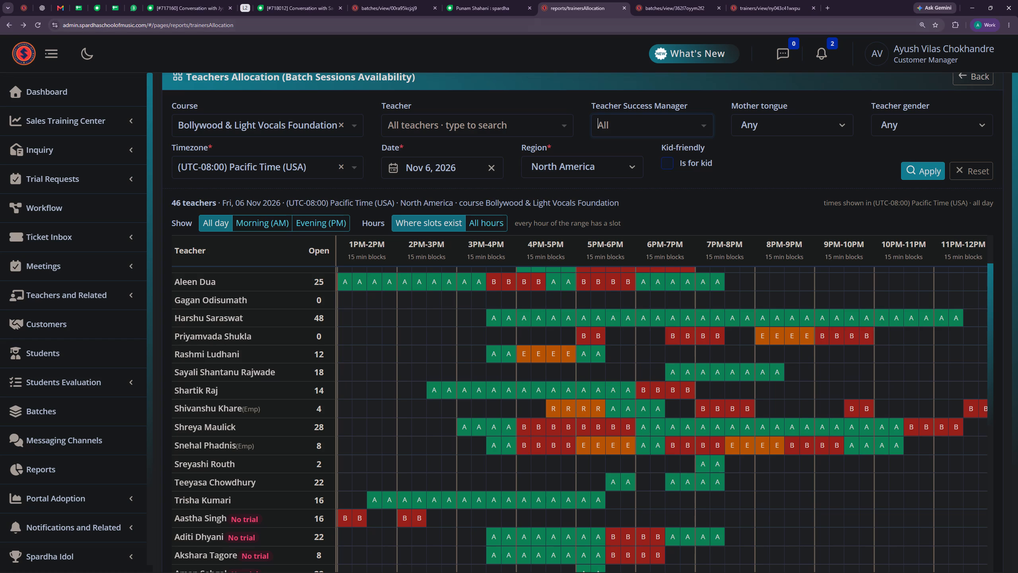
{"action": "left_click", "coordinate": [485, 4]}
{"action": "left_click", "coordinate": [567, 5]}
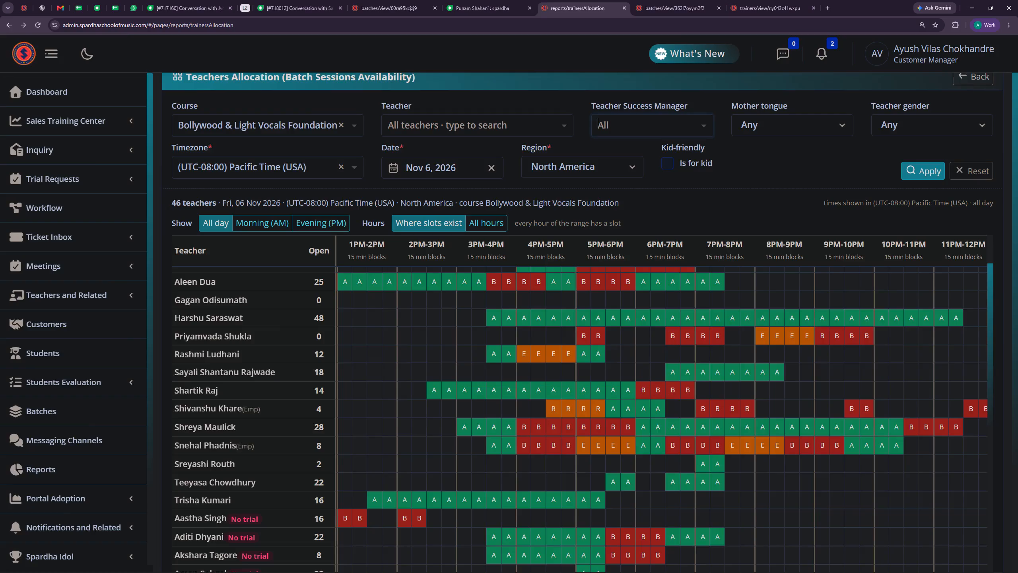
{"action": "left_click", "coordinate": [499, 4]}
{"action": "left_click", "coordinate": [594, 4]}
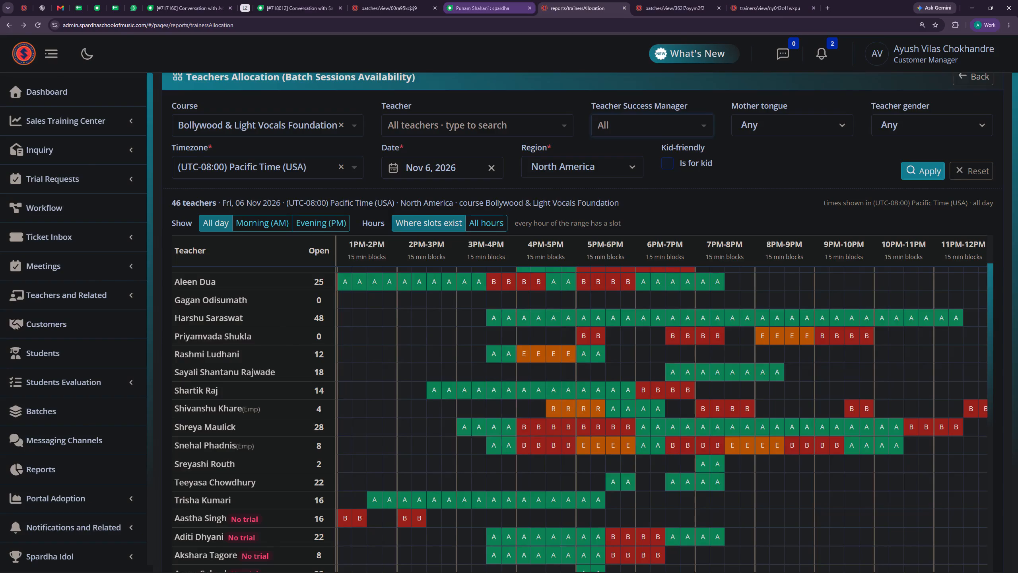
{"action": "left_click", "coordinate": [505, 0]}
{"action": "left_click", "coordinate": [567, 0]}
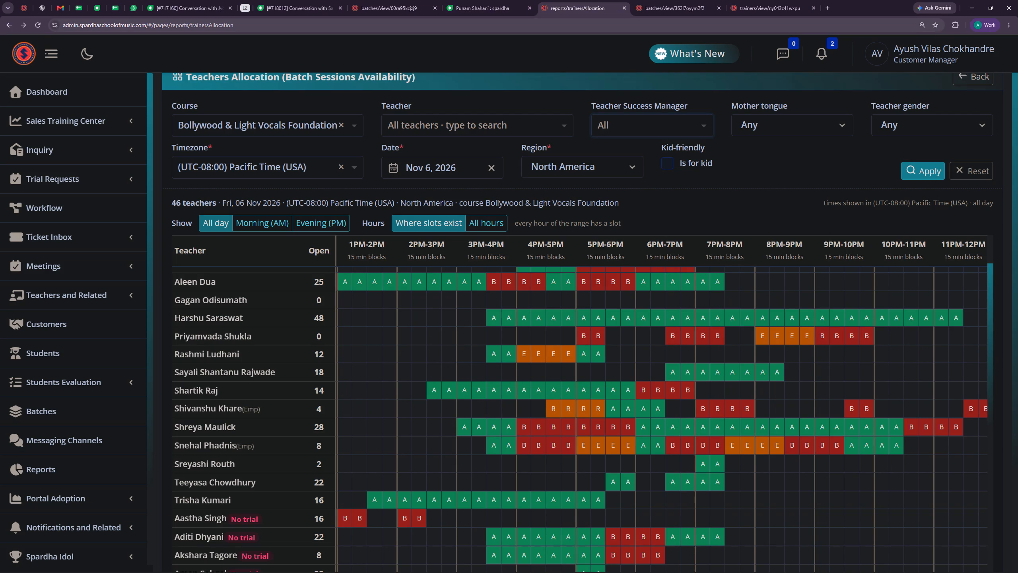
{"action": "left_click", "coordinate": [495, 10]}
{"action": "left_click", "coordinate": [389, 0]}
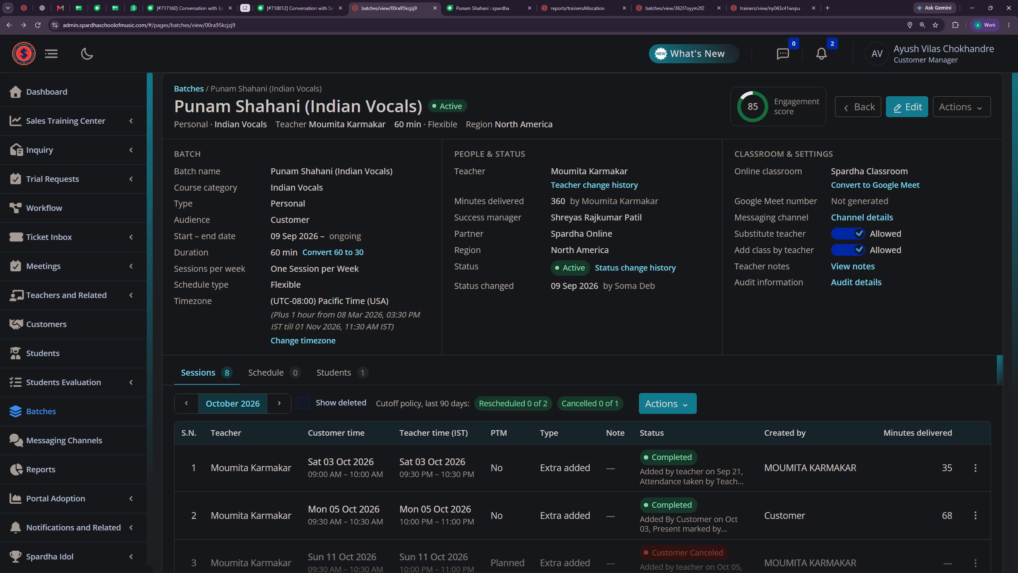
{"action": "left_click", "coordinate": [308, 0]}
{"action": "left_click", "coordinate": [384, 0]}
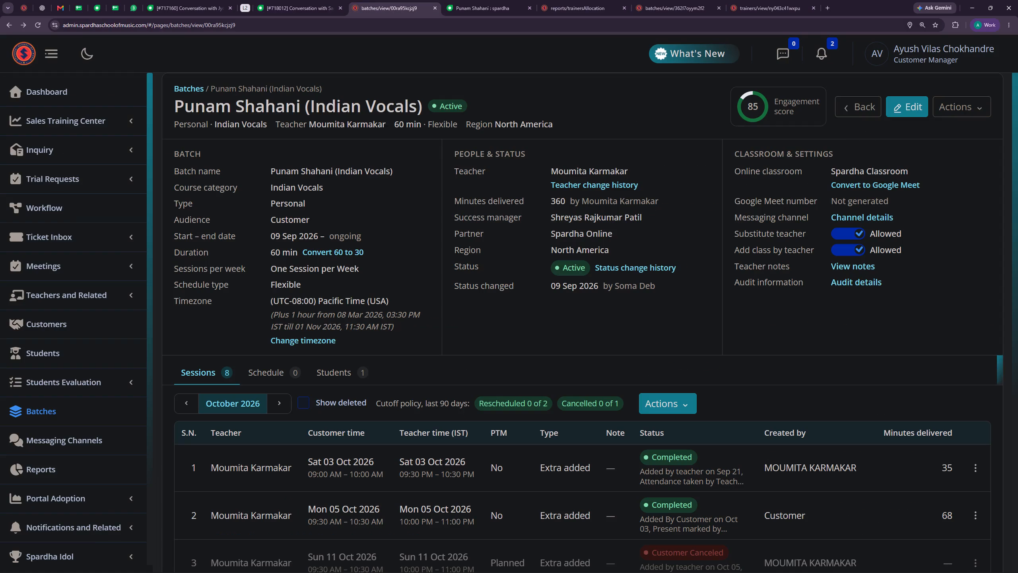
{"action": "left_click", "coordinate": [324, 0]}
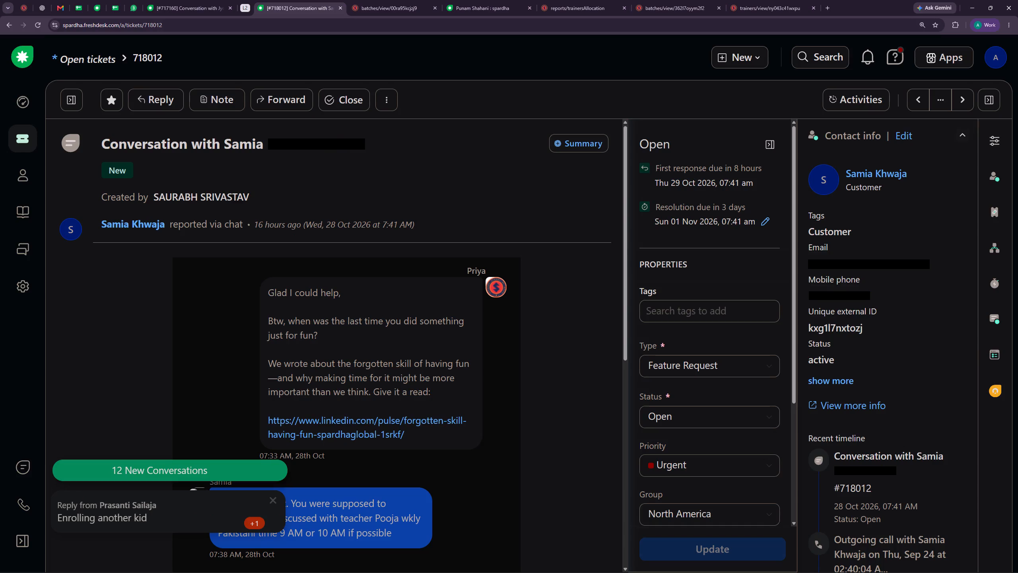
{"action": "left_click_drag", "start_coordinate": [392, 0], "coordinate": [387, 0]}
{"action": "left_click", "coordinate": [466, 0]}
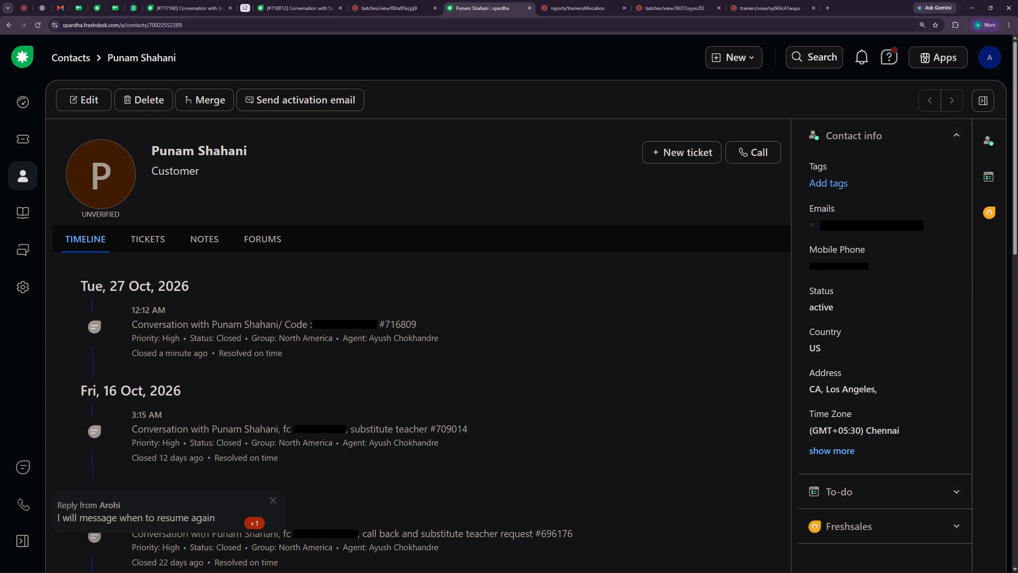
{"action": "left_click", "coordinate": [438, 193]}
{"action": "scroll", "coordinate": [477, 258], "scroll_direction": "down", "scroll_amount": 6}
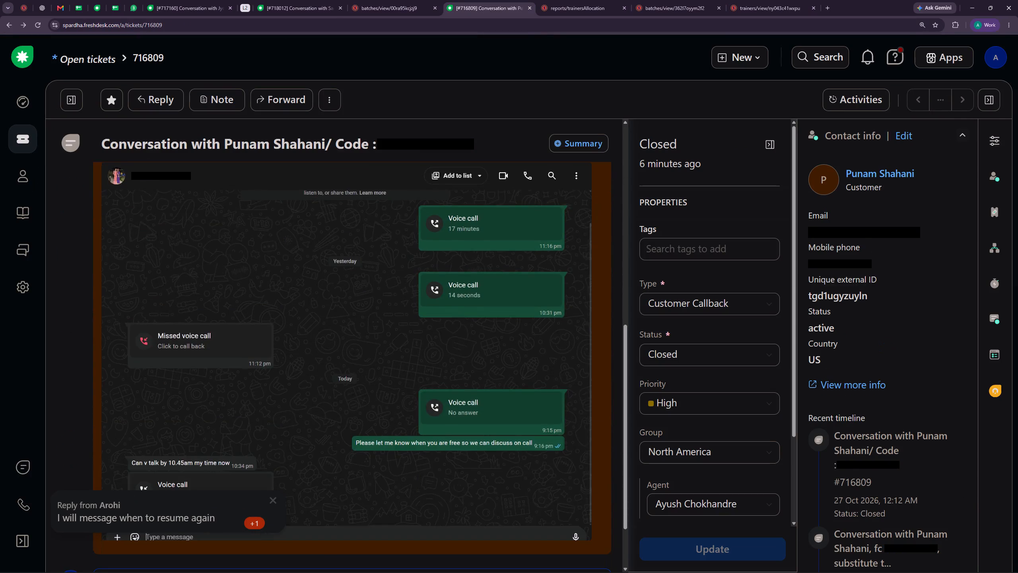
{"action": "scroll", "coordinate": [563, 268], "scroll_direction": "down", "scroll_amount": 7}
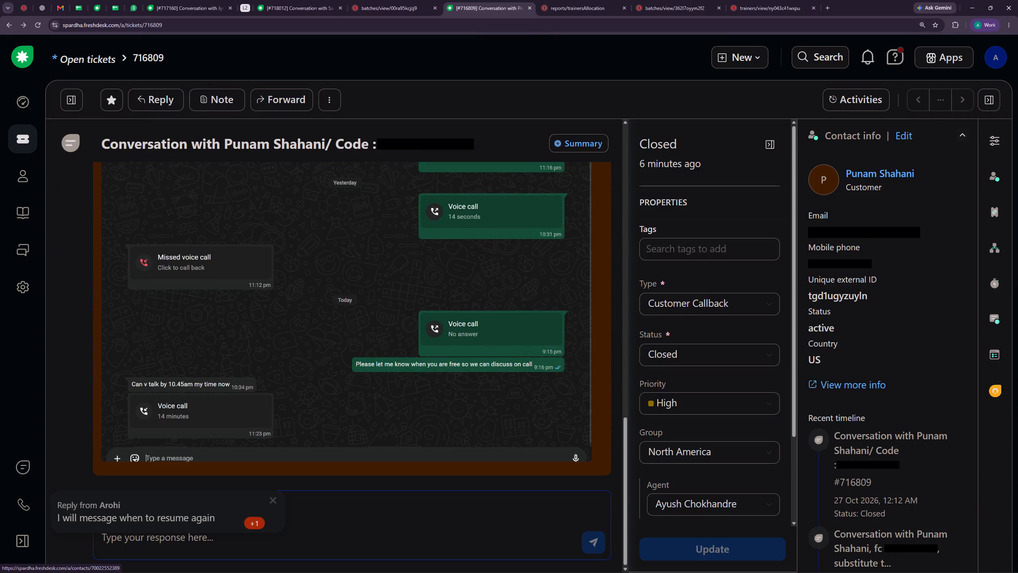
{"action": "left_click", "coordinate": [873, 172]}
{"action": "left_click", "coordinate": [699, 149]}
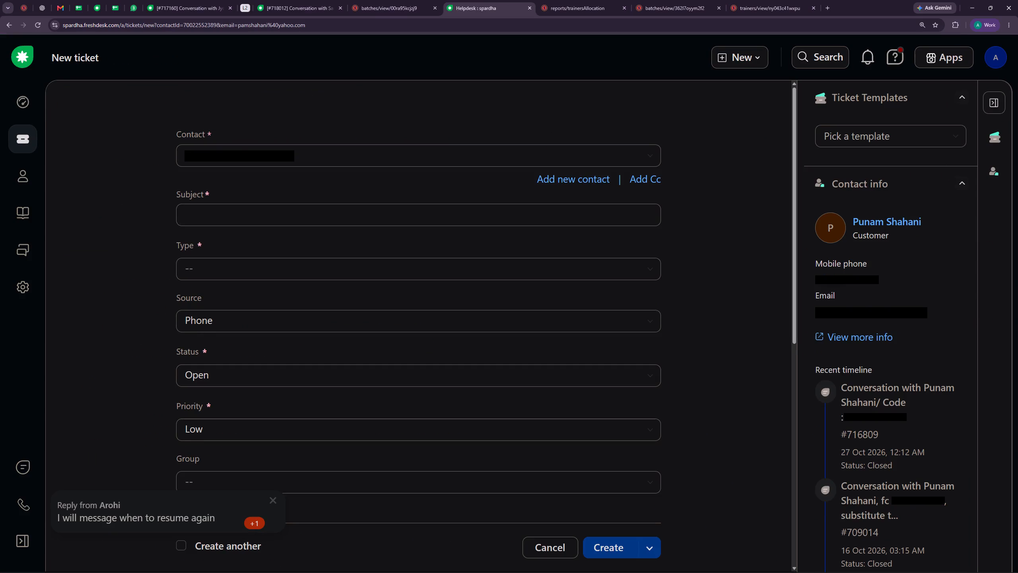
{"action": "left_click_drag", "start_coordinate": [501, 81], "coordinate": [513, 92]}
Open a teacher change request for the customer's Indian Vocals batch in the admin portal, at its recommended teacher choice.
{"action": "left_click", "coordinate": [373, 10]}
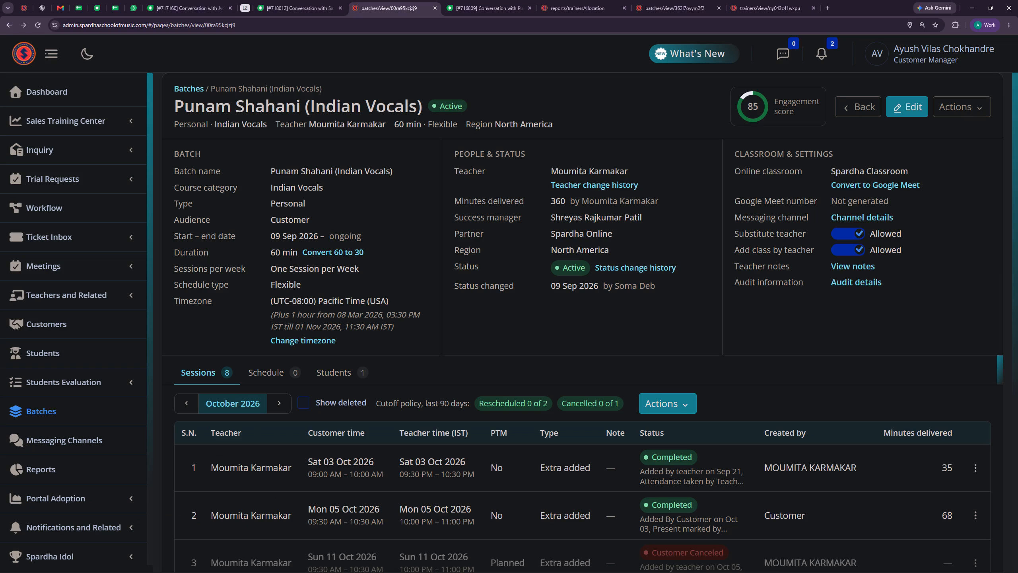
{"action": "left_click", "coordinate": [945, 108]}
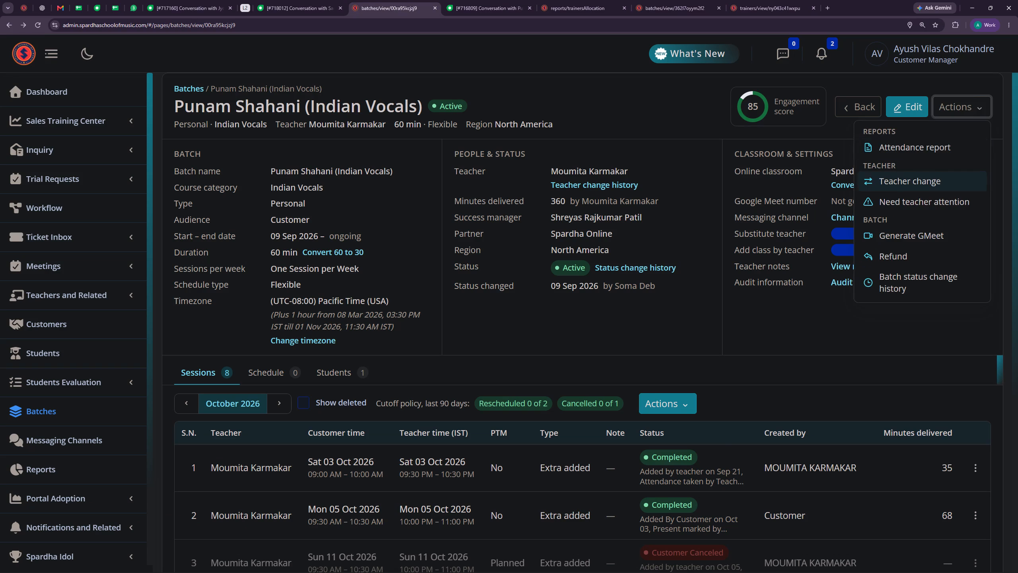
{"action": "left_click", "coordinate": [911, 179]}
{"action": "left_click", "coordinate": [495, 231]}
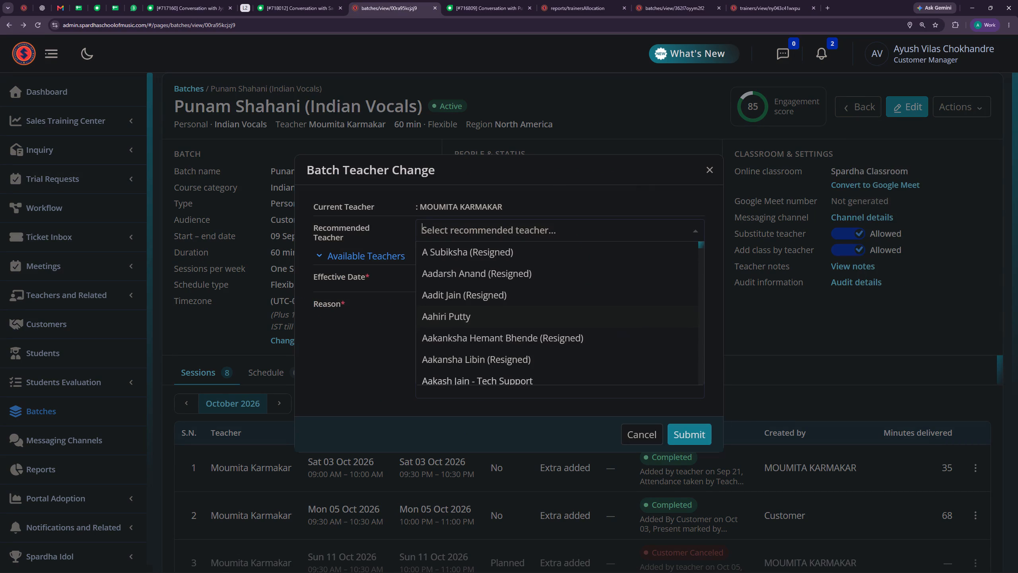
Find teacher Teeyasa in the Teachers Allocation report for Bollywood & Light Vocals Foundation and copy her full name.
{"action": "left_click", "coordinate": [503, 0]}
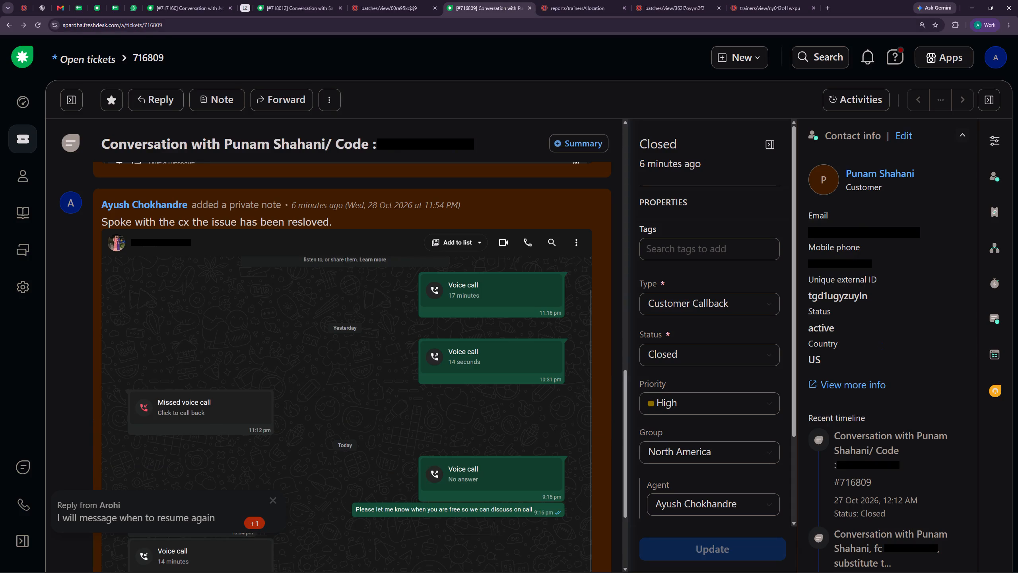
{"action": "left_click", "coordinate": [581, 0]}
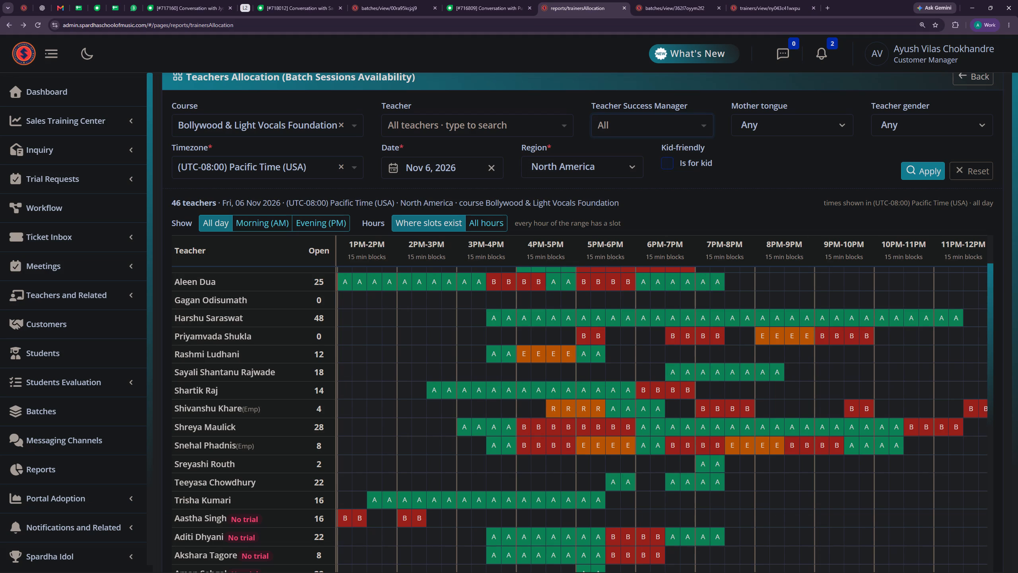
{"action": "scroll", "coordinate": [748, 236], "scroll_direction": "up", "scroll_amount": 4}
{"action": "left_click", "coordinate": [684, 4]}
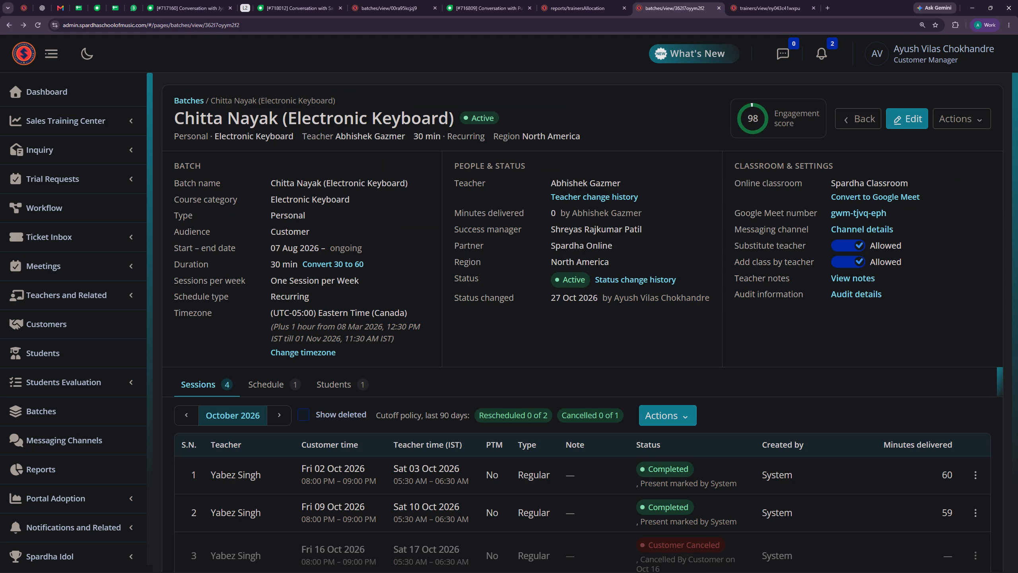
{"action": "left_click", "coordinate": [769, 5]}
{"action": "left_click", "coordinate": [666, 5]}
{"action": "left_click", "coordinate": [553, 5]}
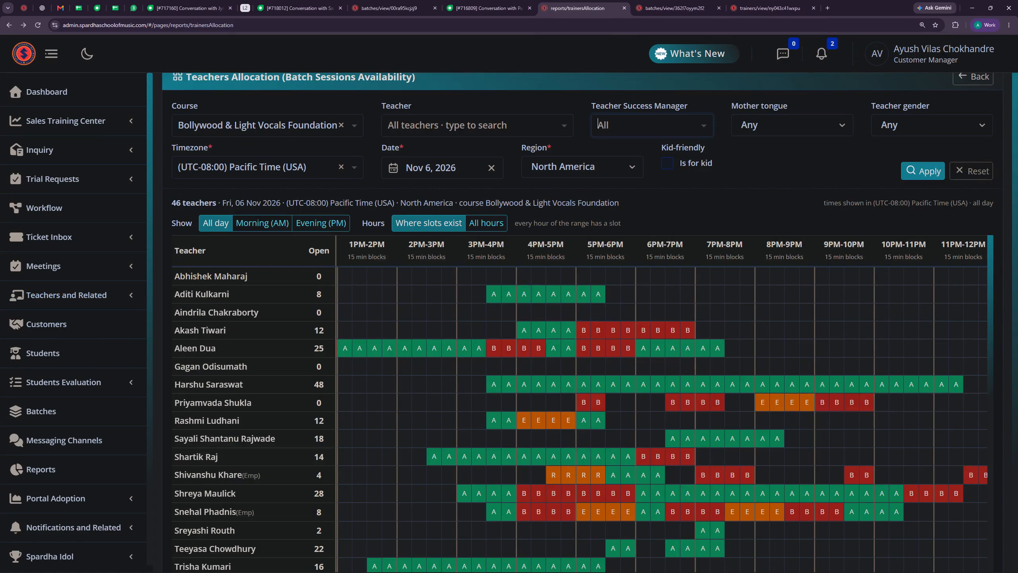
{"action": "scroll", "coordinate": [280, 368], "scroll_direction": "down", "scroll_amount": 3}
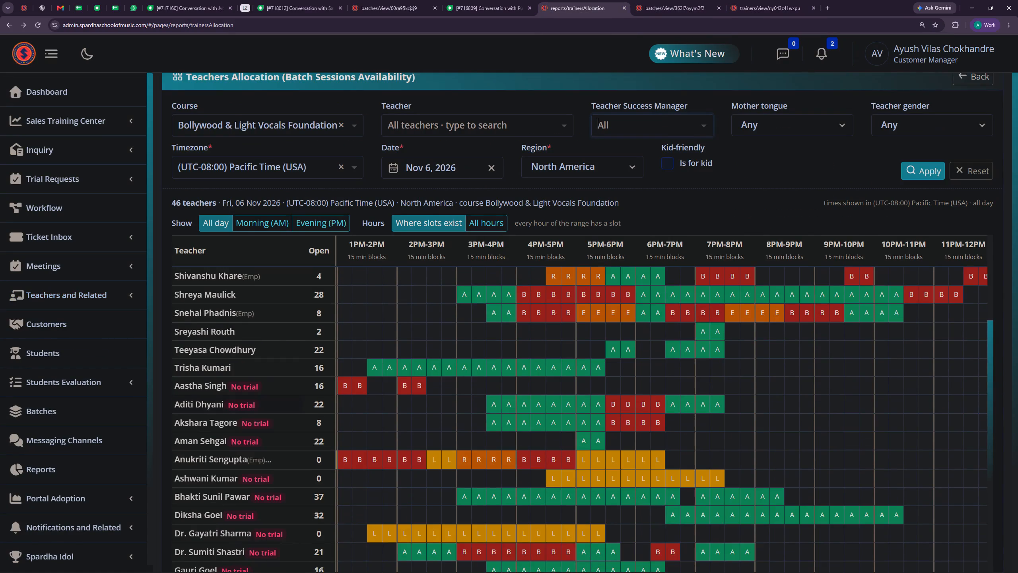
{"action": "left_click_drag", "start_coordinate": [260, 353], "coordinate": [191, 354]}
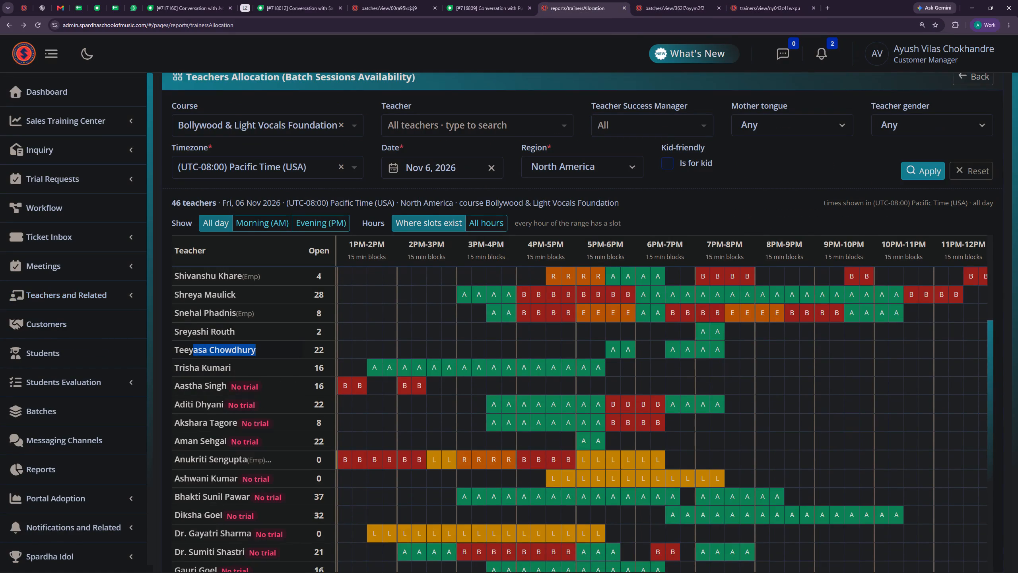
{"action": "left_click_drag", "start_coordinate": [191, 354], "coordinate": [175, 353]}
{"action": "key", "text": "ctrl+c"}
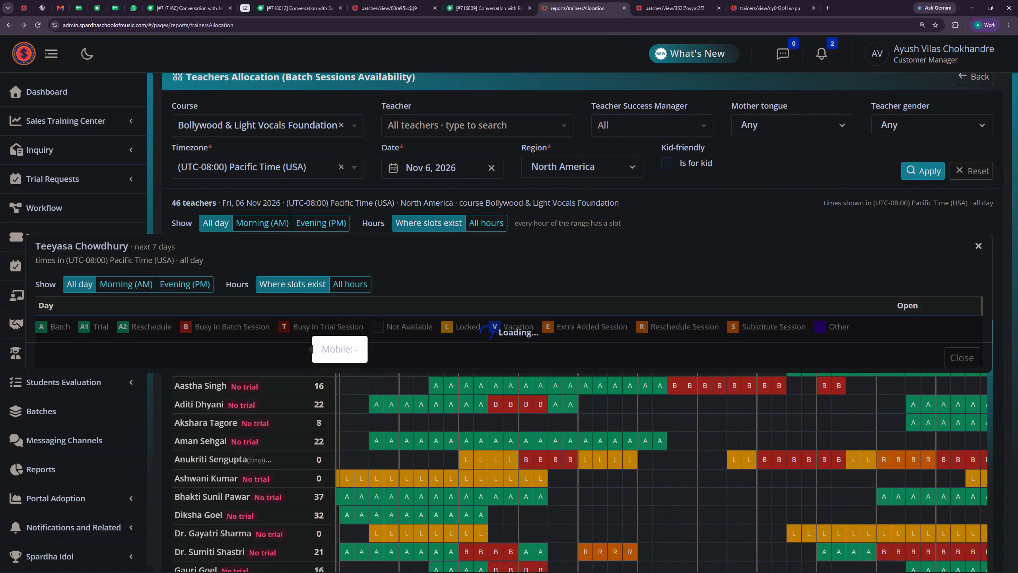
Set Teeyasa as the recommended teacher in the batch's teacher change request, using the copied name.
{"action": "left_click", "coordinate": [499, 0]}
{"action": "left_click", "coordinate": [592, 0]}
{"action": "left_click", "coordinate": [436, 0]}
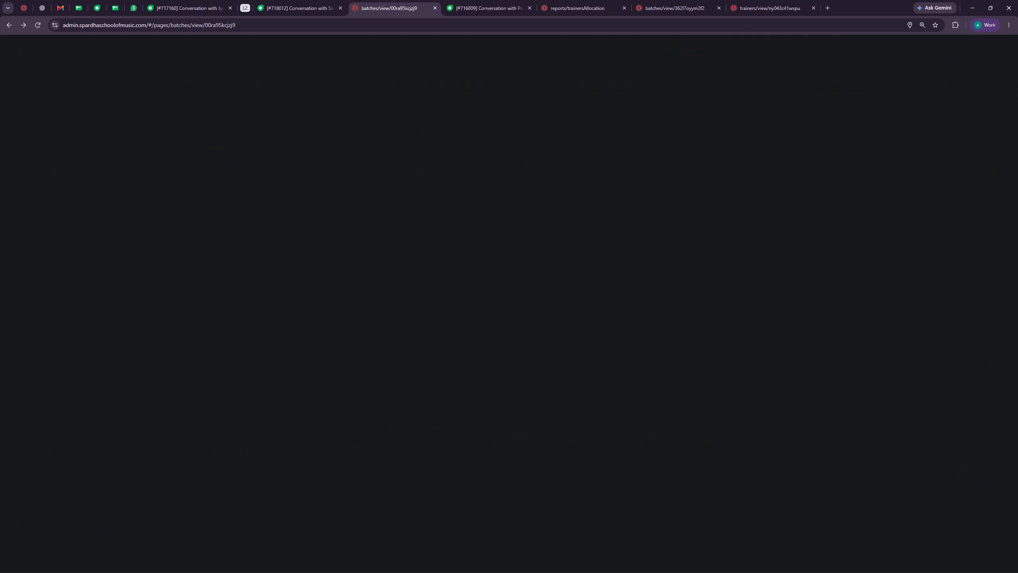
{"action": "key", "text": "ctrl+v"}
{"action": "left_click", "coordinate": [484, 254]}
Set the teacher change reason to OTHERS and begin the detail text beneath it.
{"action": "left_click", "coordinate": [484, 308]}
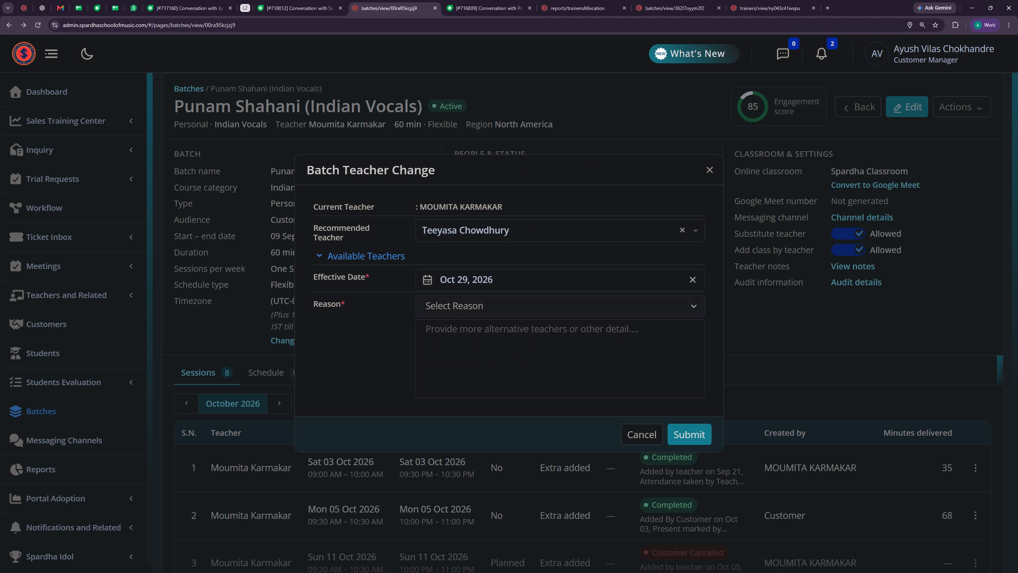
{"action": "left_click", "coordinate": [478, 378]}
{"action": "left_click", "coordinate": [478, 349]}
Enter "cx requested -" as the detail text under the OTHERS reason in the teacher change request.
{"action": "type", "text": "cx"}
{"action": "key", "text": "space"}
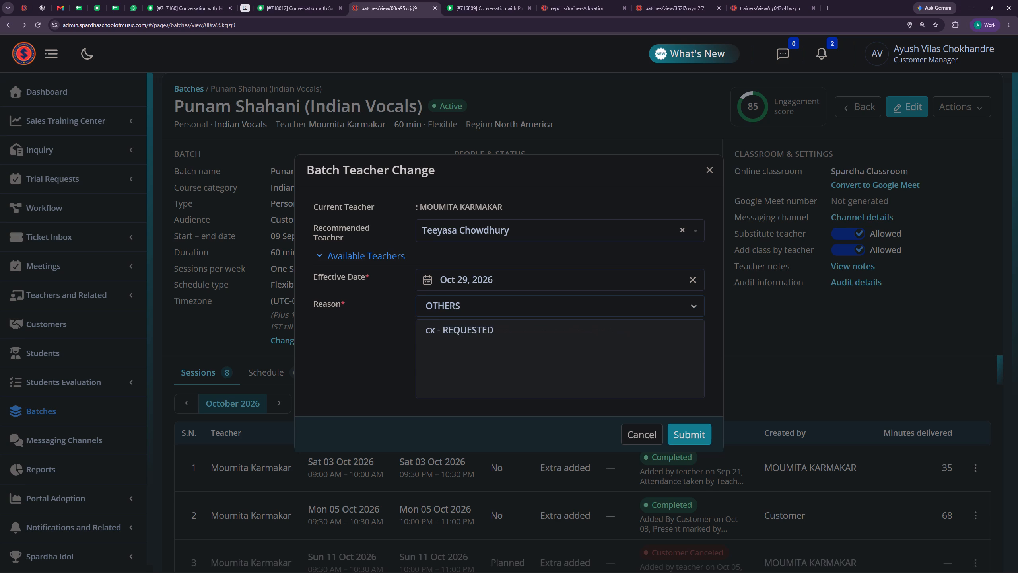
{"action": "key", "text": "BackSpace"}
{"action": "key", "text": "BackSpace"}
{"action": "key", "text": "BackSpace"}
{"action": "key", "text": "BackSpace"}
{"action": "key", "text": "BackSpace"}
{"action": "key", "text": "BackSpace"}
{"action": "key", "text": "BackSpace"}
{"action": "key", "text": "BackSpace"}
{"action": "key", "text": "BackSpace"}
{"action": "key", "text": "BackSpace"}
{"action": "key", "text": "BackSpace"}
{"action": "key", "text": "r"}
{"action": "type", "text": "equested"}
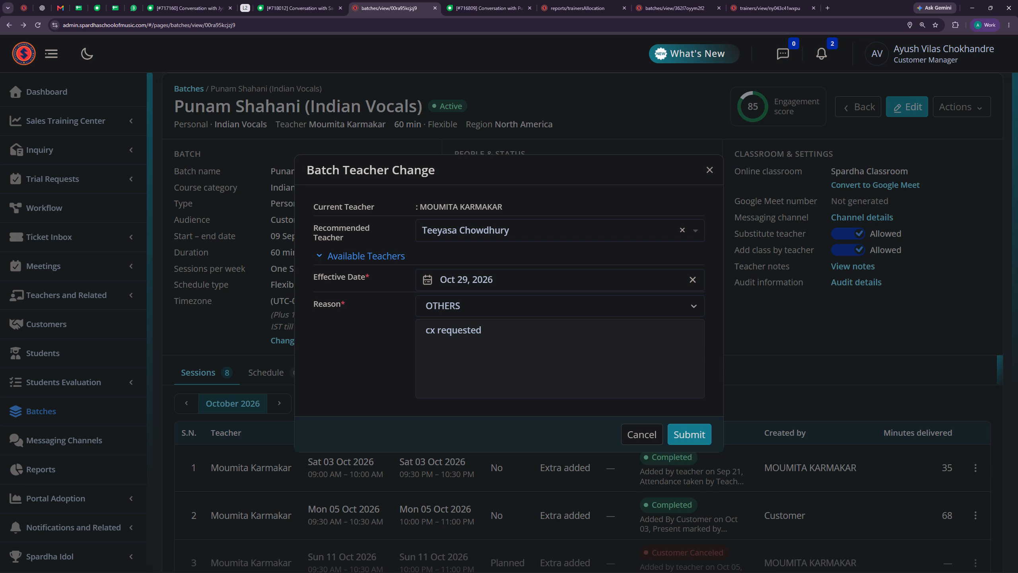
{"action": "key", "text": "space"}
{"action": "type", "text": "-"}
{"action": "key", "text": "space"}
{"action": "left_click", "coordinate": [317, 0]}
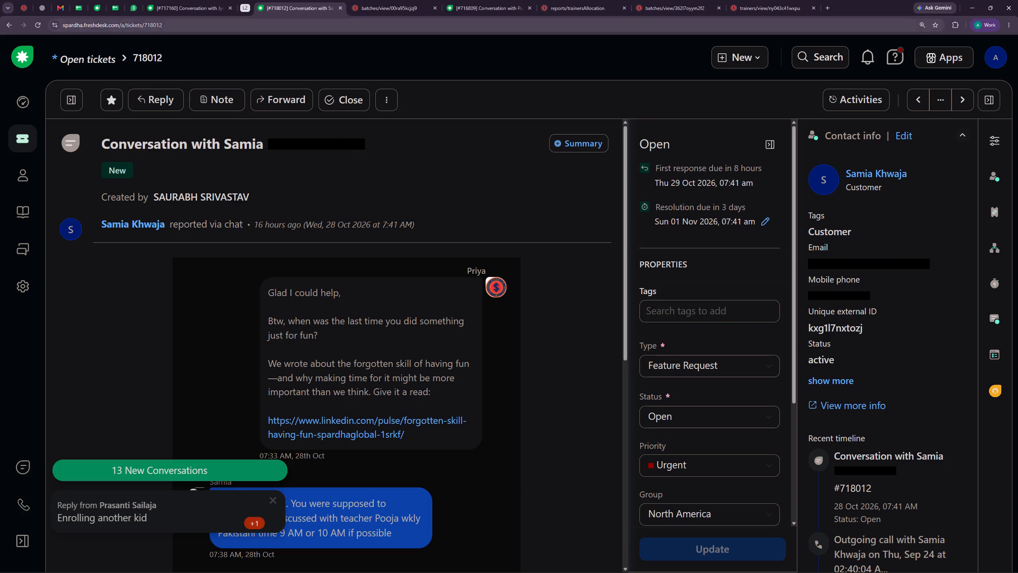
{"action": "left_click_drag", "start_coordinate": [190, 19], "coordinate": [62, 19]}
{"action": "key", "text": "ctrl+c"}
{"action": "left_click", "coordinate": [402, 0]}
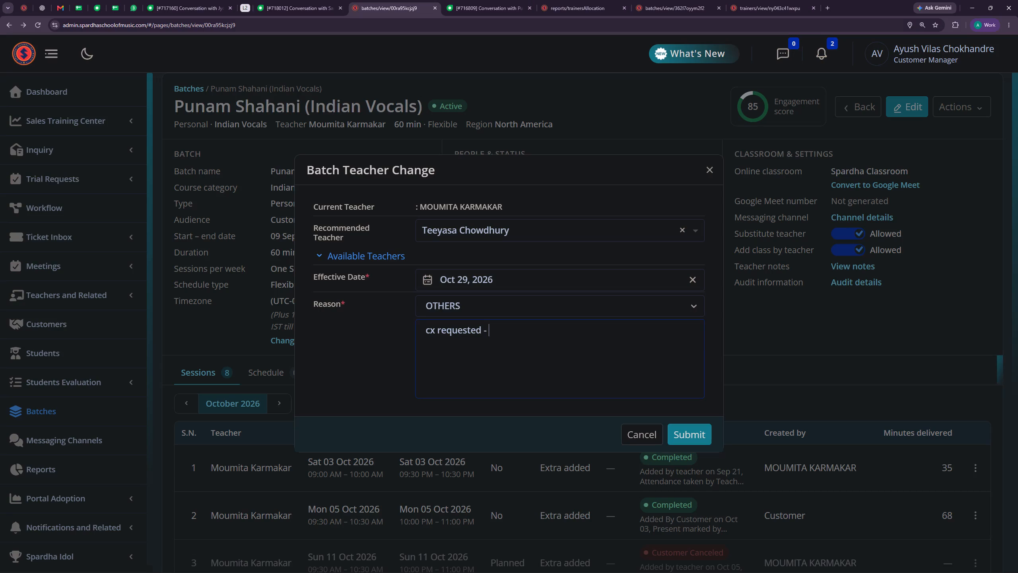
{"action": "key", "text": "ctrl+v"}
{"action": "left_click", "coordinate": [685, 435]}
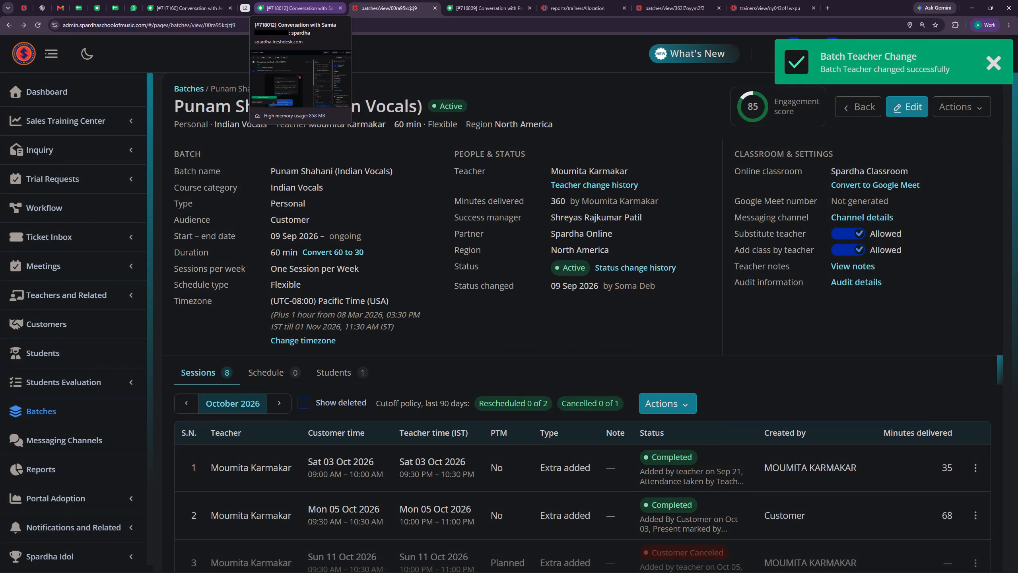
Switch to the NA-Support/Experience/Delivery space in Gmail chat and reveal the hidden system tray icons.
{"action": "left_click", "coordinate": [62, 4]}
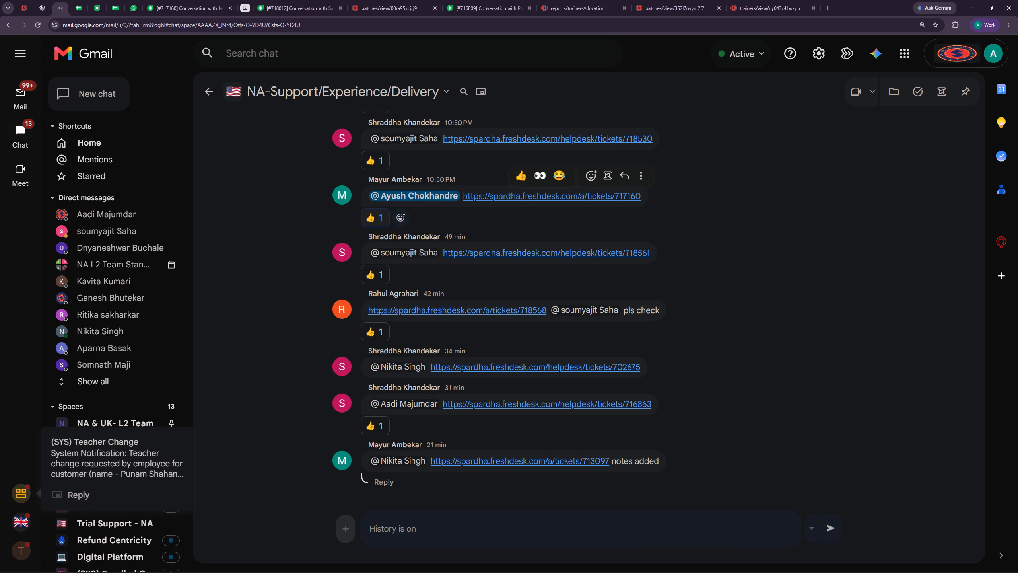
{"action": "left_click", "coordinate": [925, 565]}
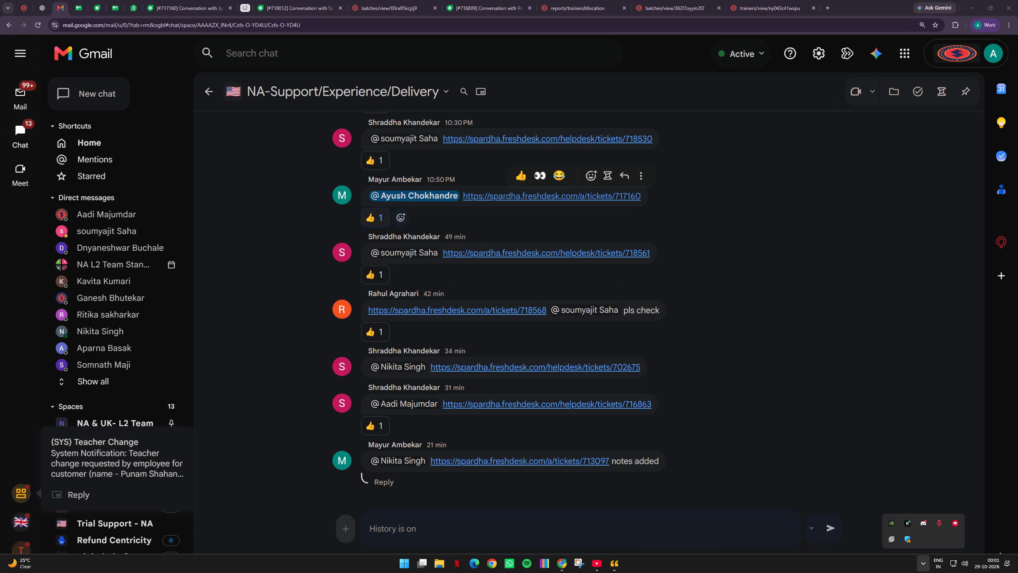
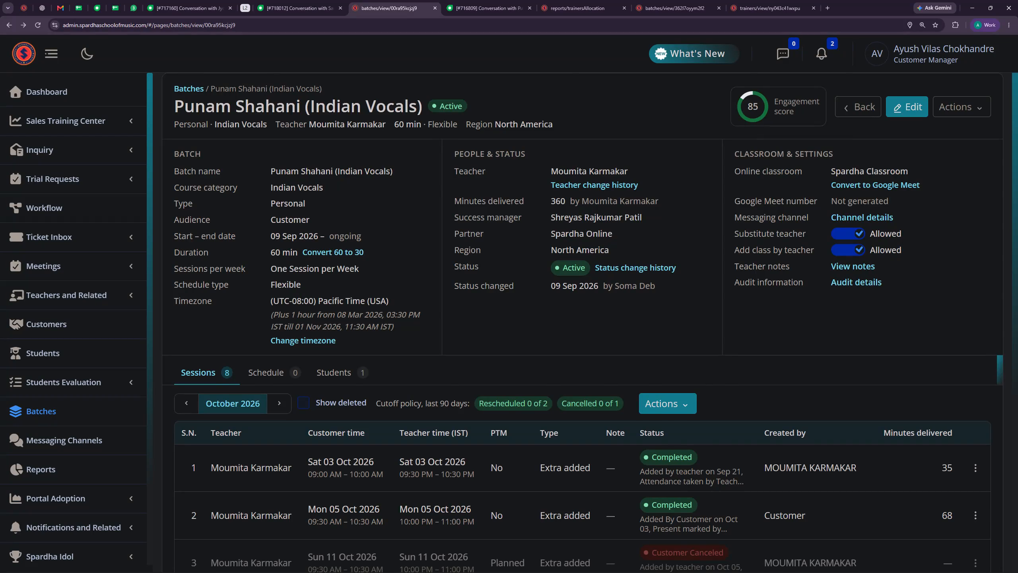
Look over the Indian Vocals batch page and return to the Teacher Change Requests report.
{"action": "scroll", "coordinate": [502, 348], "scroll_direction": "down", "scroll_amount": 4}
{"action": "scroll", "coordinate": [492, 277], "scroll_direction": "up", "scroll_amount": 5}
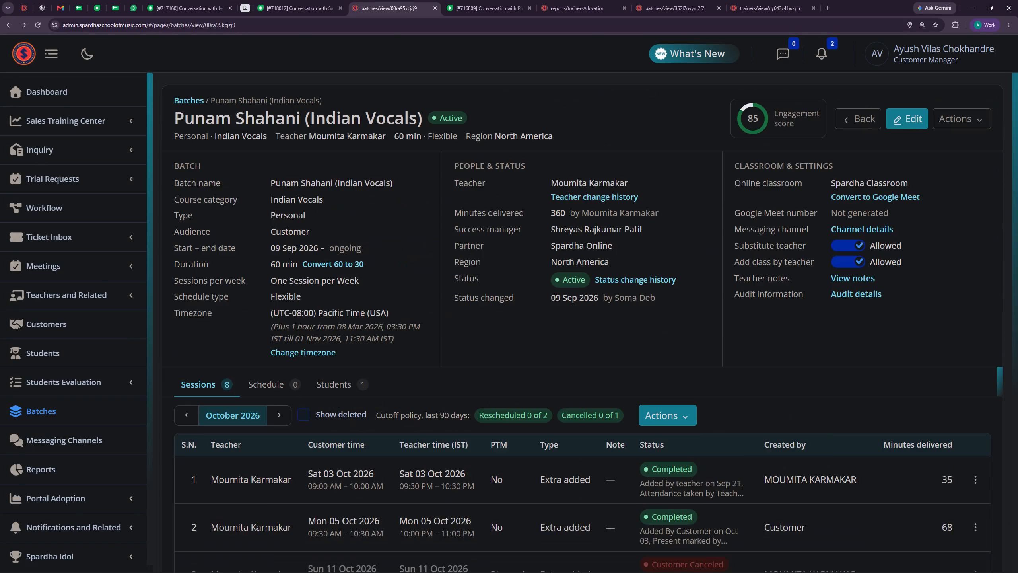
{"action": "left_click", "coordinate": [492, 0]}
{"action": "left_click", "coordinate": [18, 3]}
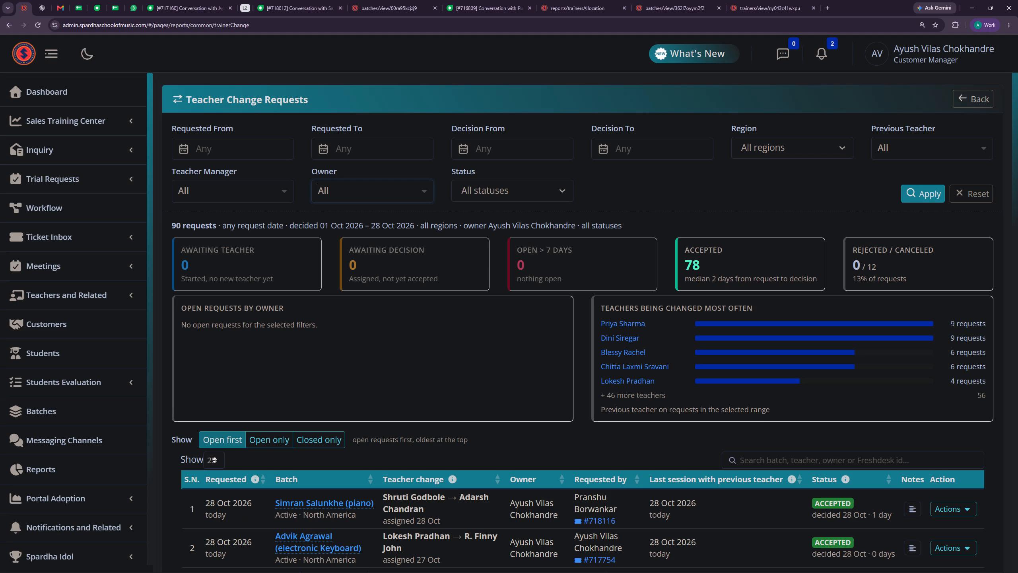
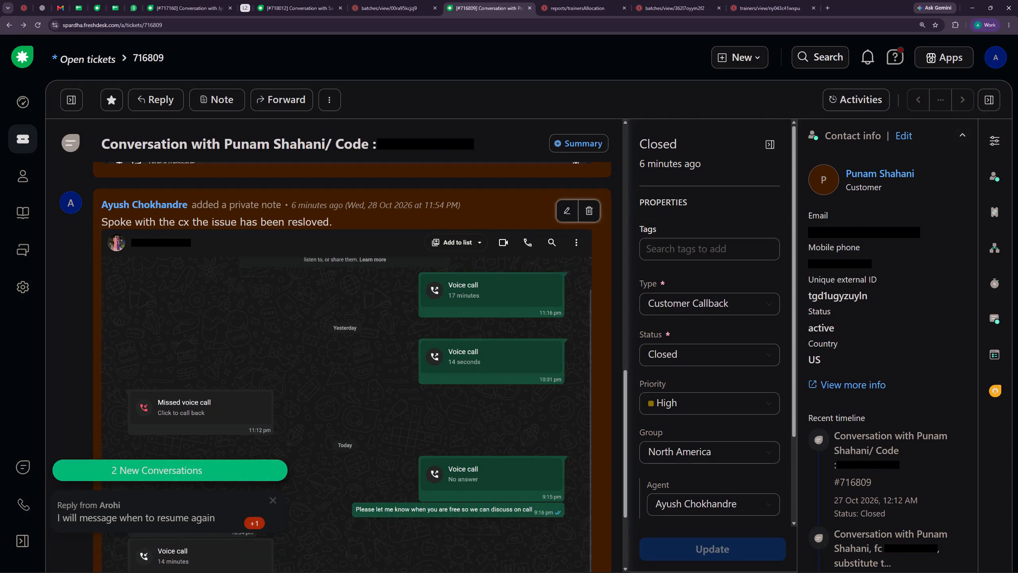
Open the new Indian Vocals teacher change ticket 718584 from the contact record of ticket 716809's customer.
{"action": "left_click", "coordinate": [272, 502]}
{"action": "scroll", "coordinate": [399, 435], "scroll_direction": "down", "scroll_amount": 5}
{"action": "scroll", "coordinate": [453, 411], "scroll_direction": "up", "scroll_amount": 5}
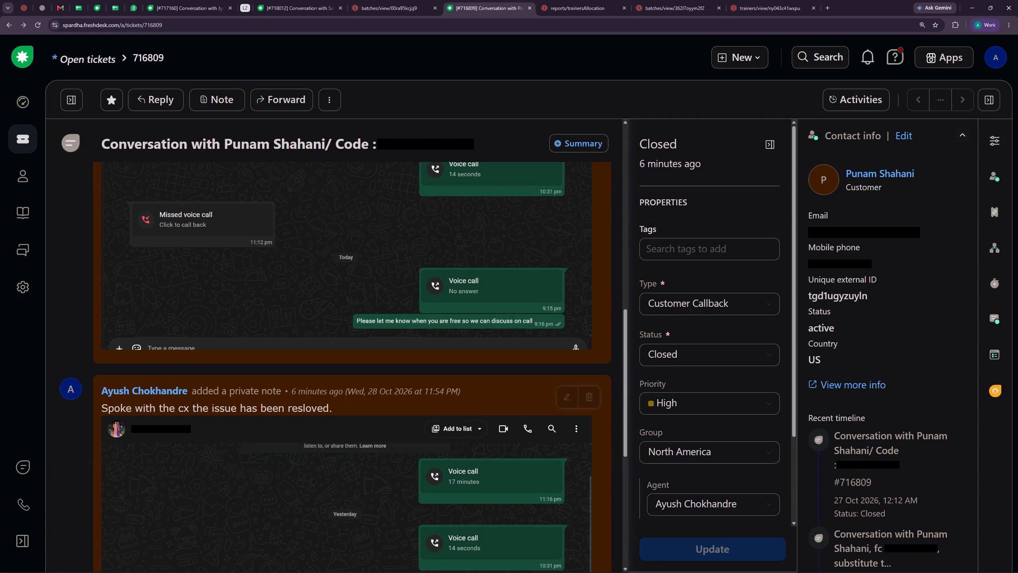
{"action": "left_click", "coordinate": [878, 181]}
{"action": "left_click", "coordinate": [882, 174]}
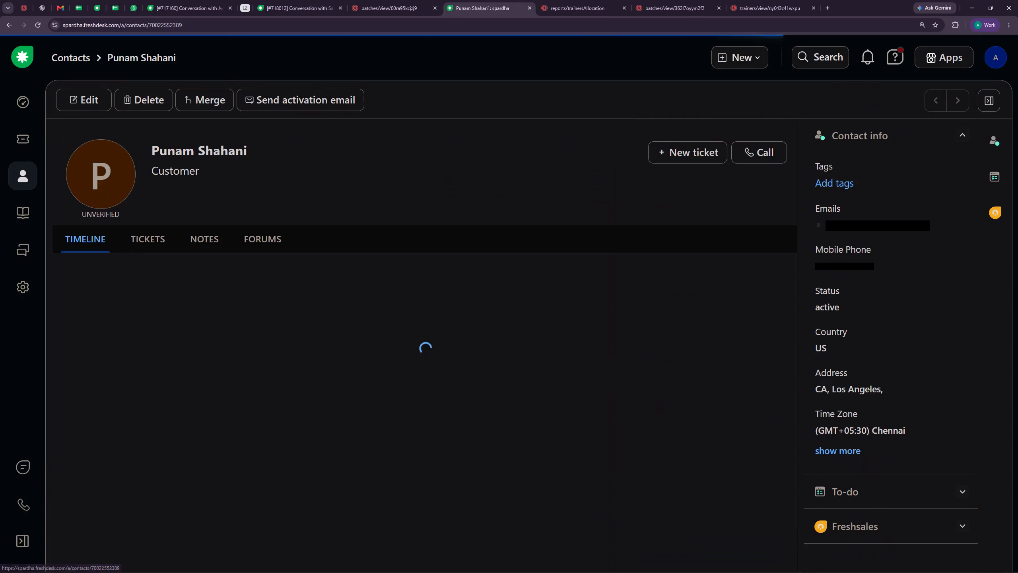
{"action": "left_click", "coordinate": [161, 323]}
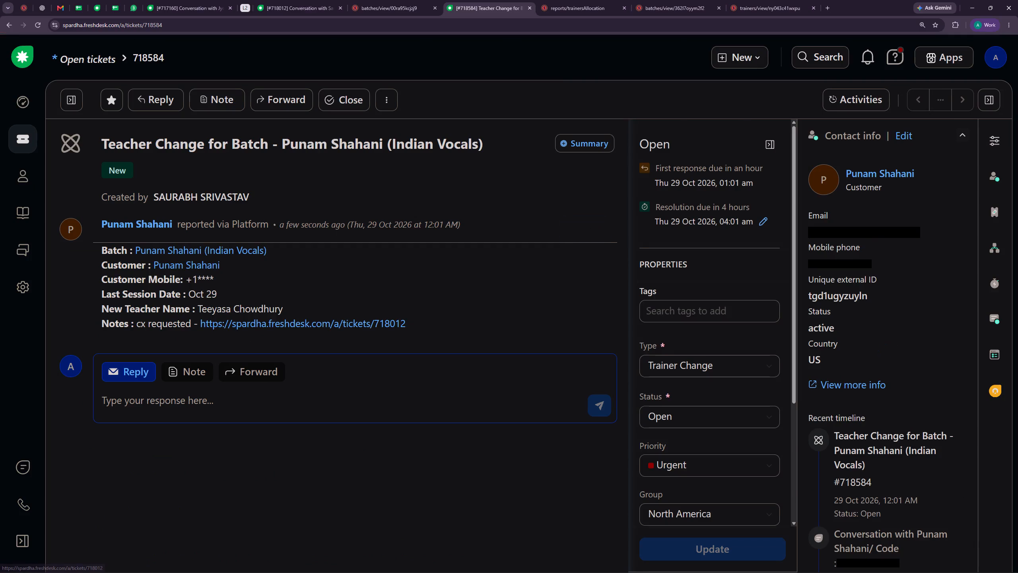
Assign teacher change ticket 718584 to yourself as the agent and save the updated ticket properties.
{"action": "scroll", "coordinate": [743, 407], "scroll_direction": "down", "scroll_amount": 2}
{"action": "left_click", "coordinate": [719, 442]}
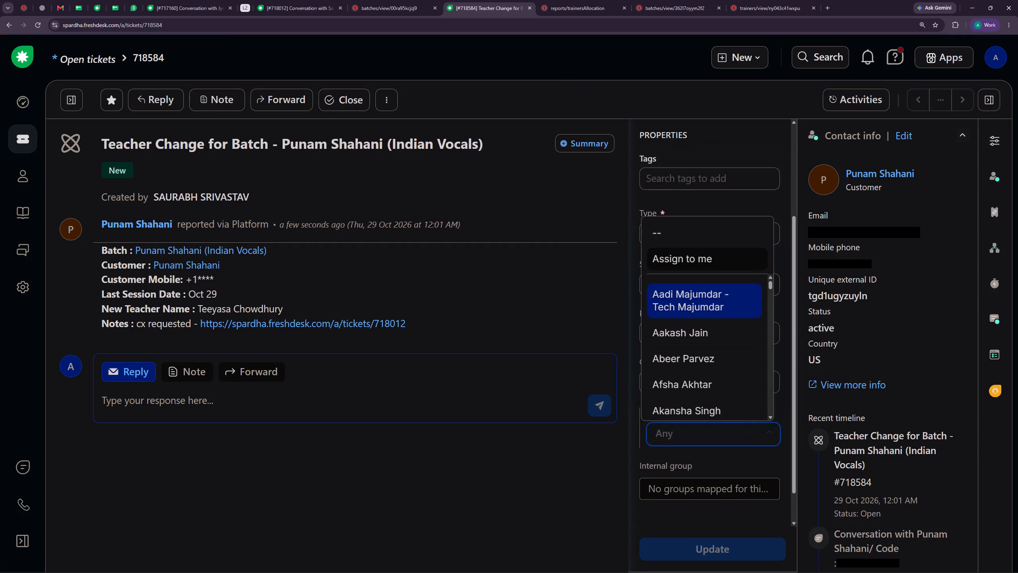
{"action": "left_click", "coordinate": [703, 262]}
{"action": "left_click", "coordinate": [737, 544]}
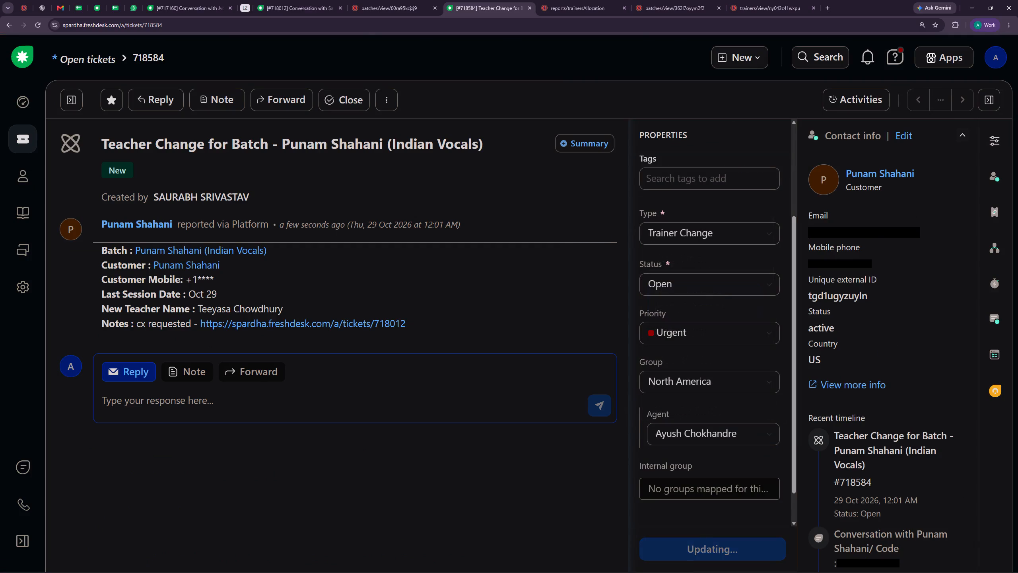
Bring up the list of your open tickets from the helpdesk dashboard.
{"action": "left_click", "coordinate": [20, 136]}
{"action": "left_click", "coordinate": [18, 103]}
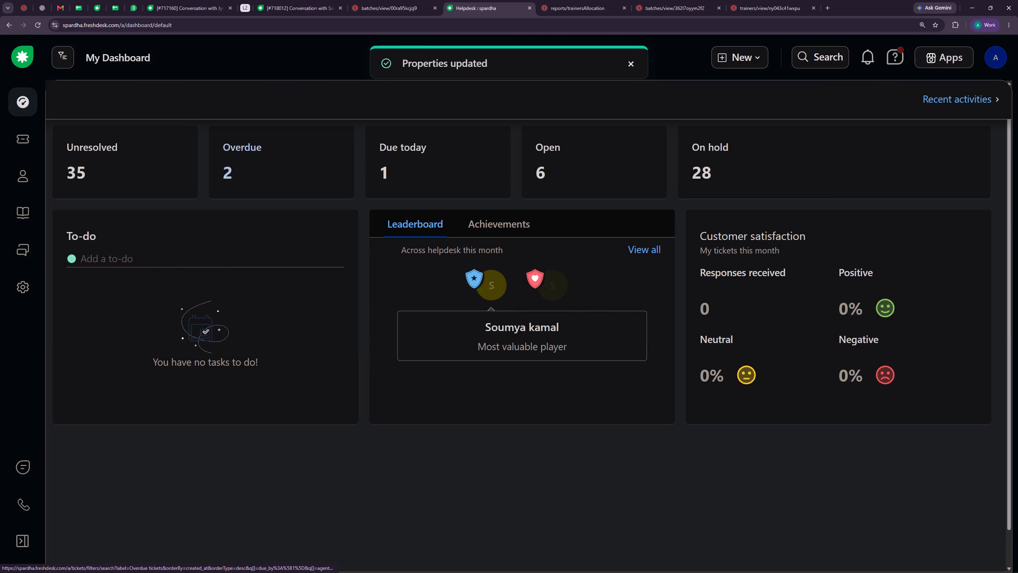
{"action": "left_click", "coordinate": [578, 156]}
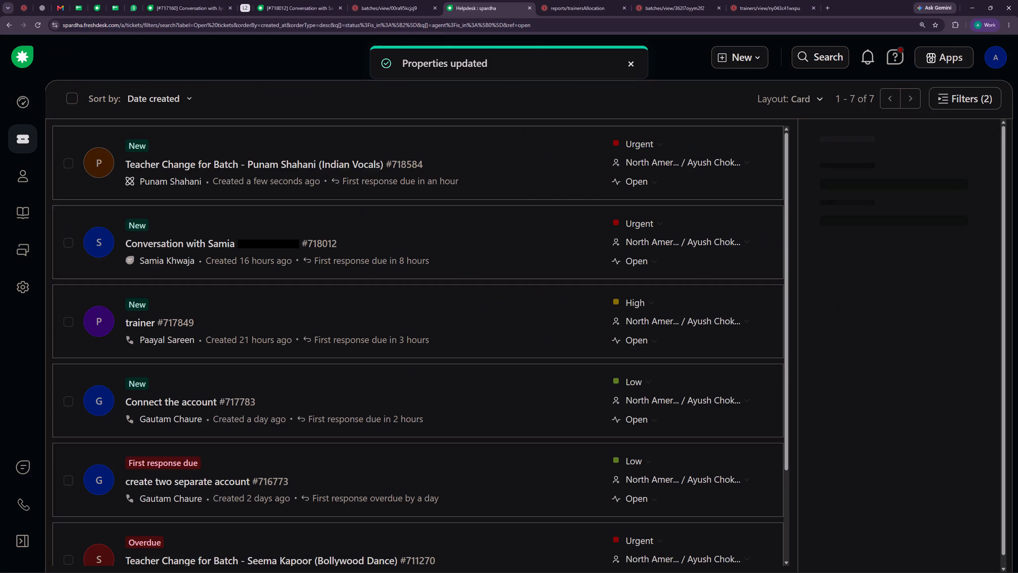